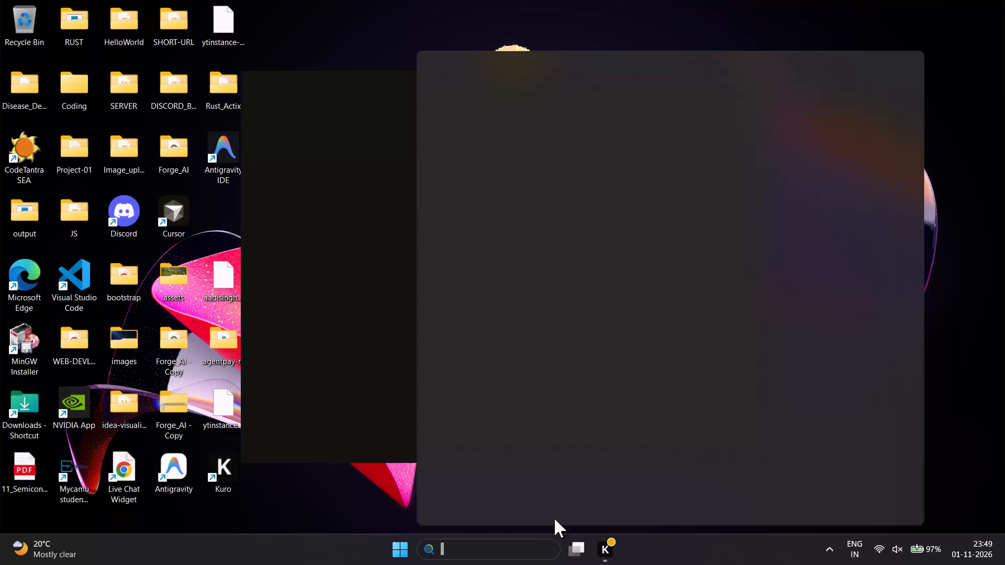
Open Google Chrome.
double_click(765, 253)
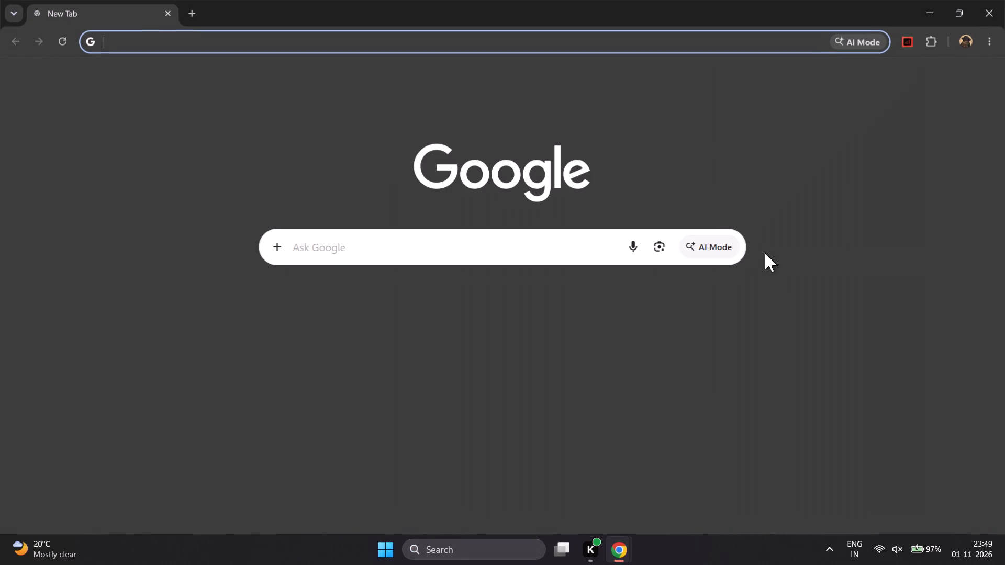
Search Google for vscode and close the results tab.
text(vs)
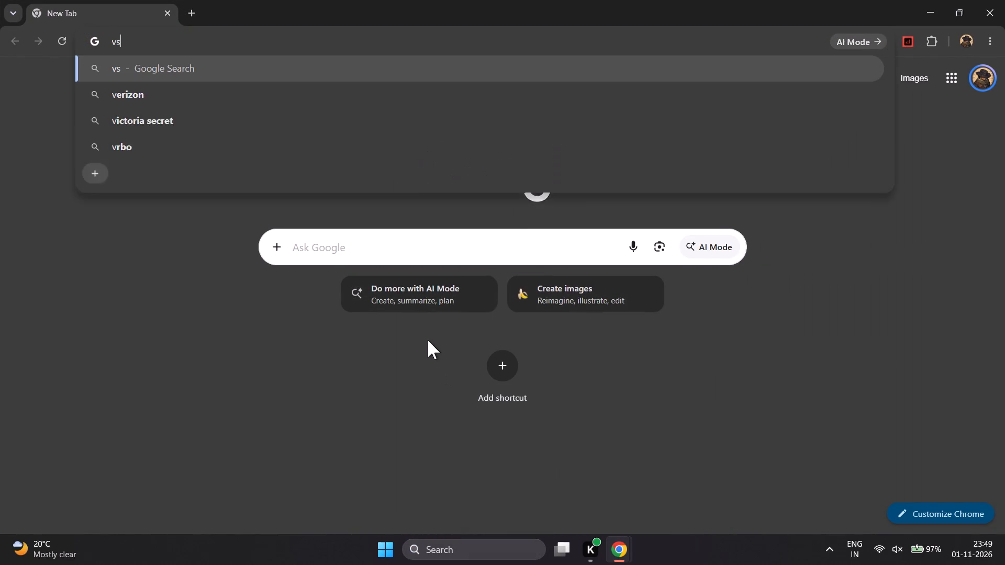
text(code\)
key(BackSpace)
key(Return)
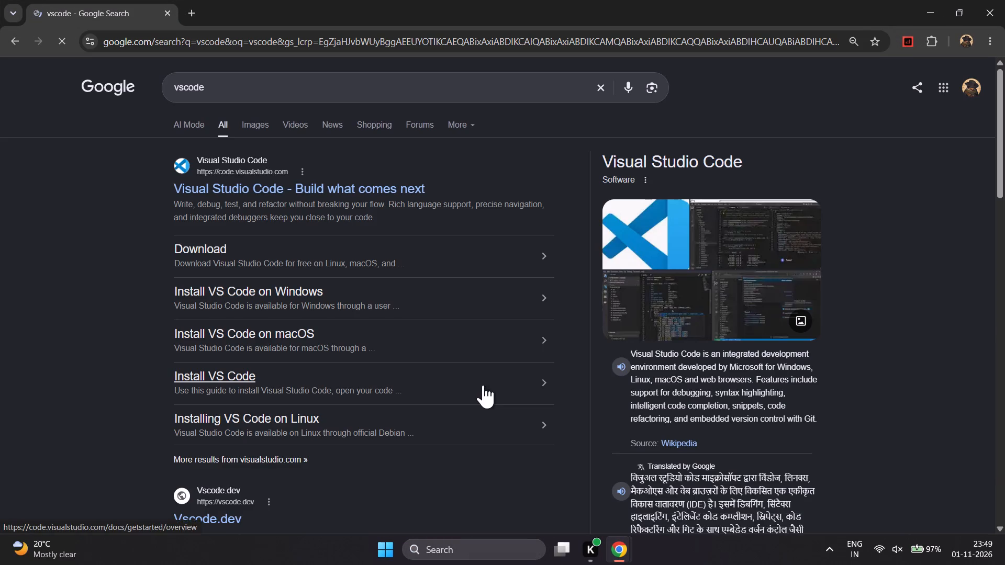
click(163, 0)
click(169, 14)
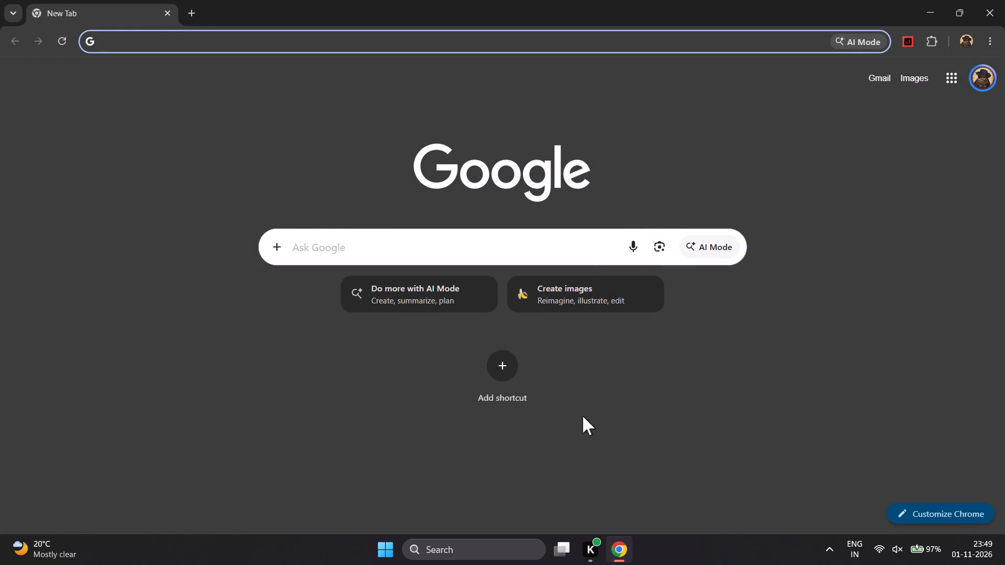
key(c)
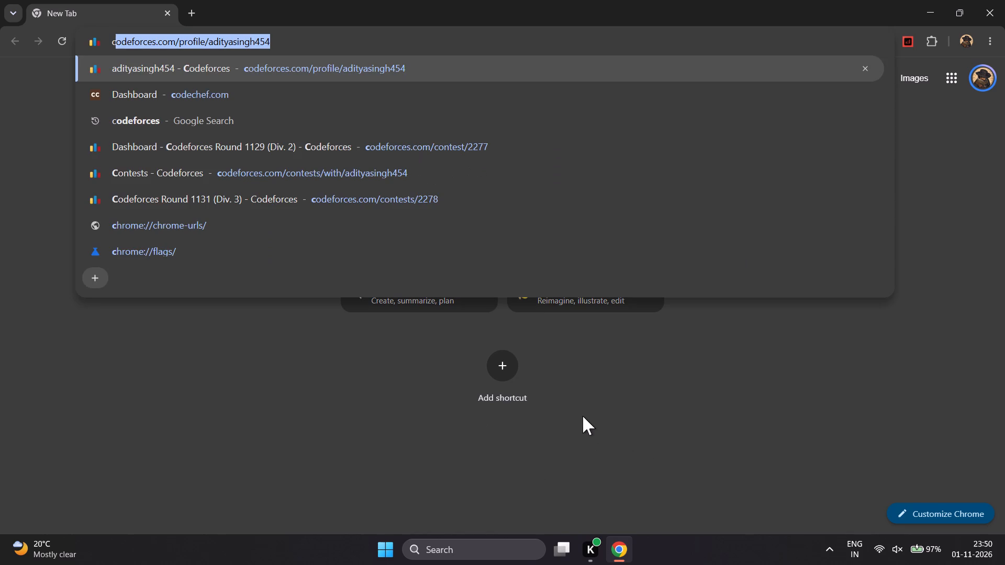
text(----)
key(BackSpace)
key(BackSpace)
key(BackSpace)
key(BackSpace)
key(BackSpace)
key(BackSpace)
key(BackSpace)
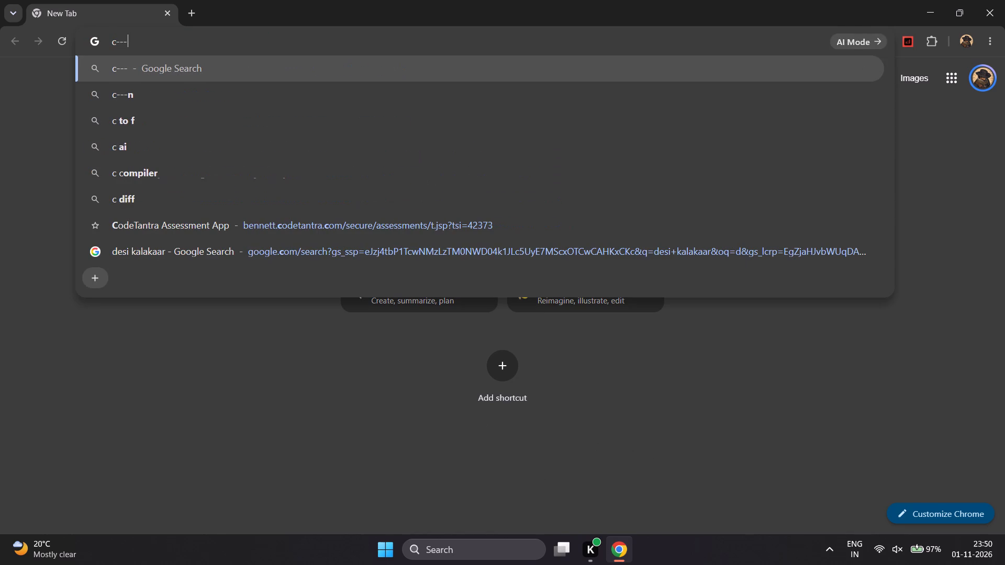
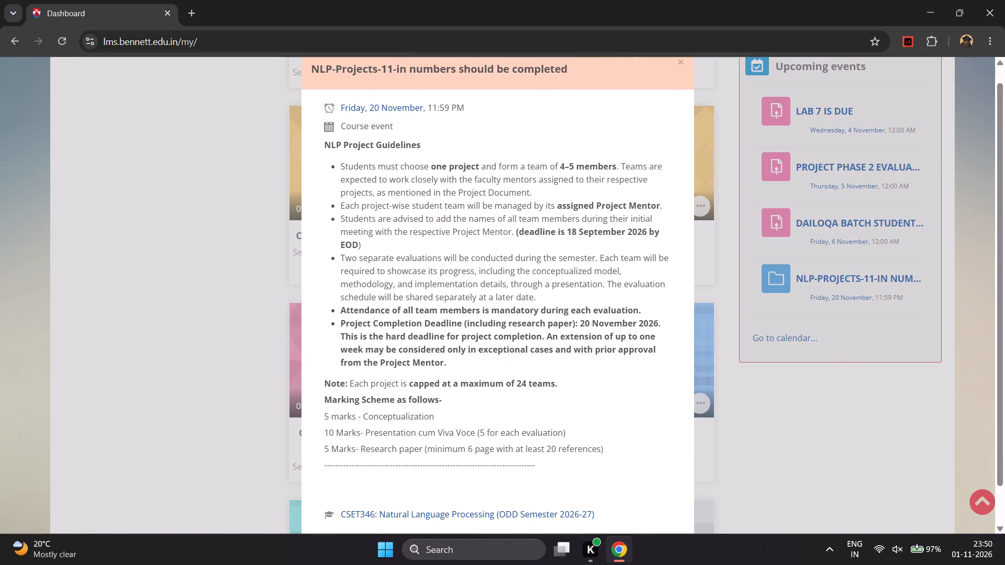
Read the project guidelines and marking scheme in the open NLP-Projects event, and close the event.
scroll(538, 262, down, 2)
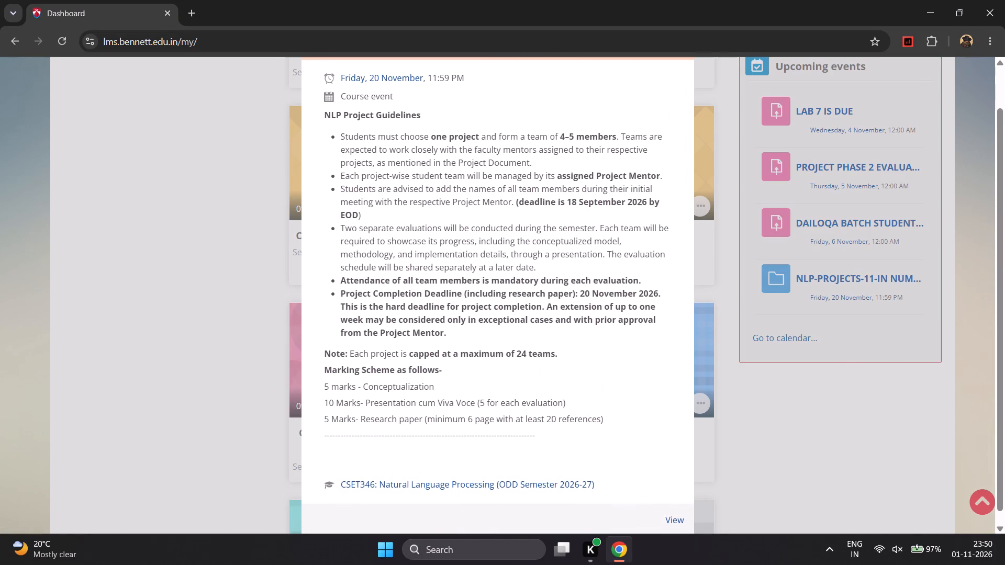
scroll(538, 262, down, 1)
scroll(538, 262, up, 2)
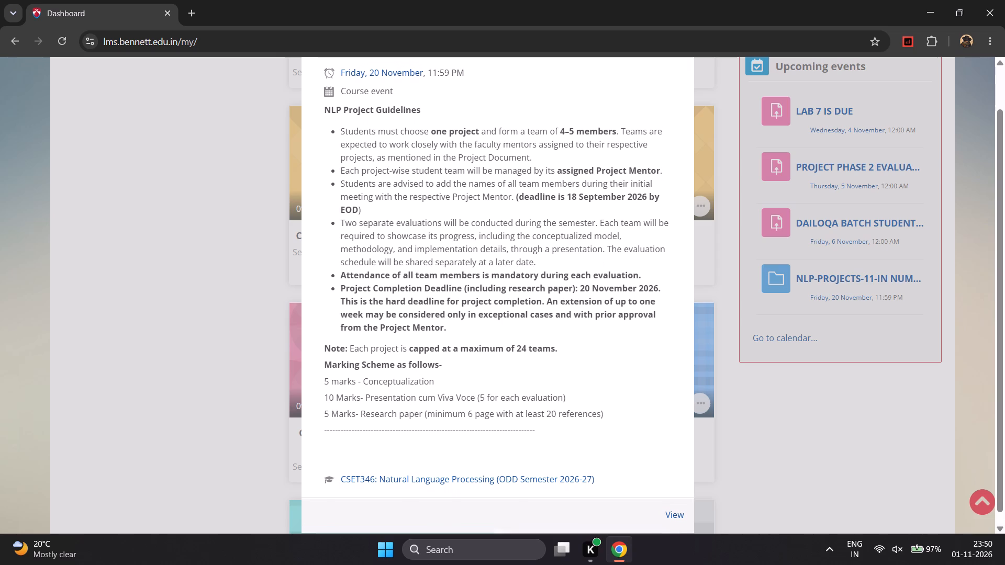
scroll(538, 262, up, 2)
click(682, 78)
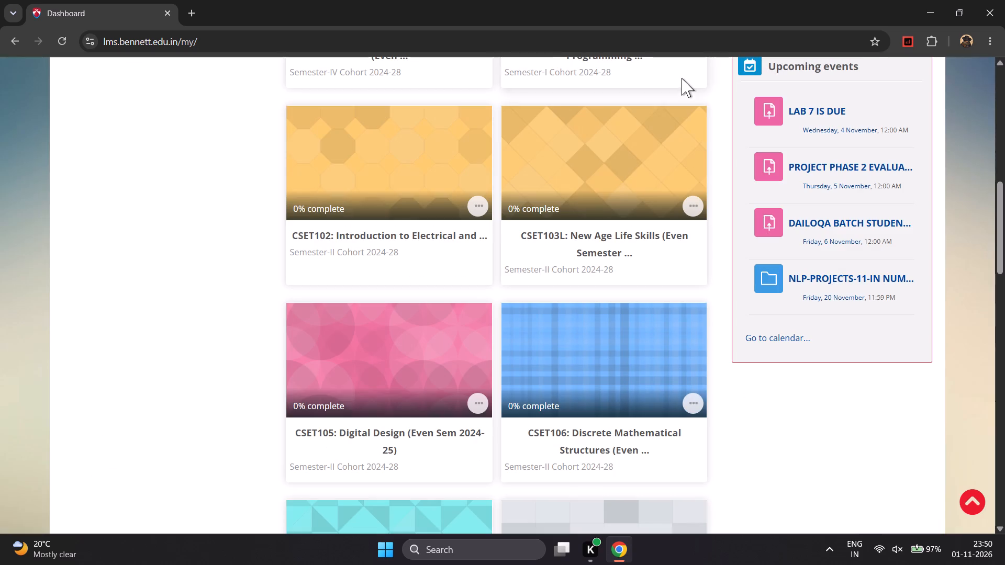
Check the details of the Dailoqa batch certificate, Project Phase 2 evaluation and Lab 7 entries among the upcoming events.
click(858, 220)
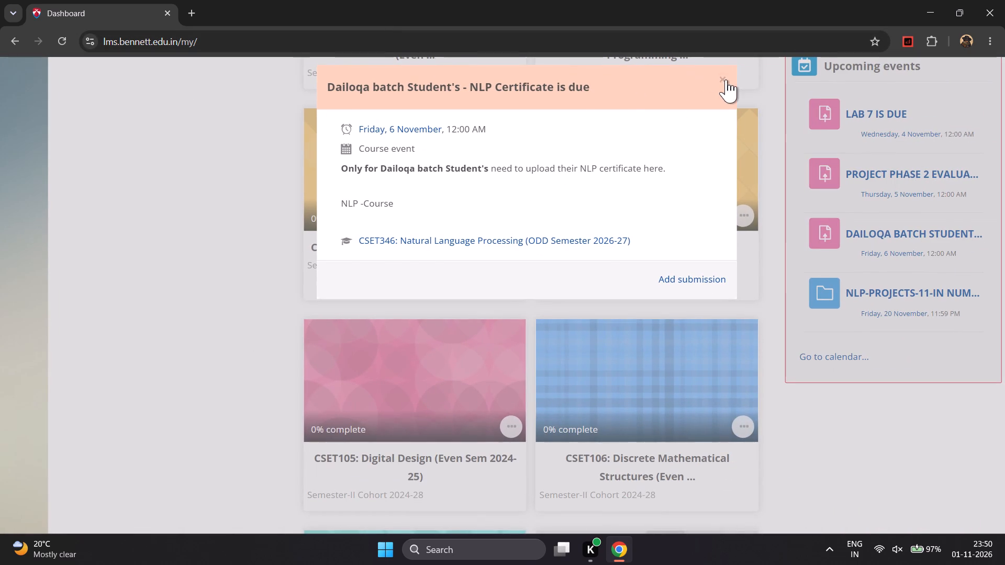
click(726, 80)
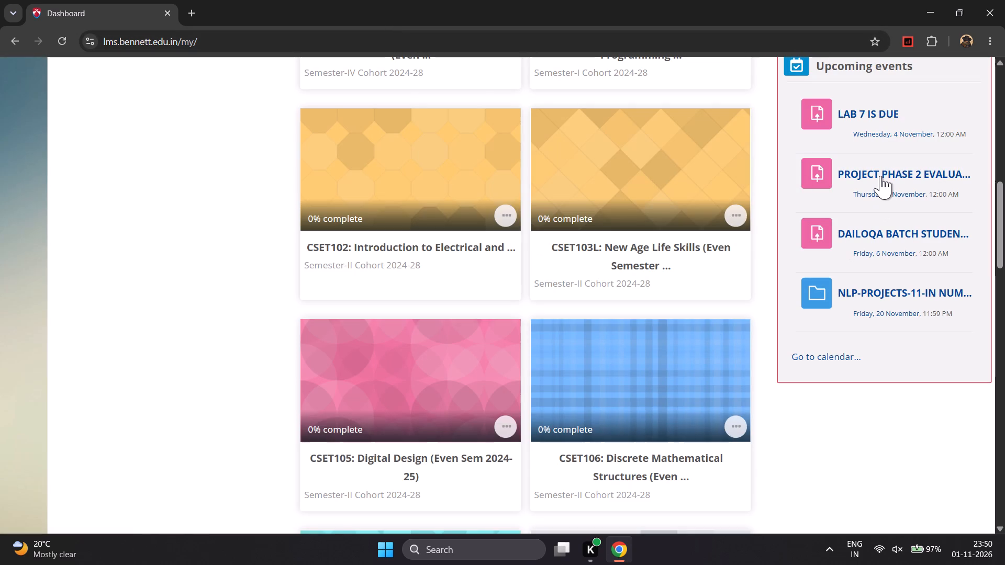
click(880, 175)
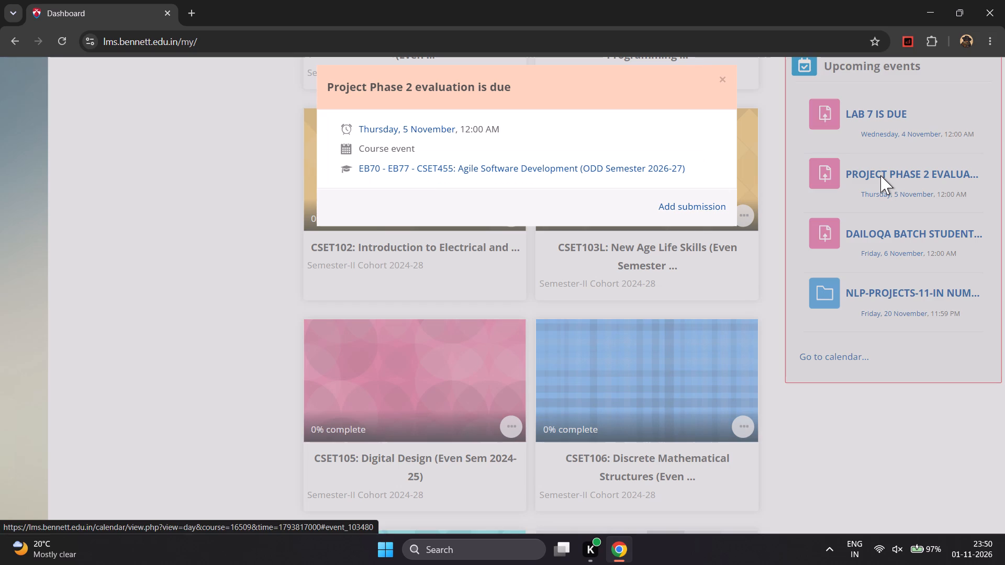
click(787, 145)
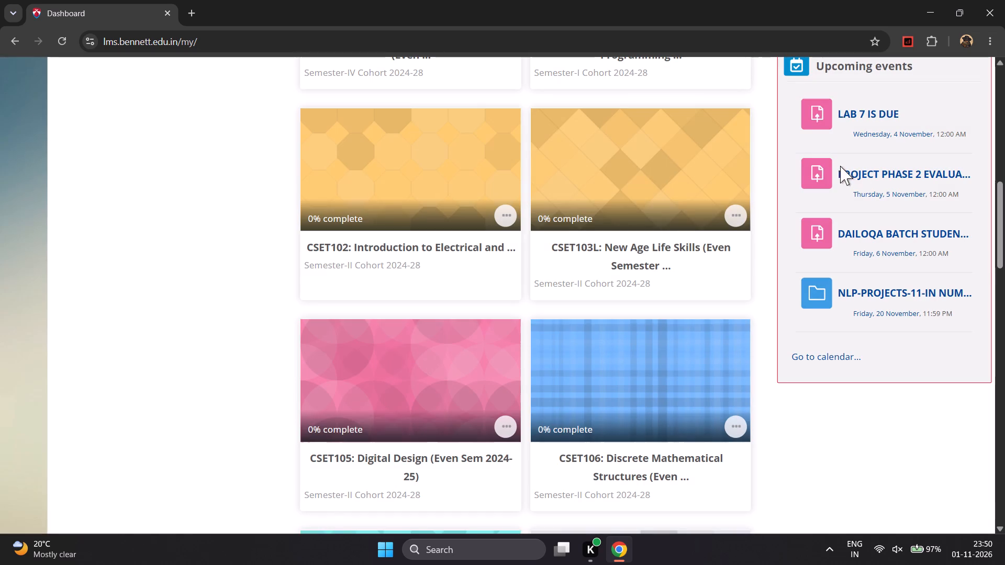
click(863, 111)
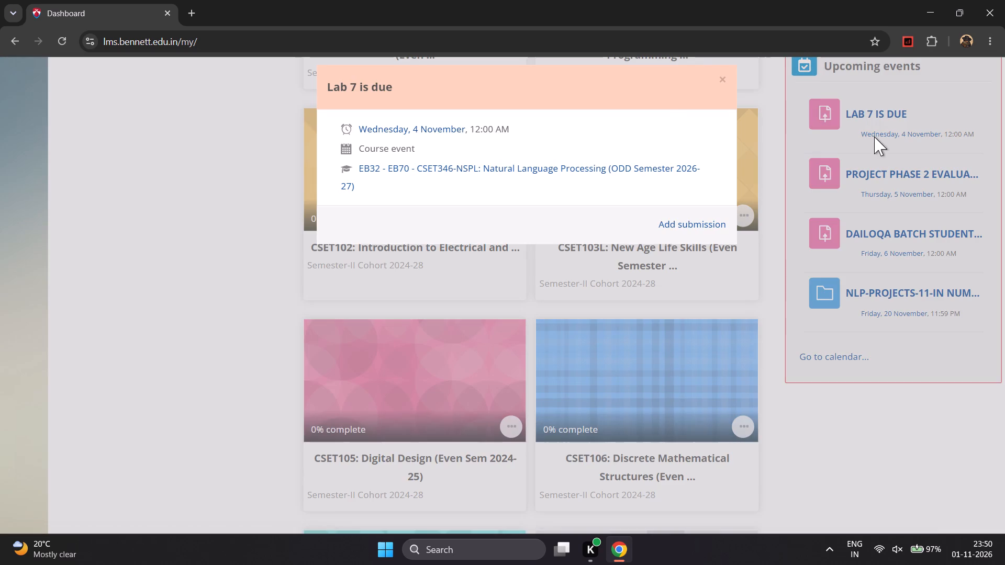
click(874, 137)
click(902, 182)
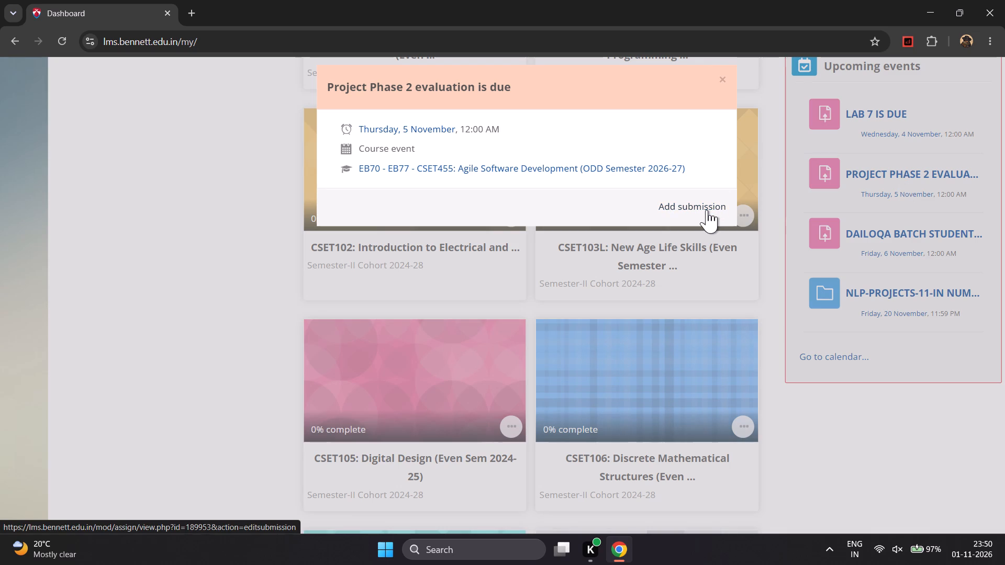
click(829, 164)
Search the course overview for agile and open the EB70 - EB77 - CSET455 Agile Software Development course.
scroll(567, 95, up, 7)
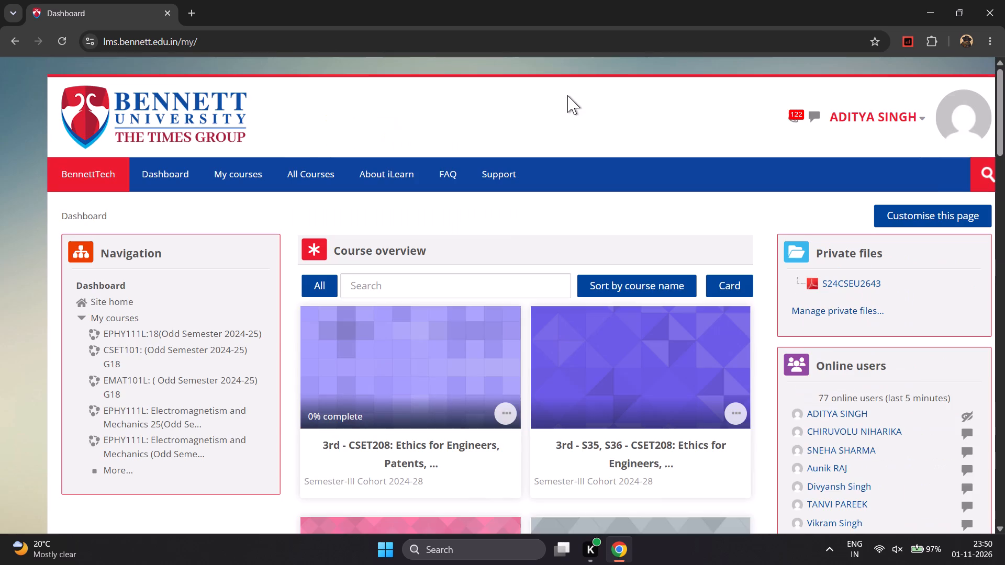
click(475, 285)
key(a)
text(gile)
scroll(475, 285, down, 1)
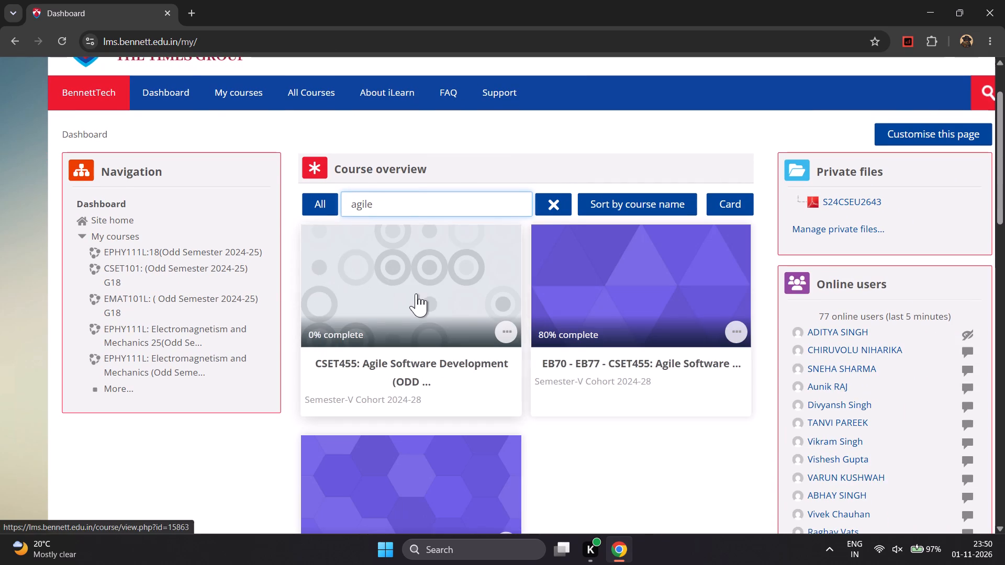
scroll(416, 293, down, 1)
click(546, 321)
Open the Project Phase 2 evaluation assignment in the 23 October - 29 October section.
scroll(546, 321, down, 3)
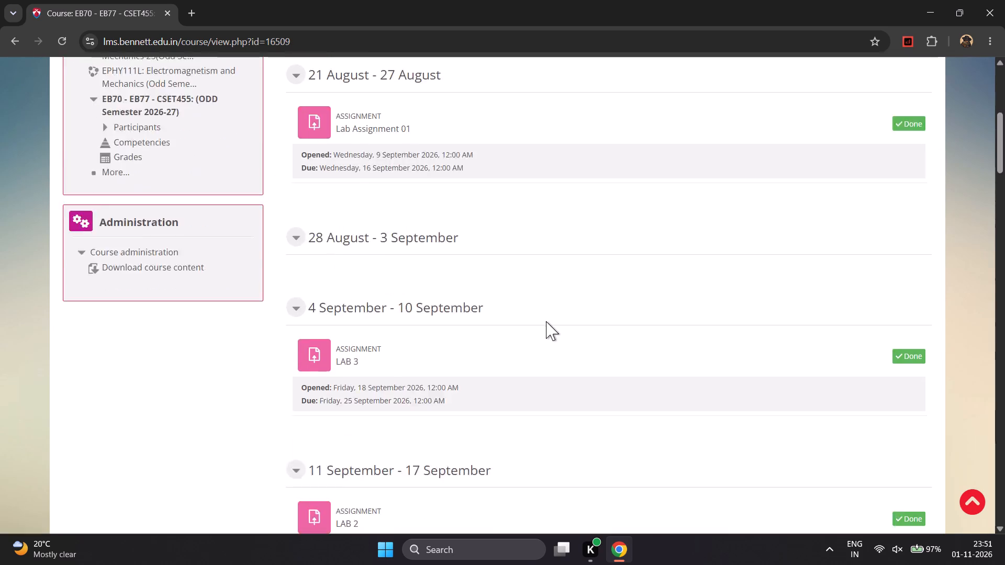
scroll(546, 321, down, 5)
scroll(546, 321, up, 3)
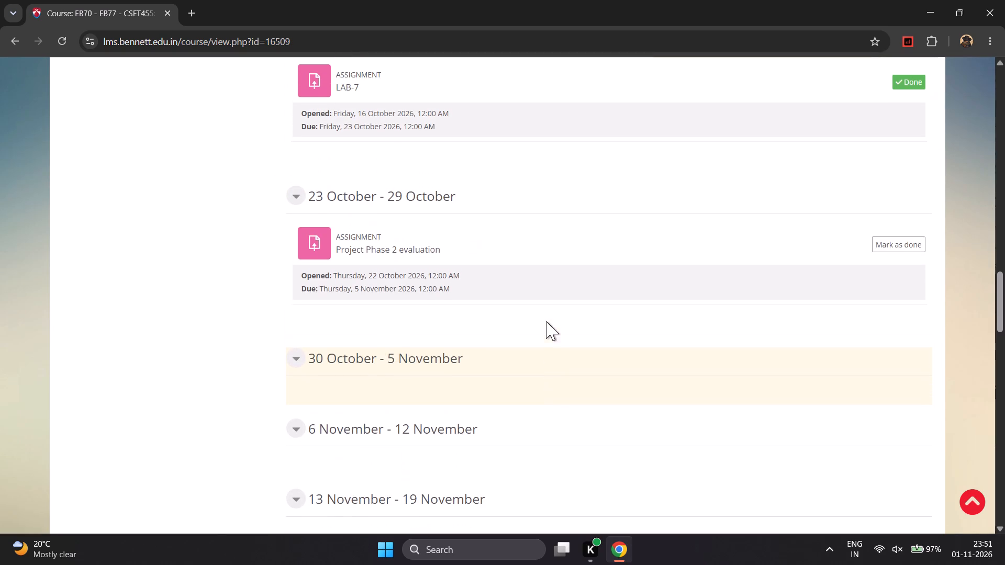
click(417, 249)
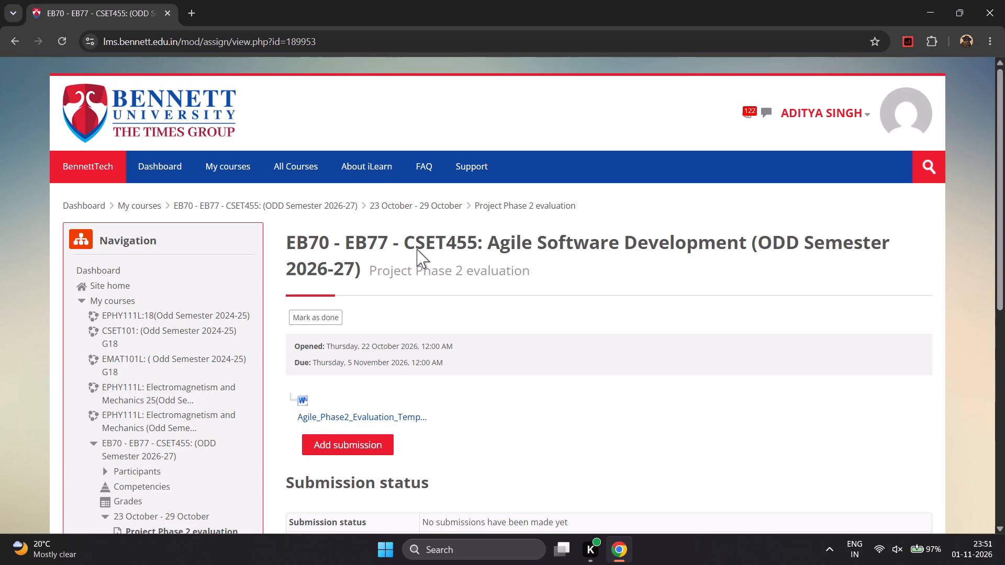
Download the Agile_Phase2_Evaluation_Template Word document attached to the assignment.
scroll(417, 249, down, 1)
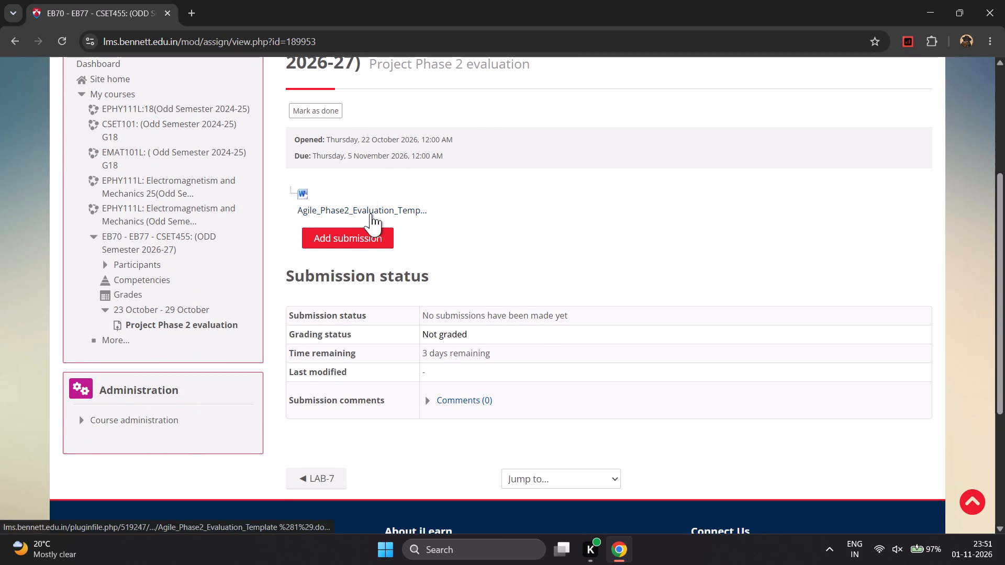
click(371, 213)
scroll(584, 338, up, 1)
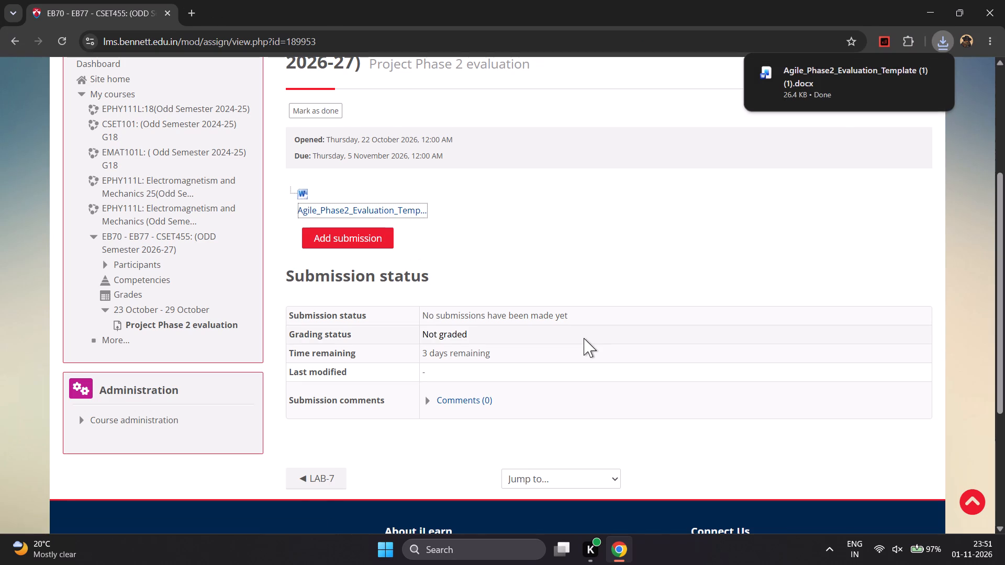
scroll(584, 338, up, 1)
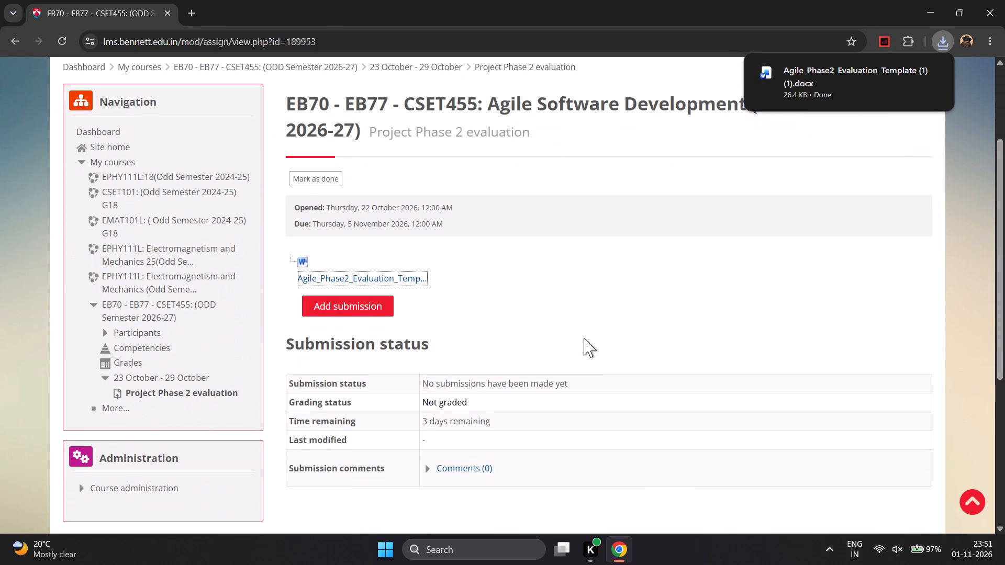
scroll(584, 338, up, 2)
Open a new browser tab.
click(198, 19)
click(189, 10)
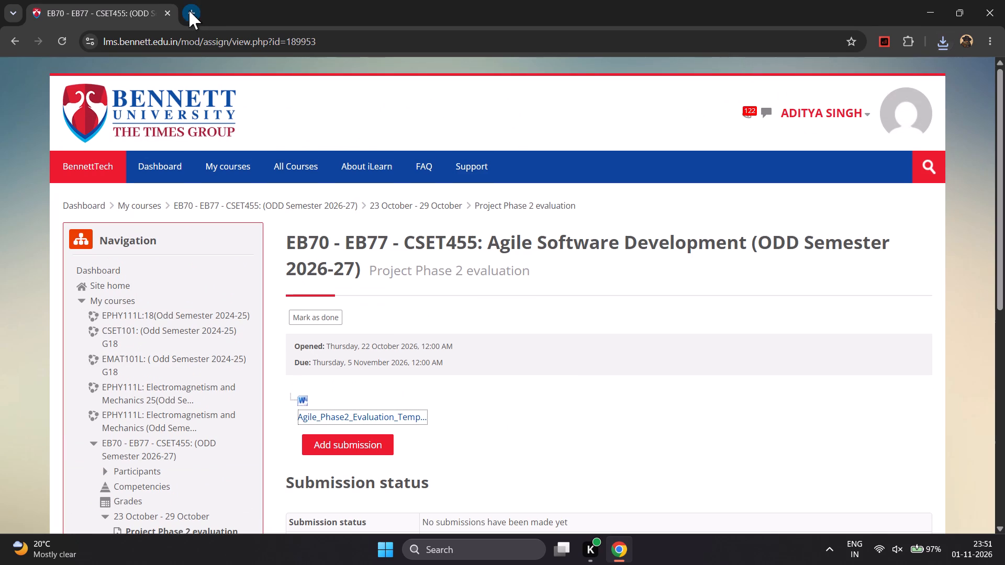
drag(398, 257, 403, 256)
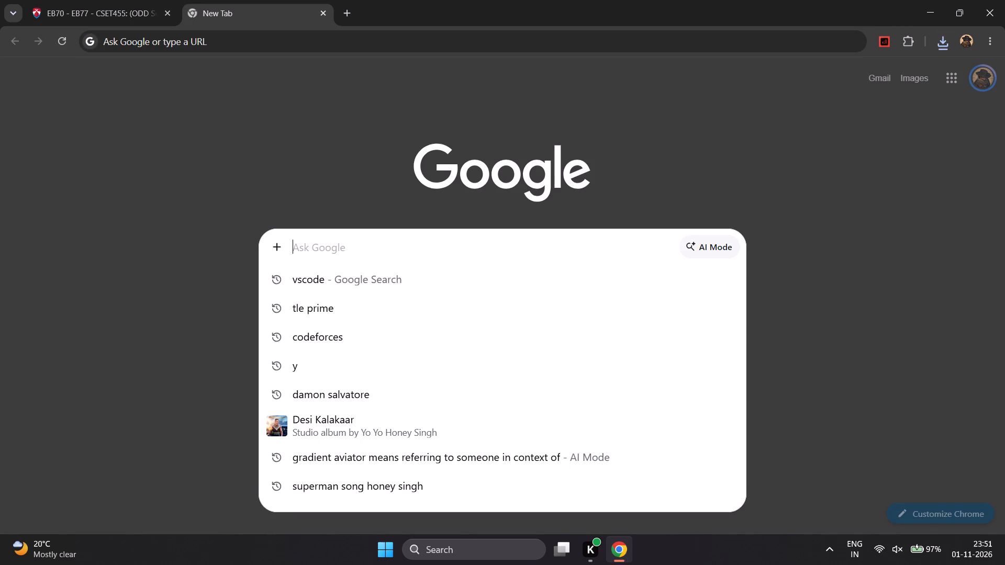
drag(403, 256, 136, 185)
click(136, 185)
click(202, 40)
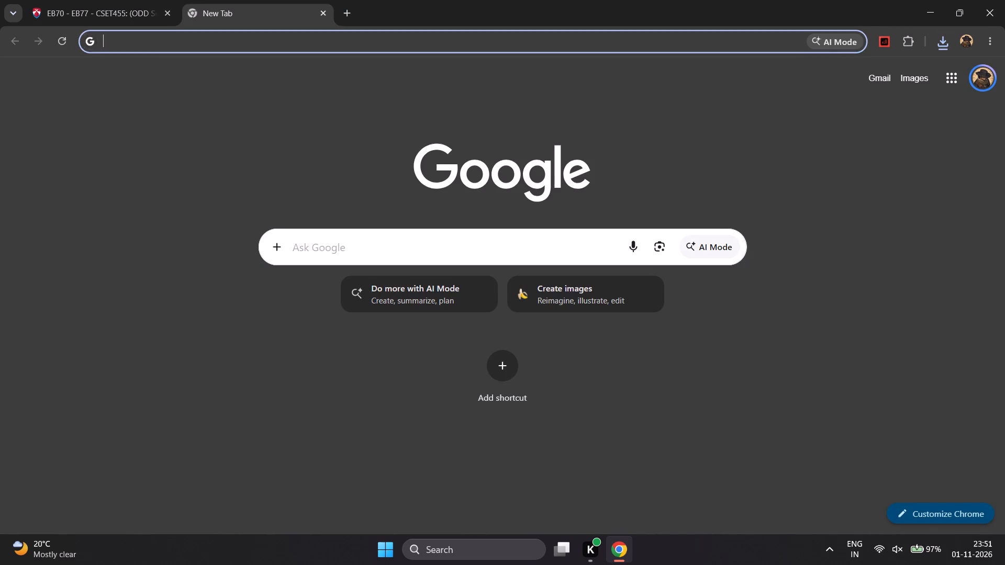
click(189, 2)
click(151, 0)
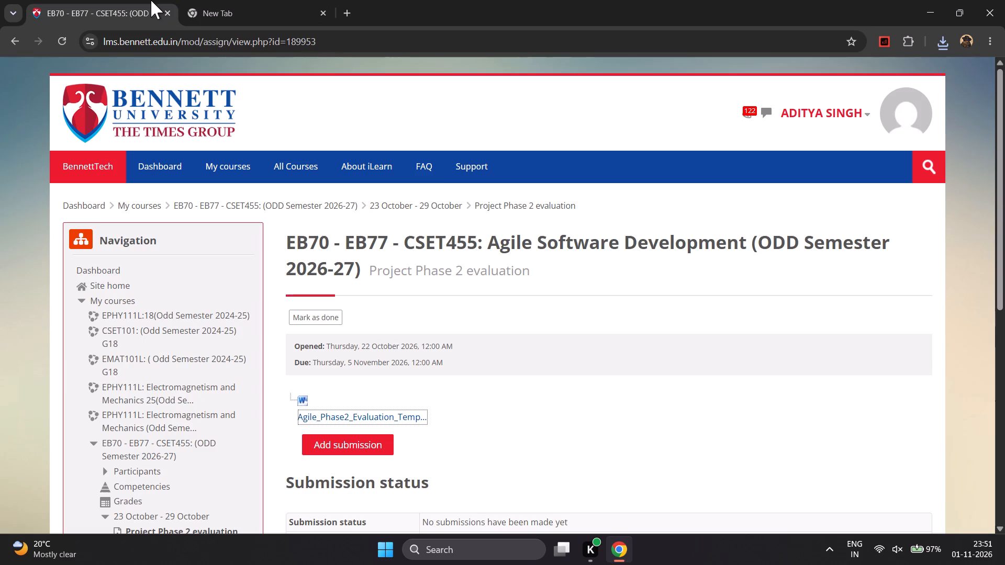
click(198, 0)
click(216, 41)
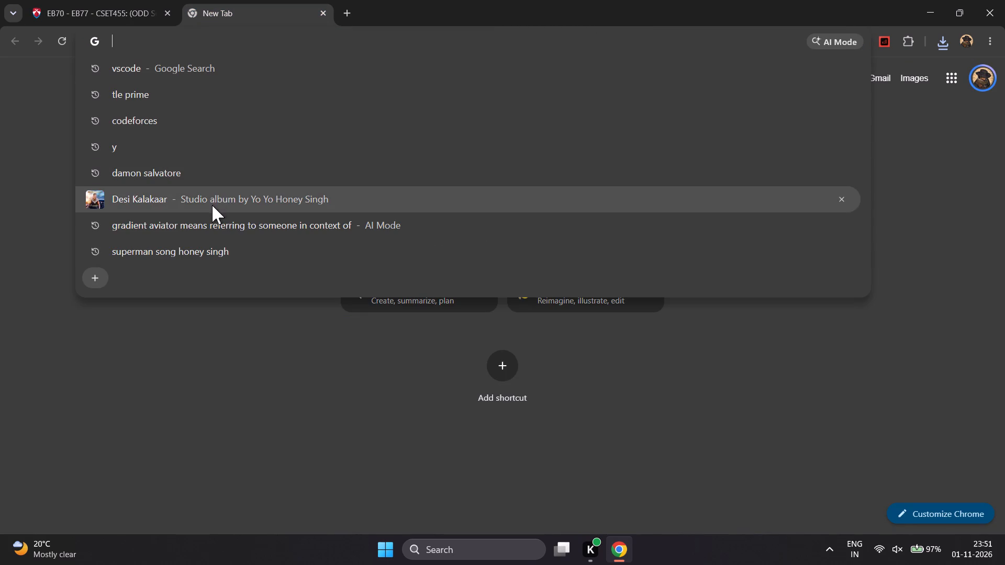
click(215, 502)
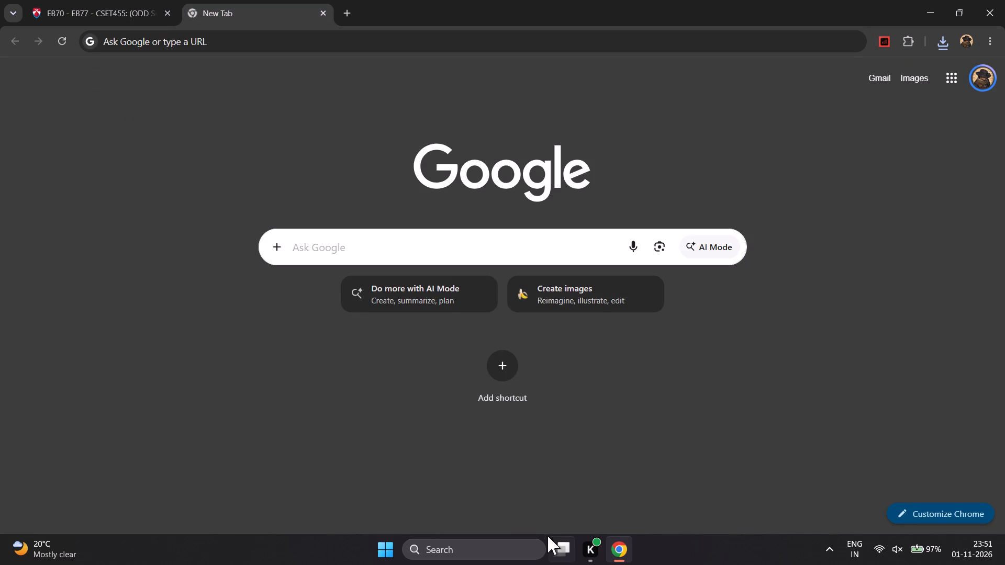
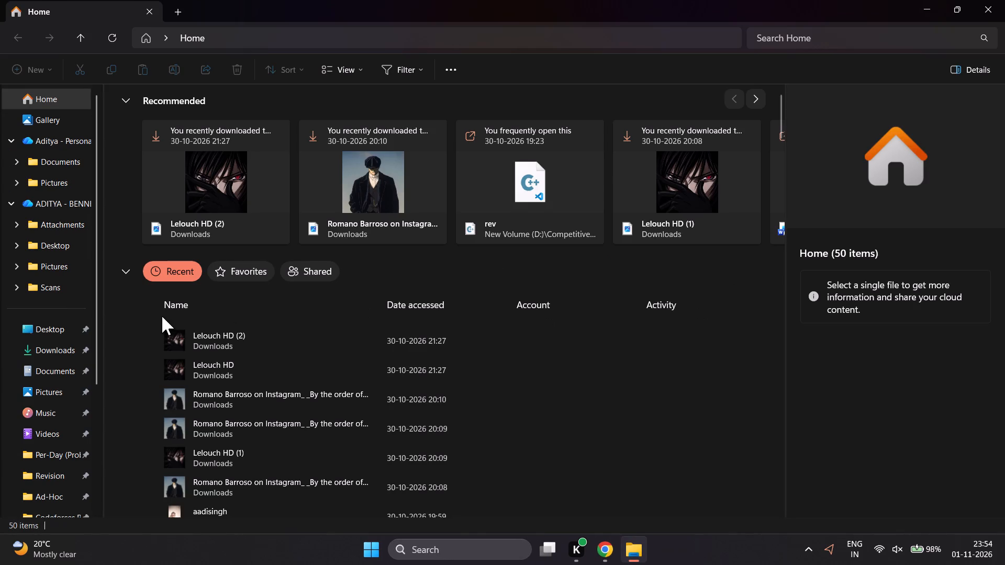
click(45, 353)
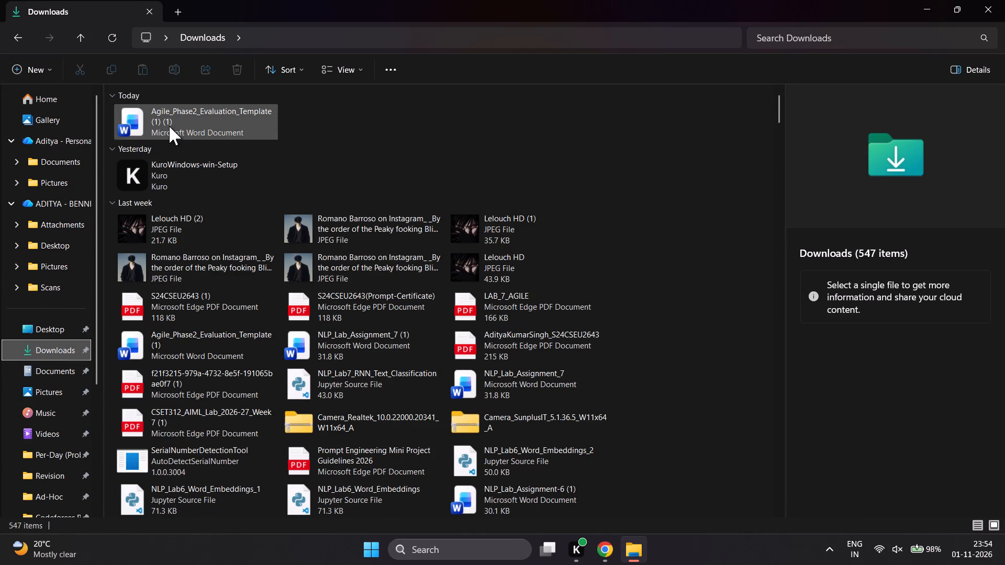
double_click(169, 126)
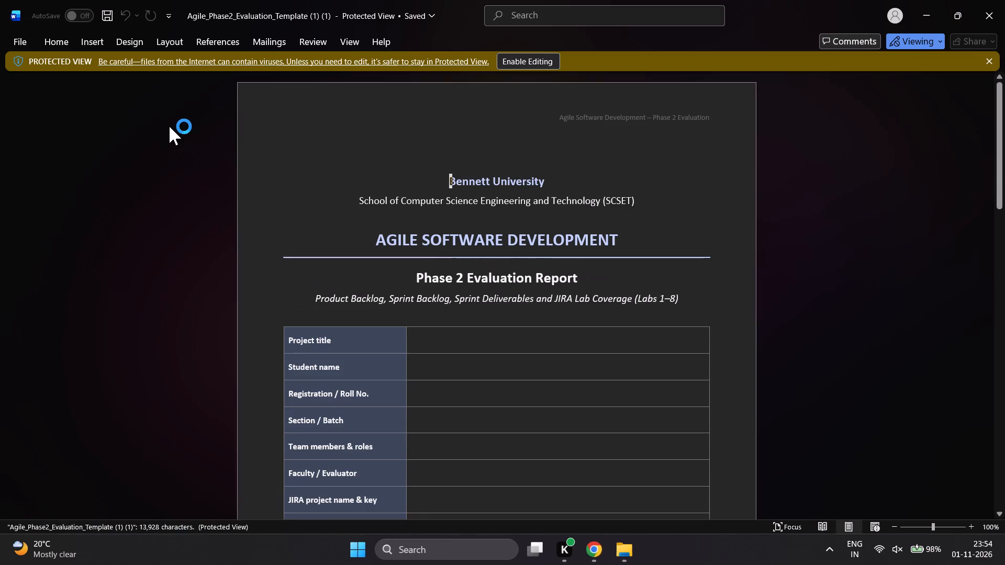
Enable editing of the evaluation template, dismissing the field update.
scroll(270, 223, down, 1)
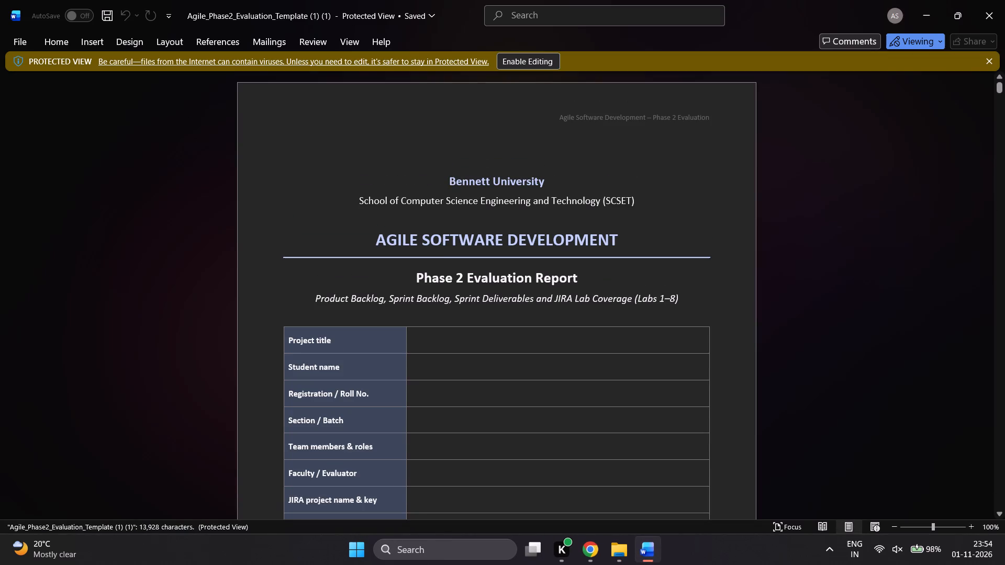
scroll(270, 223, down, 1)
scroll(586, 327, down, 1)
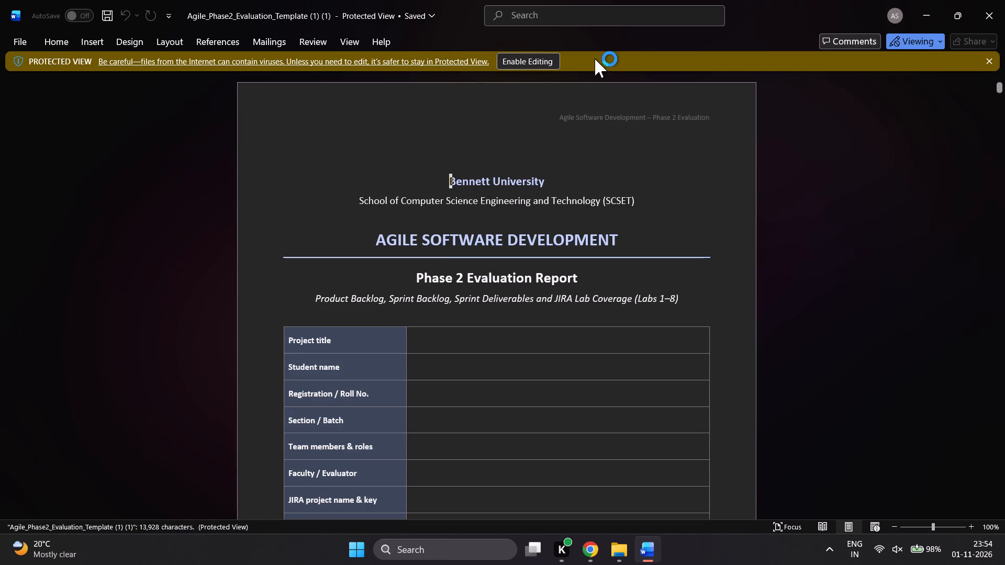
click(552, 71)
click(544, 60)
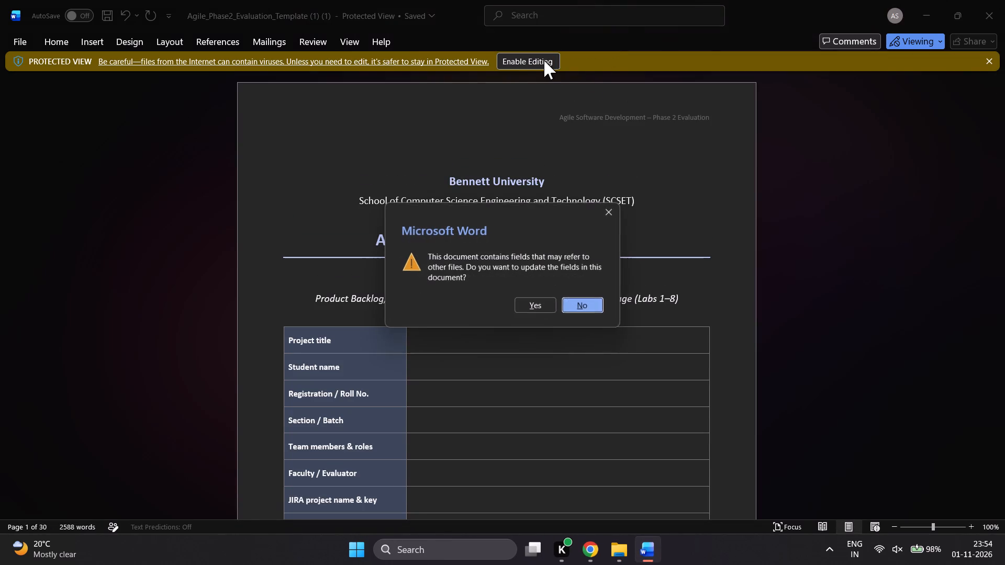
click(613, 198)
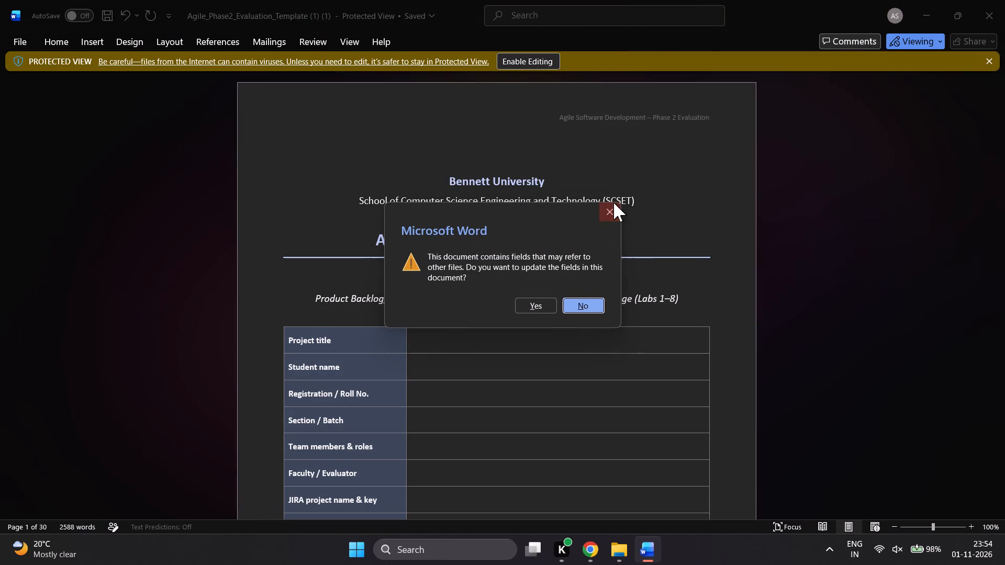
click(613, 202)
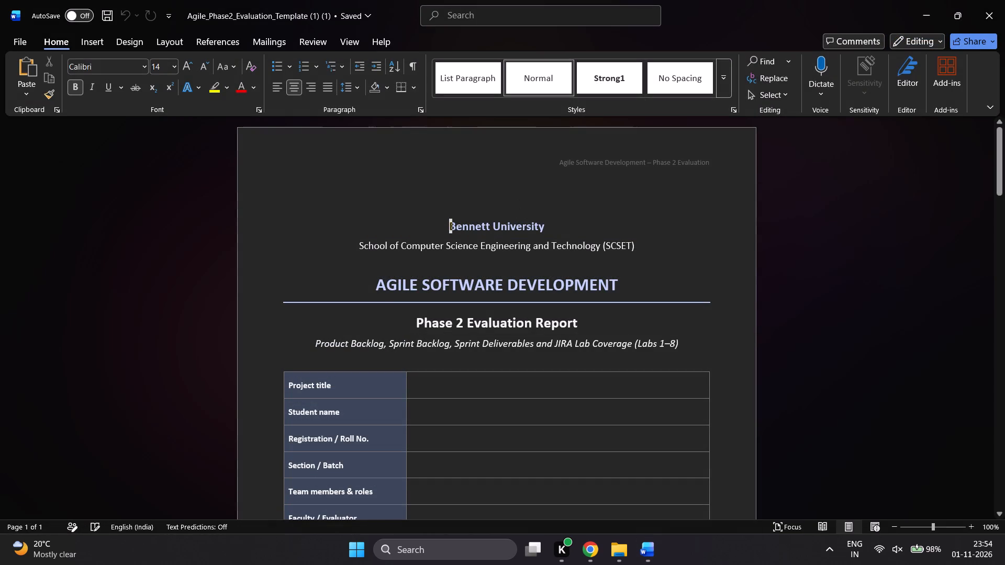
Review the cover page of the Phase 2 Evaluation Report for the project and student details it asks for.
scroll(517, 199, down, 2)
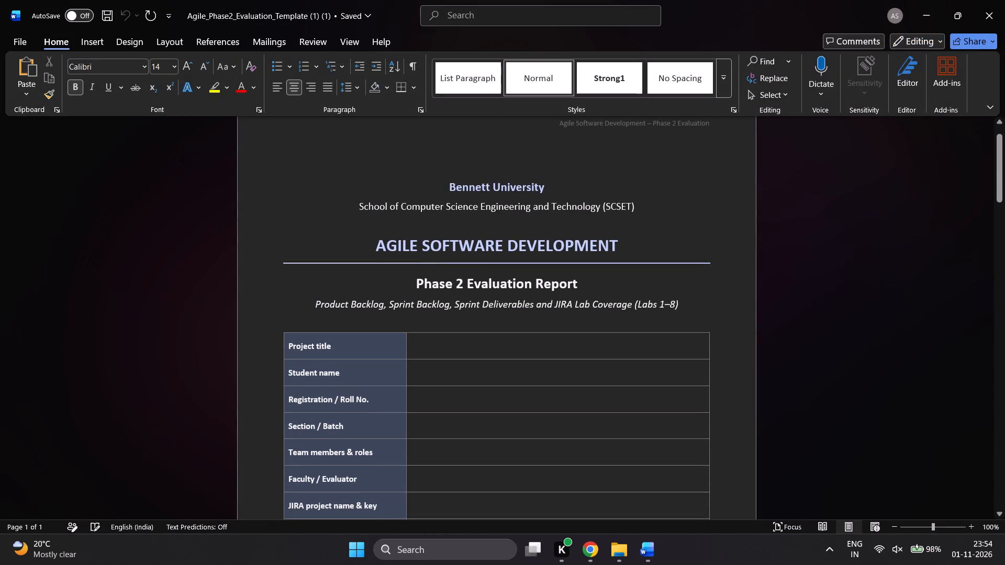
scroll(517, 199, down, 2)
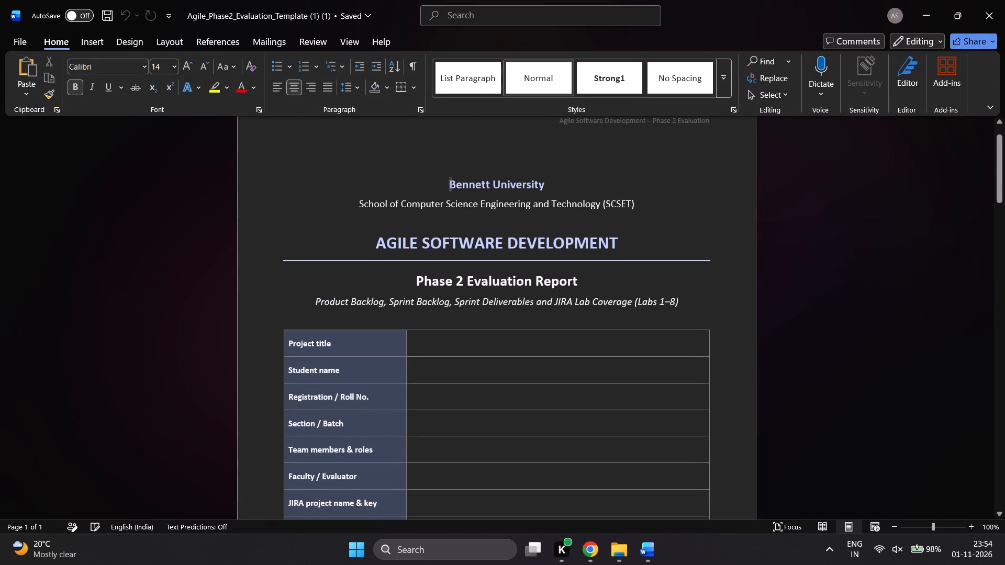
scroll(517, 199, down, 1)
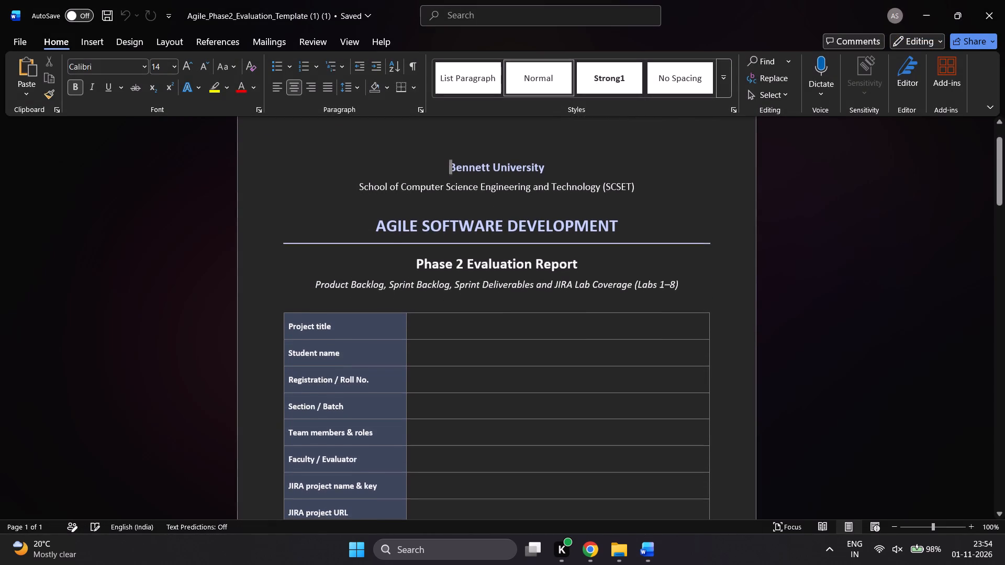
scroll(517, 199, down, 1)
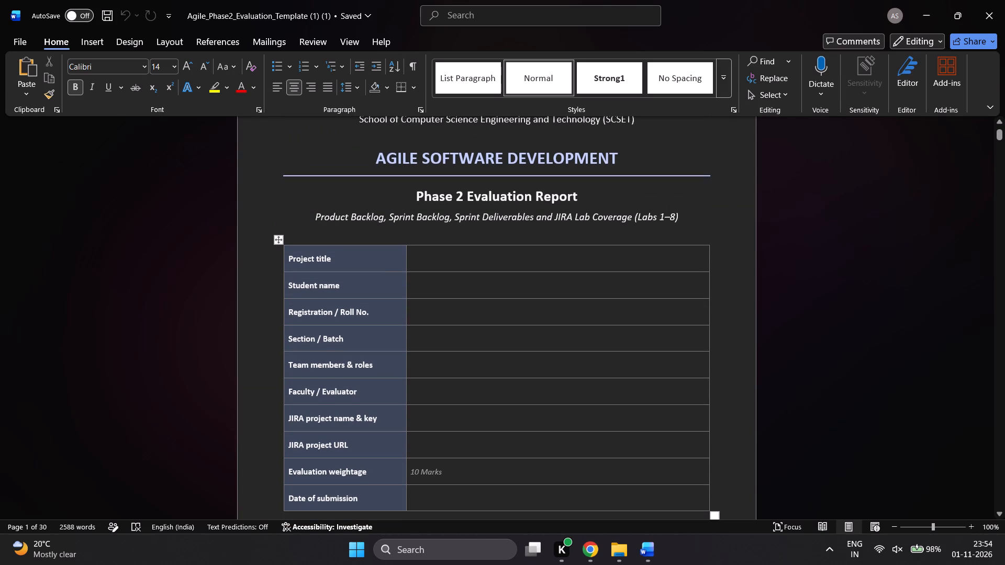
scroll(517, 199, down, 1)
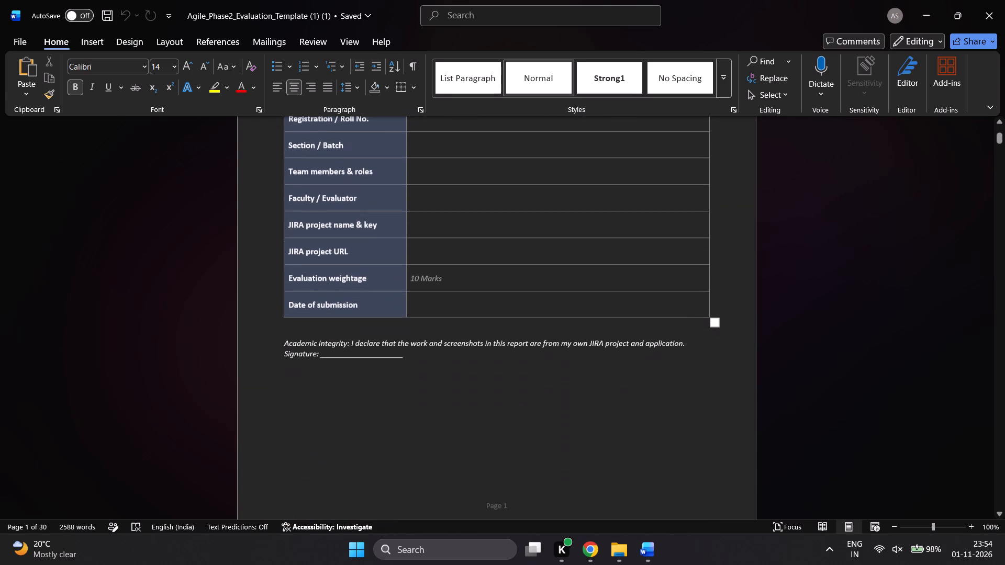
Read the template's student instructions, minimum requirements and 10-mark marking scheme.
scroll(517, 199, down, 1)
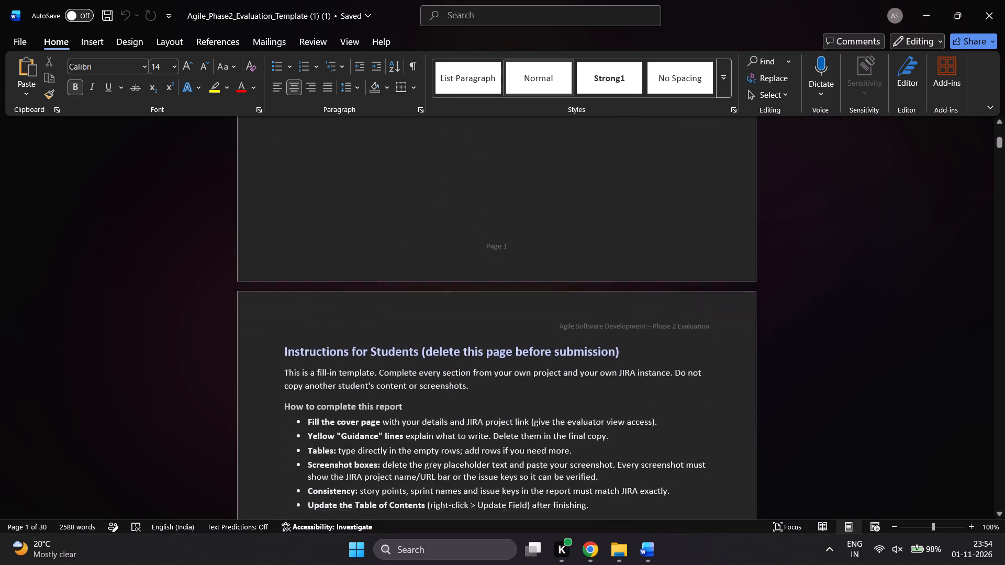
scroll(517, 199, down, 1)
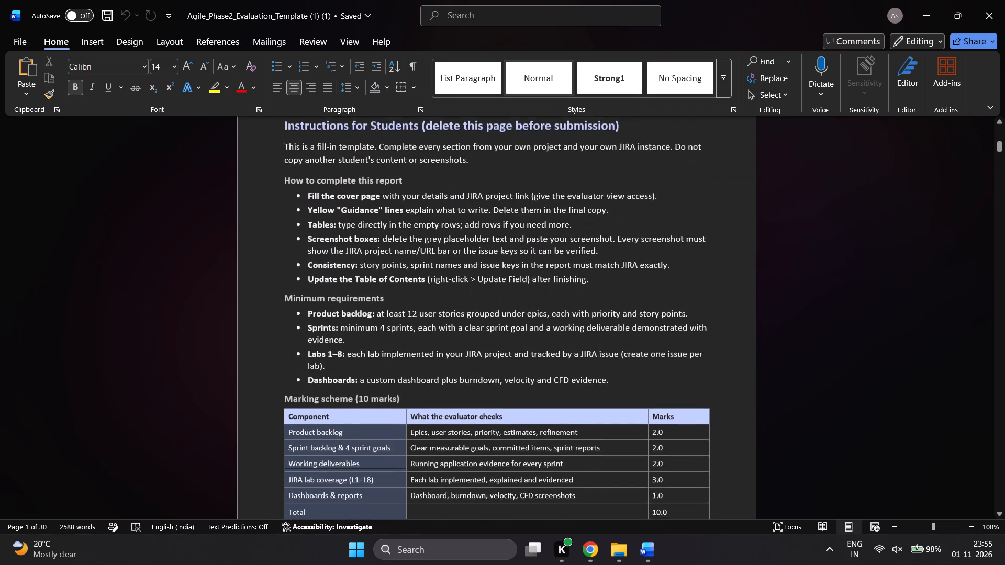
scroll(517, 199, down, 3)
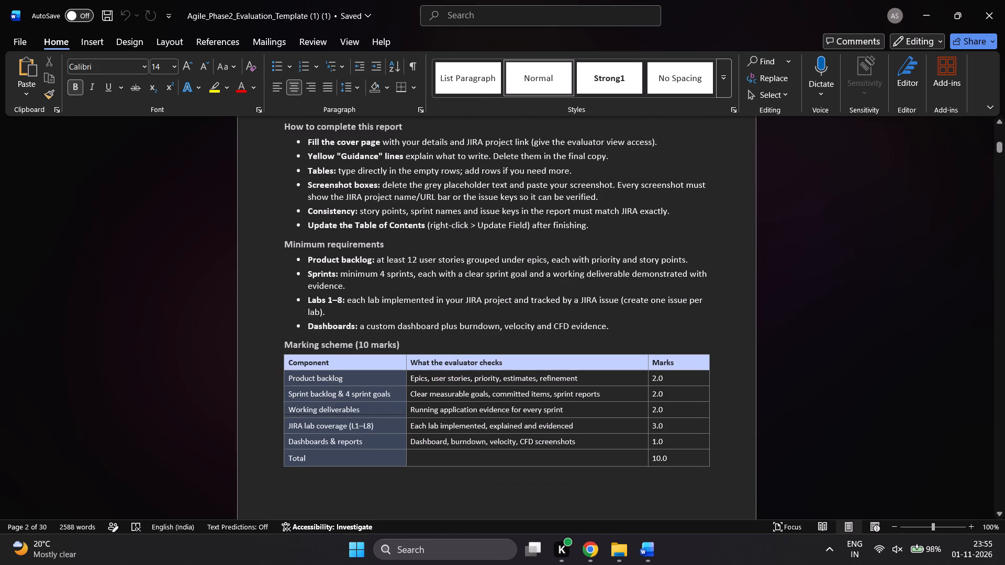
scroll(517, 199, down, 1)
scroll(510, 279, down, 1)
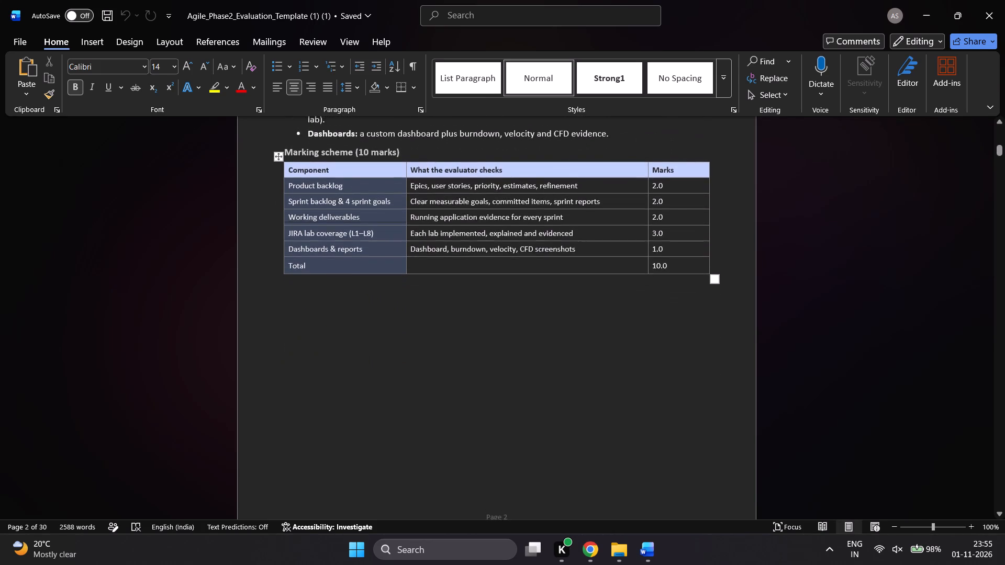
ctrl+scroll(510, 279, up, 2)
scroll(510, 279, down, 1)
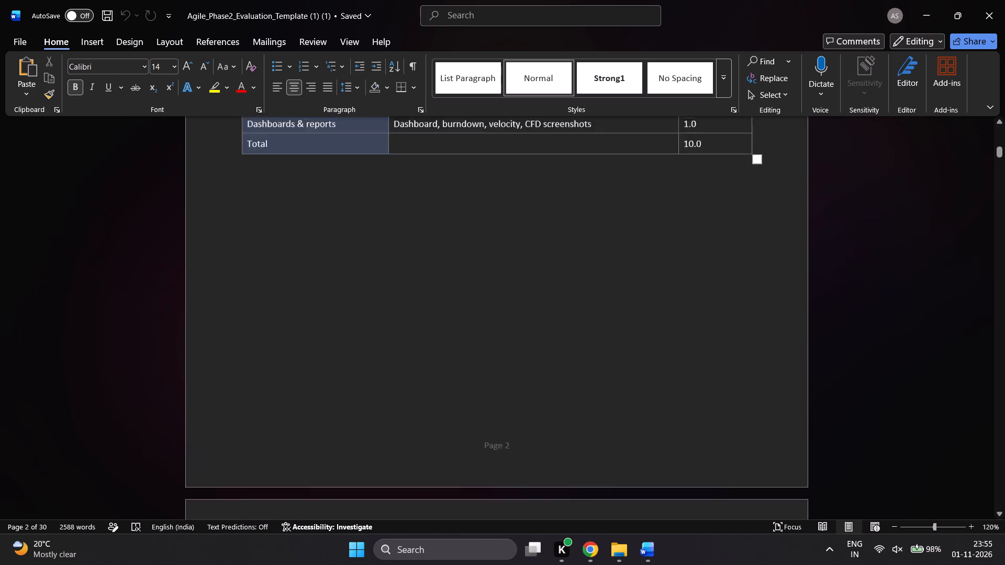
ctrl+scroll(510, 279, up, 1)
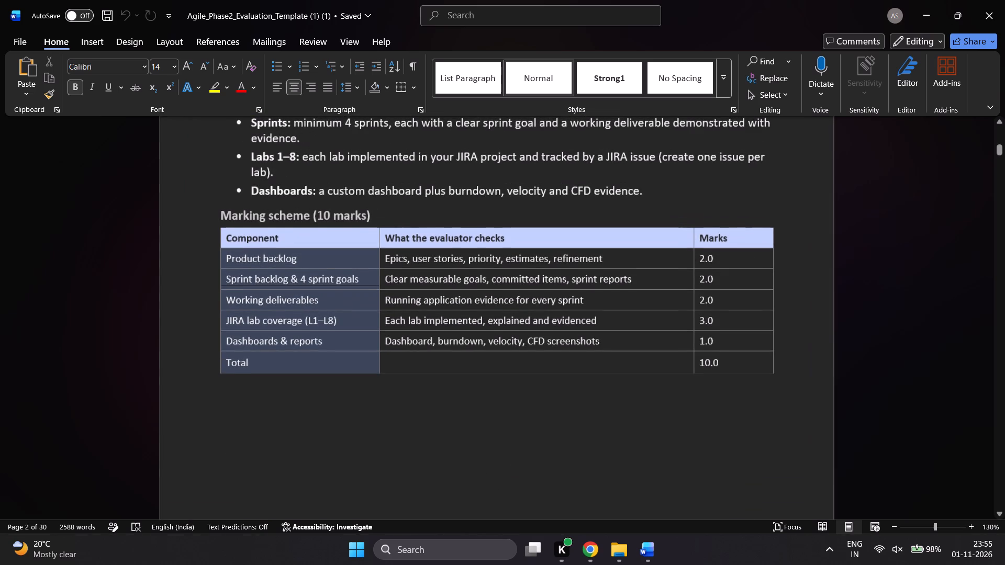
ctrl+scroll(510, 279, up, 1)
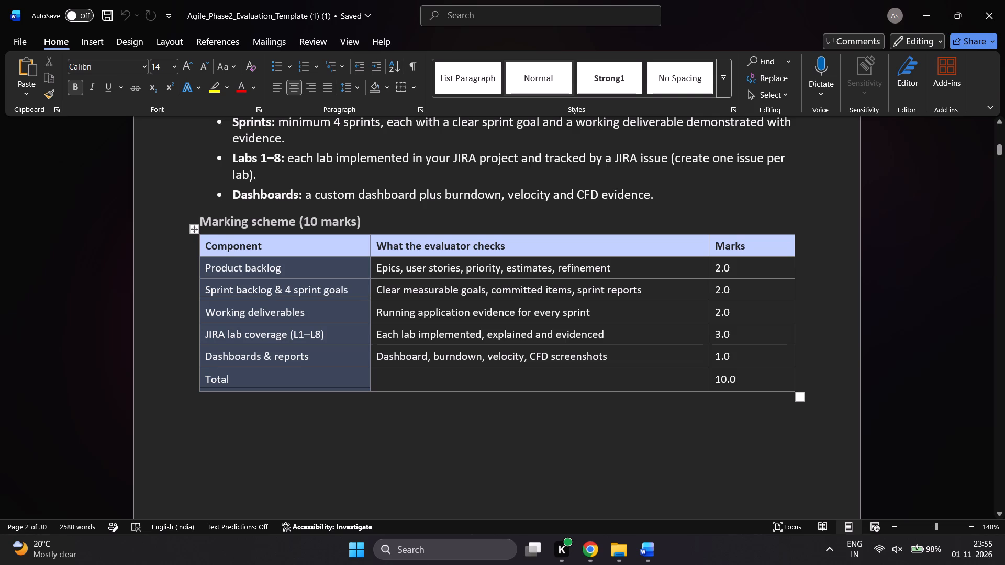
scroll(537, 309, down, 1)
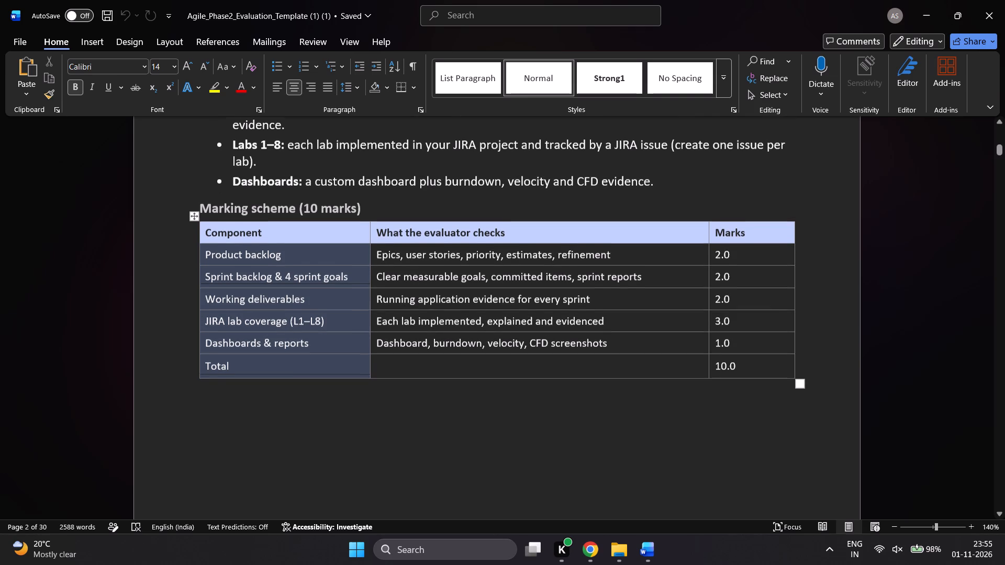
ctrl+scroll(537, 309, down, 1)
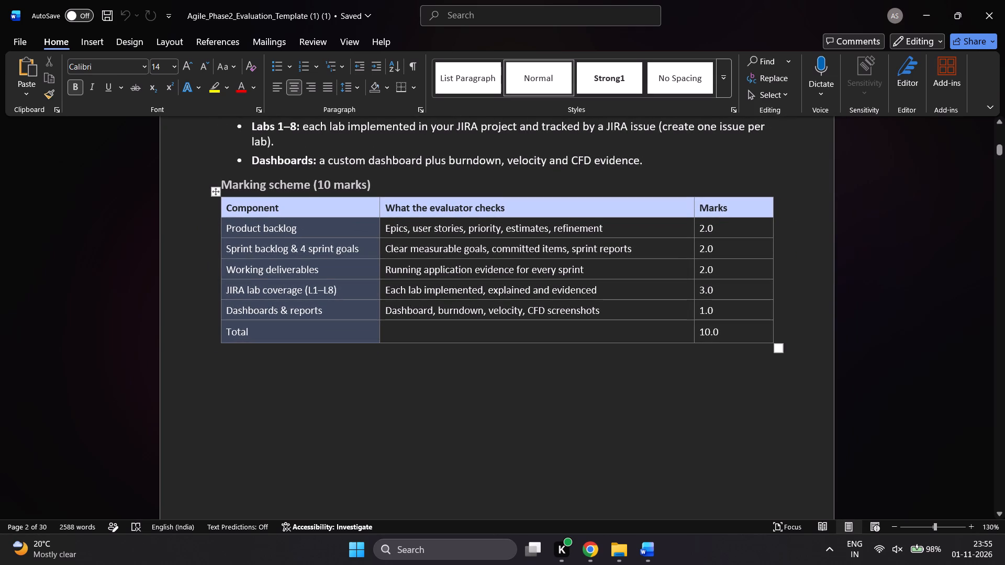
scroll(537, 309, down, 1)
ctrl+scroll(537, 309, down, 2)
scroll(537, 309, down, 1)
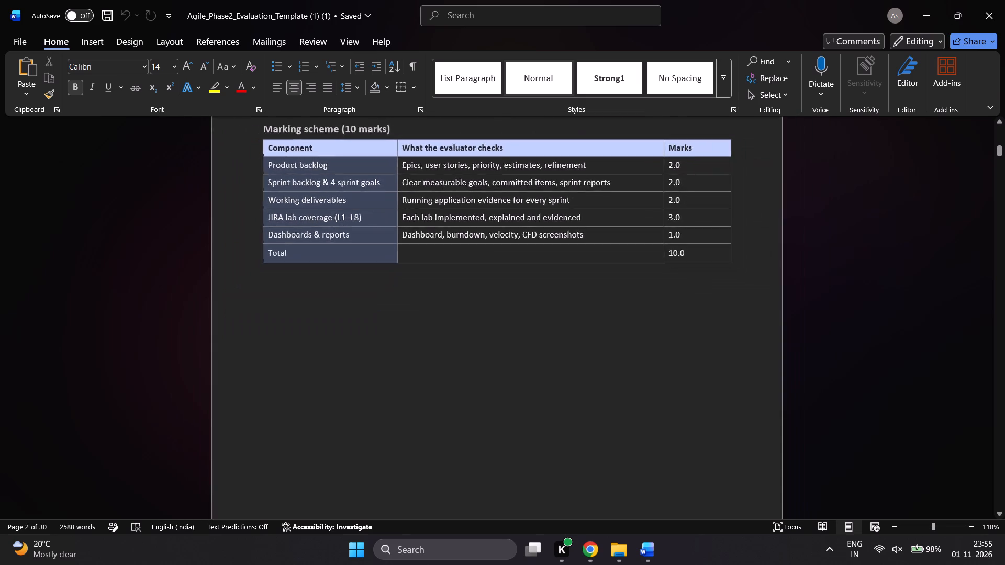
scroll(537, 309, down, 1)
scroll(537, 309, up, 1)
scroll(537, 309, down, 1)
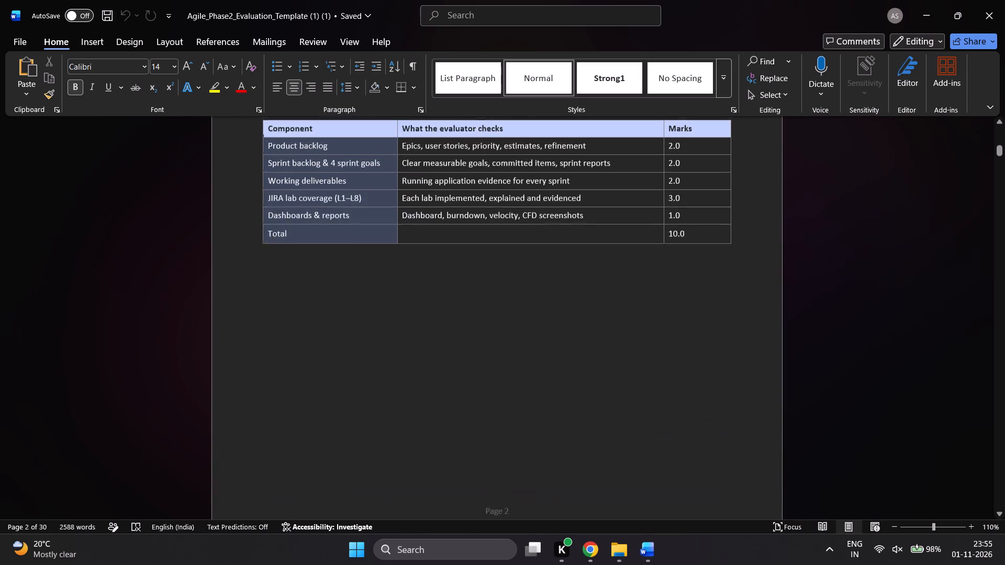
Look over the Table of Contents and Project Overview pages of the template.
scroll(537, 309, down, 1)
ctrl+scroll(537, 309, down, 1)
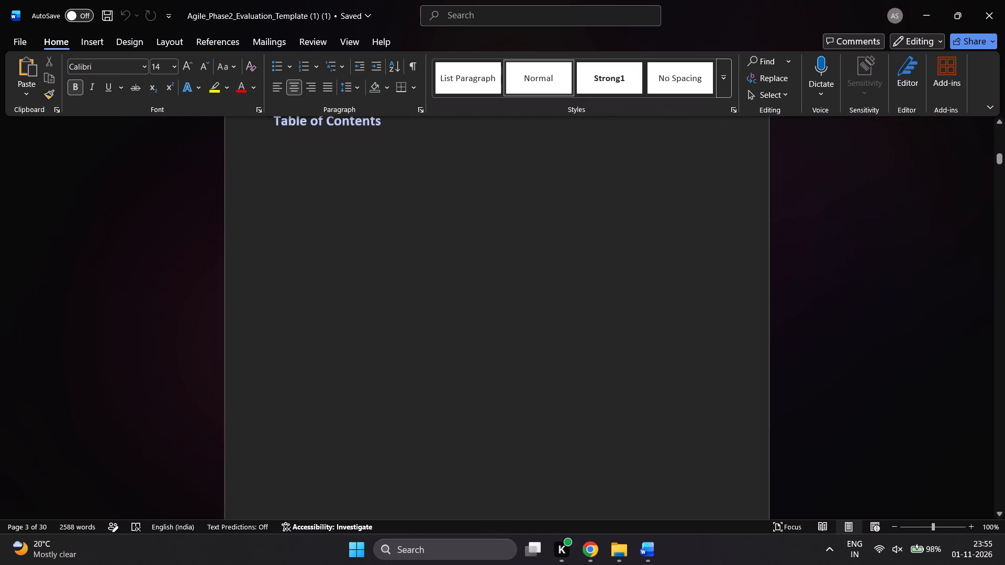
ctrl+scroll(537, 309, down, 3)
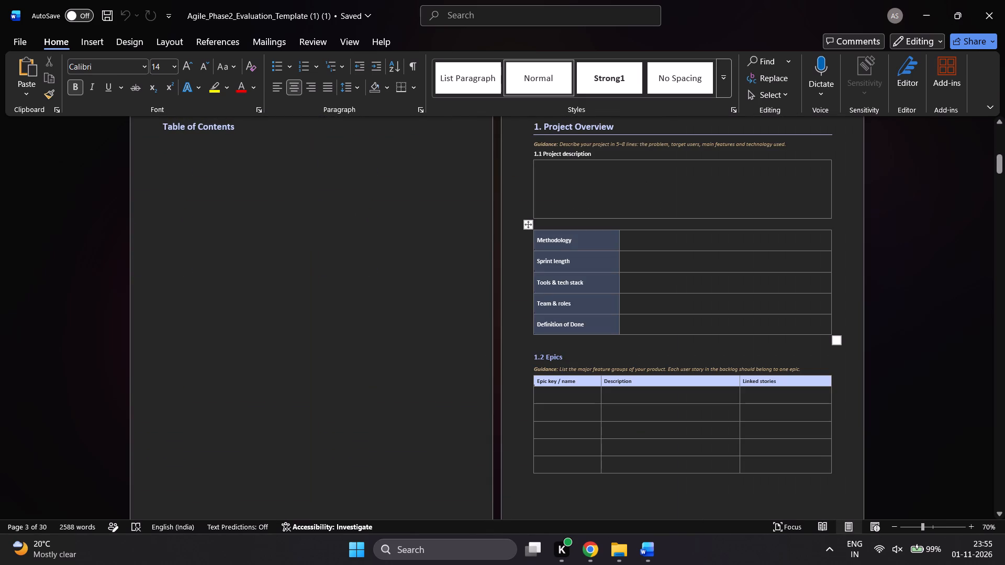
ctrl+scroll(537, 309, up, 6)
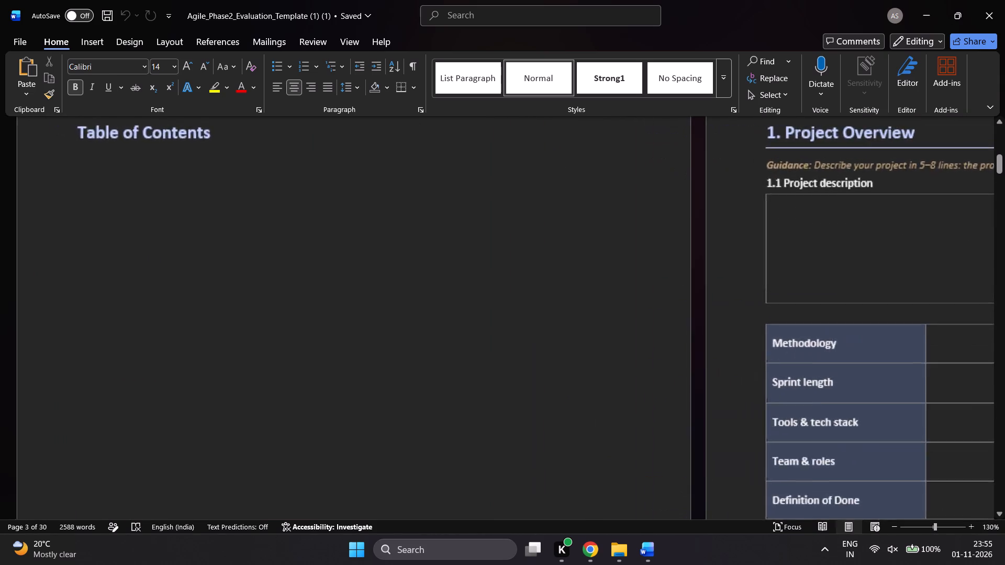
ctrl+scroll(537, 309, up, 1)
scroll(537, 309, up, 1)
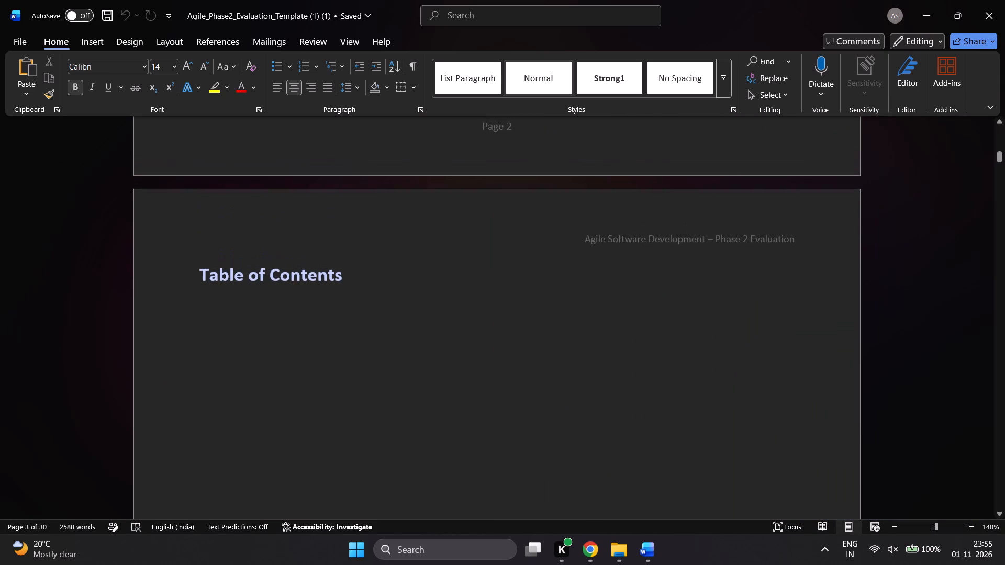
Look over the template's Project Overview, Epics and Product Backlog sections for the tables and screenshots they require.
ctrl+scroll(537, 309, down, 2)
scroll(467, 246, down, 1)
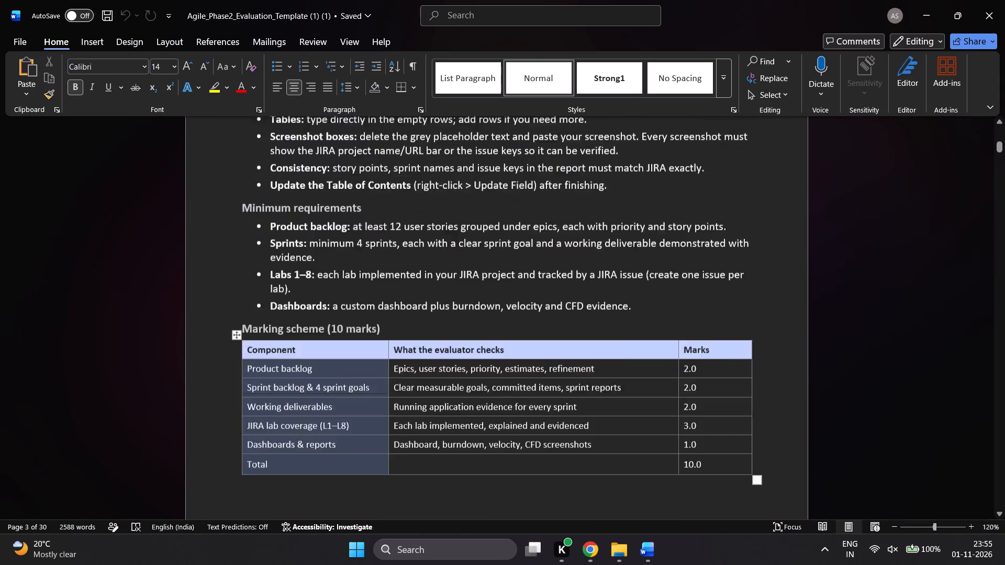
scroll(467, 246, down, 2)
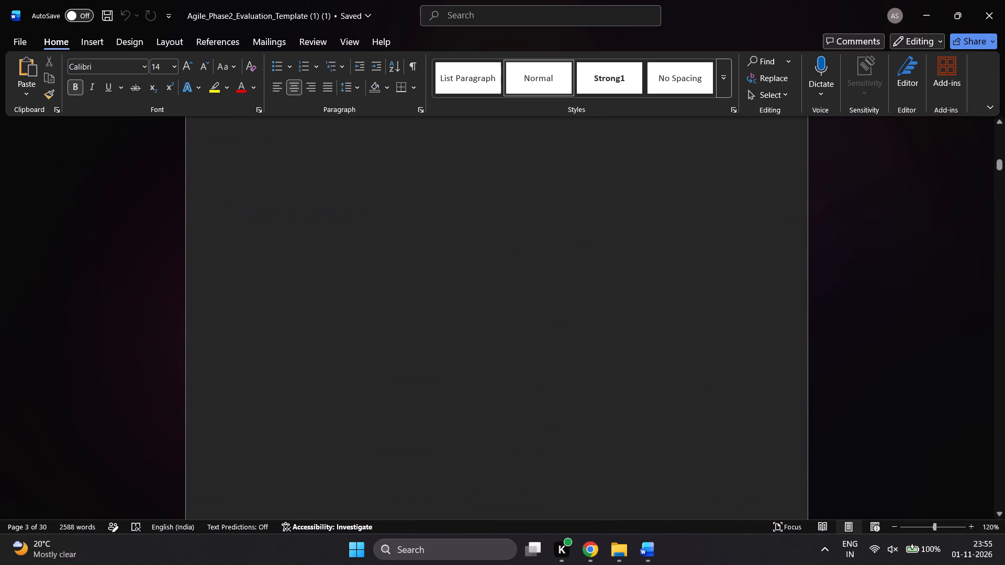
scroll(467, 246, down, 2)
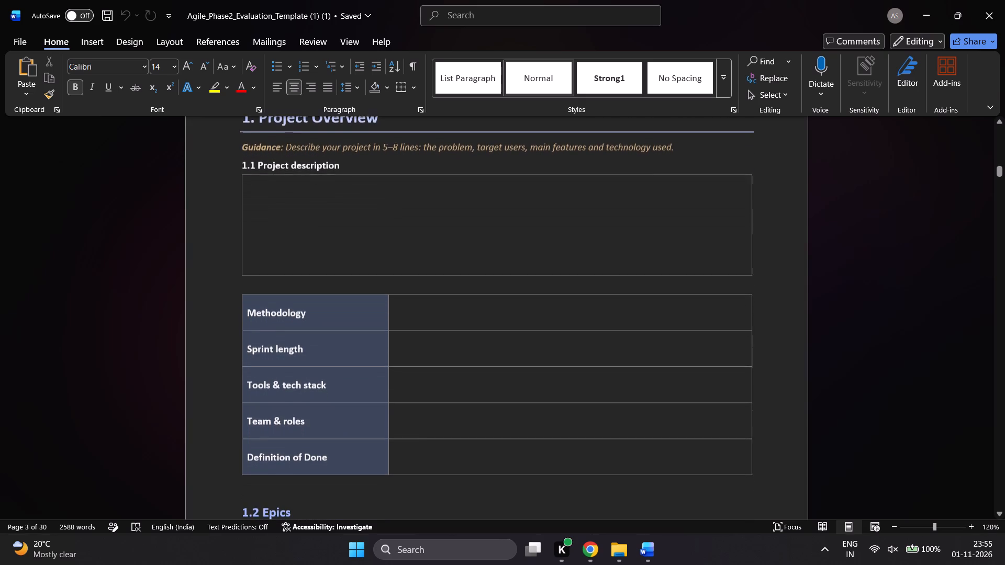
scroll(467, 246, down, 2)
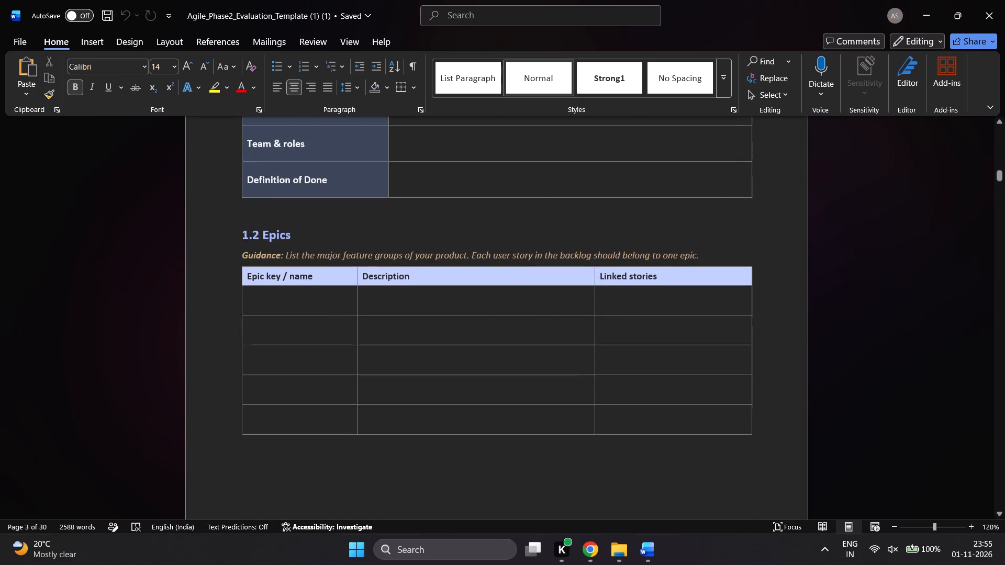
scroll(467, 246, down, 2)
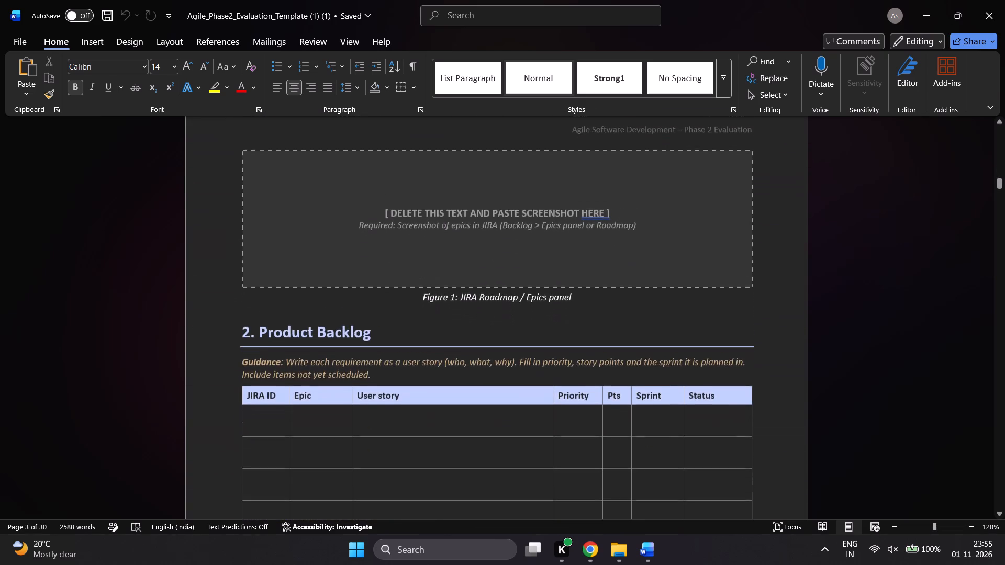
scroll(467, 246, down, 2)
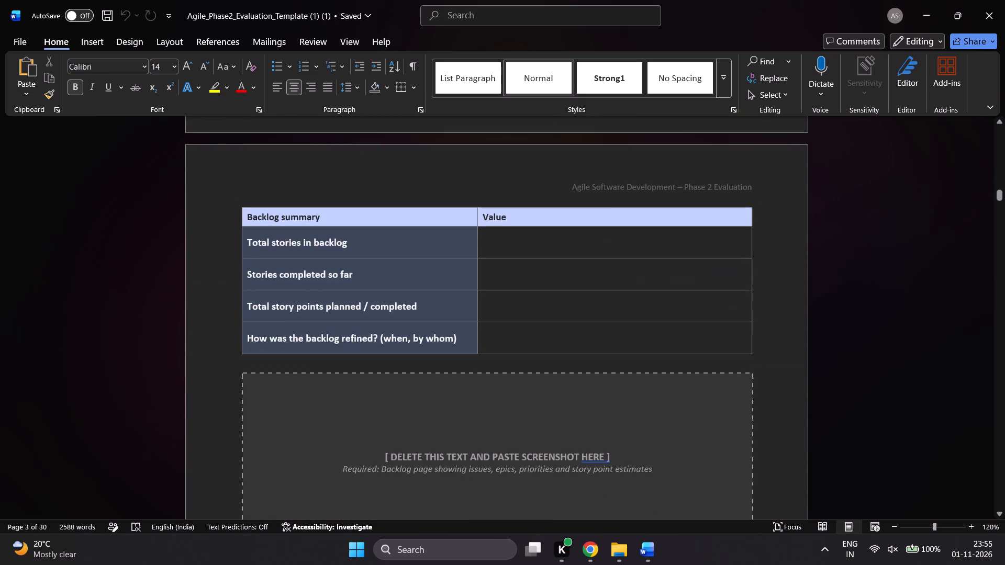
Examine section 3 of the template for the sprint summary, goals, backlog, deliverables and screenshots required for Sprints 1 to 4.
scroll(467, 246, down, 2)
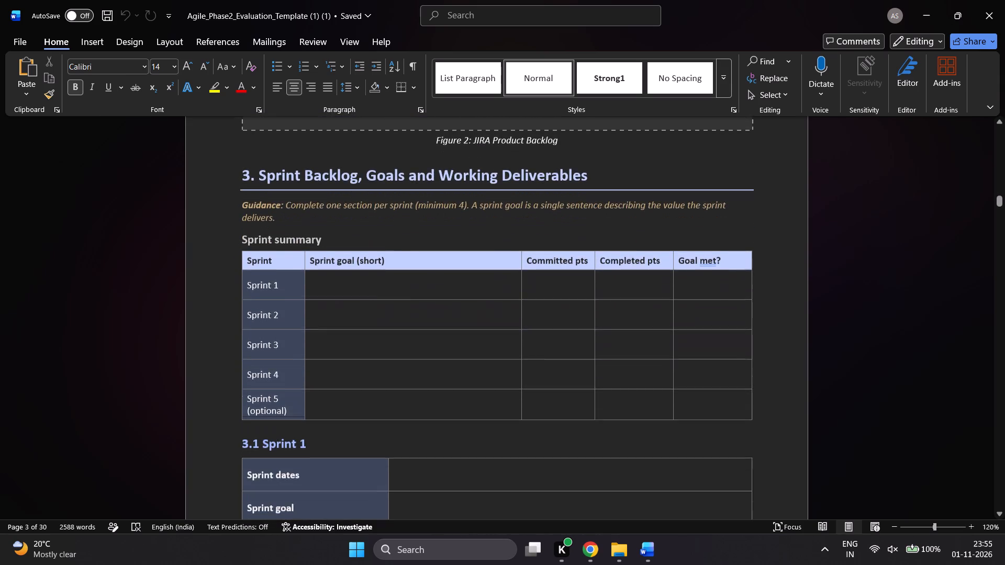
scroll(467, 246, down, 2)
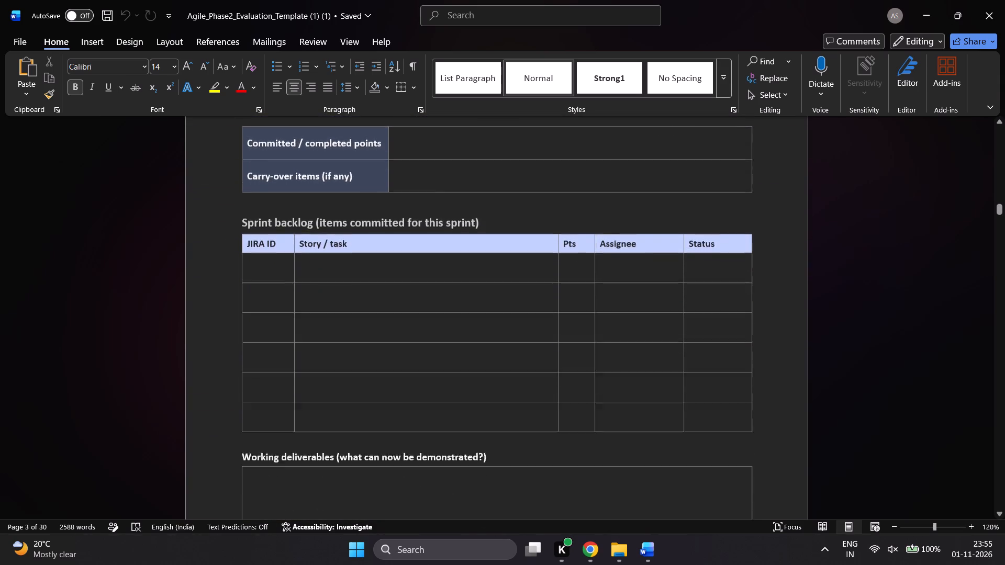
scroll(467, 246, down, 1)
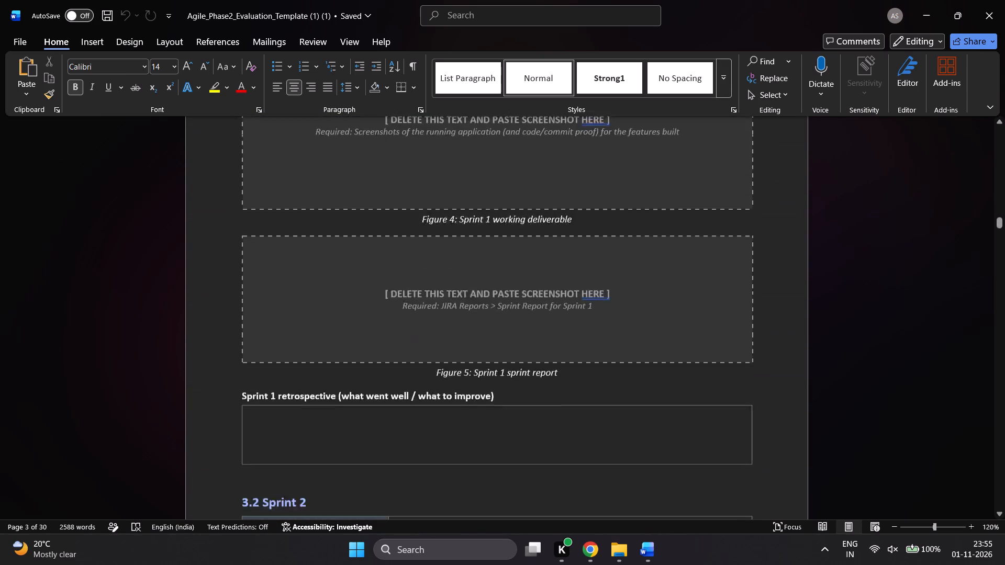
scroll(467, 246, down, 1)
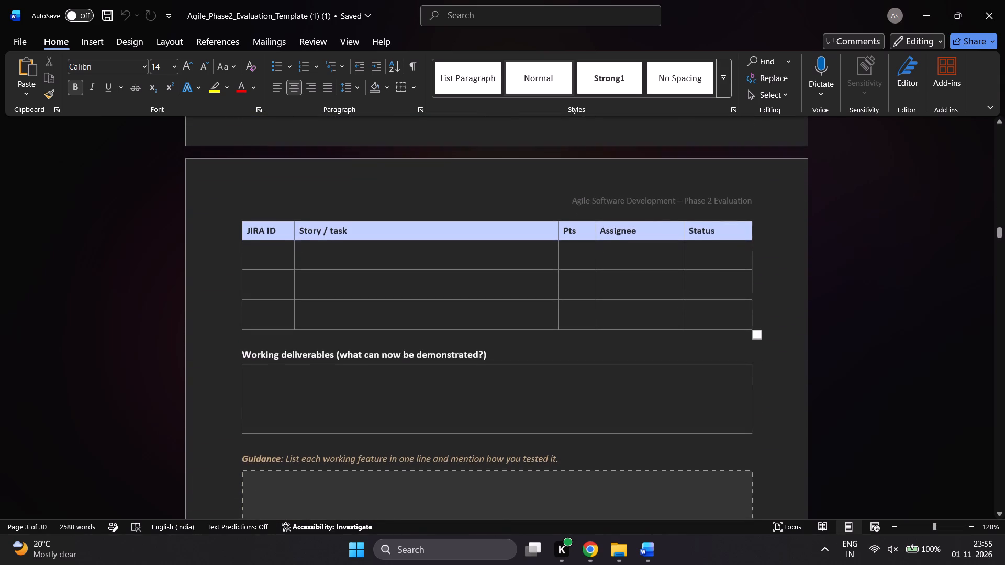
scroll(467, 246, down, 1)
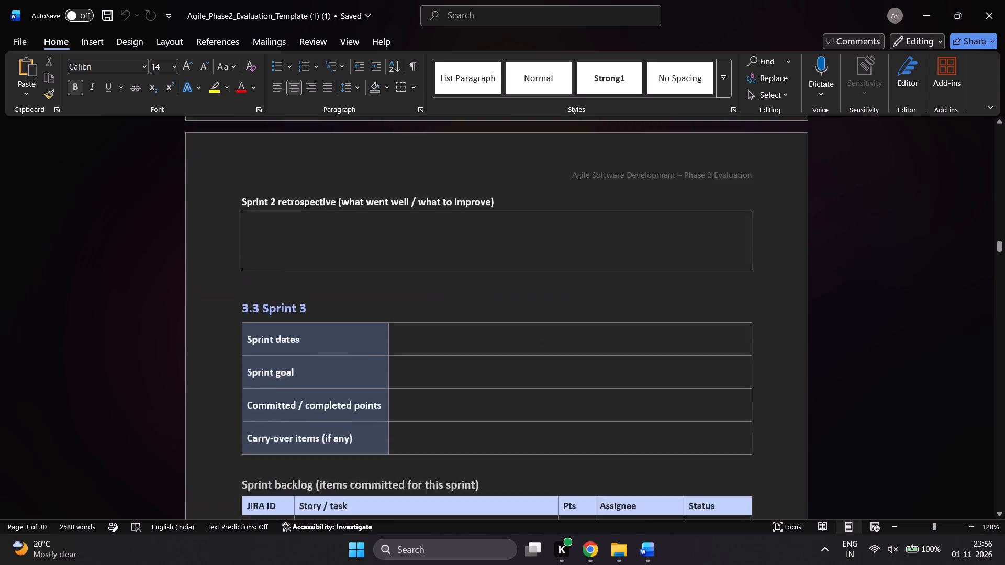
scroll(467, 246, down, 1)
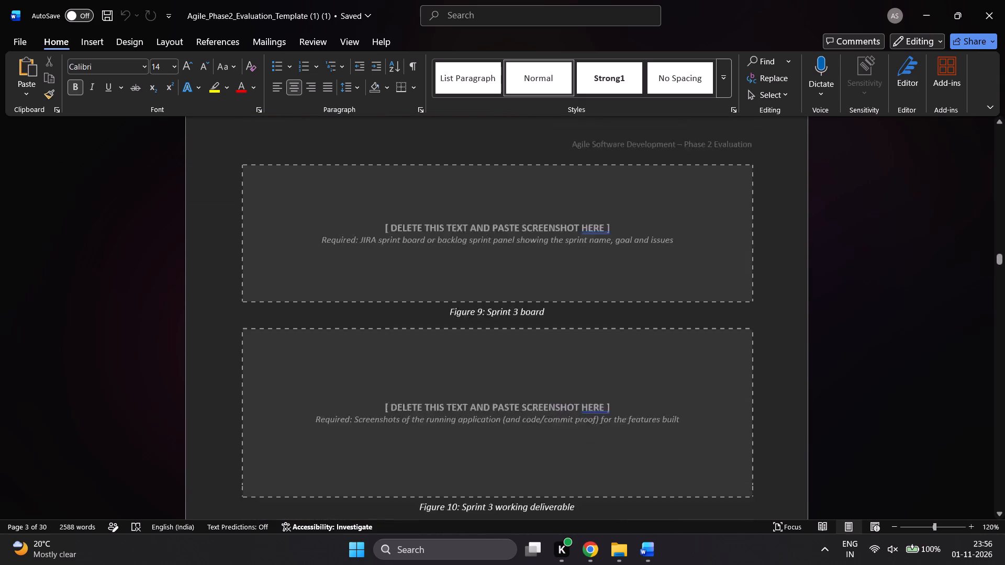
scroll(467, 246, down, 2)
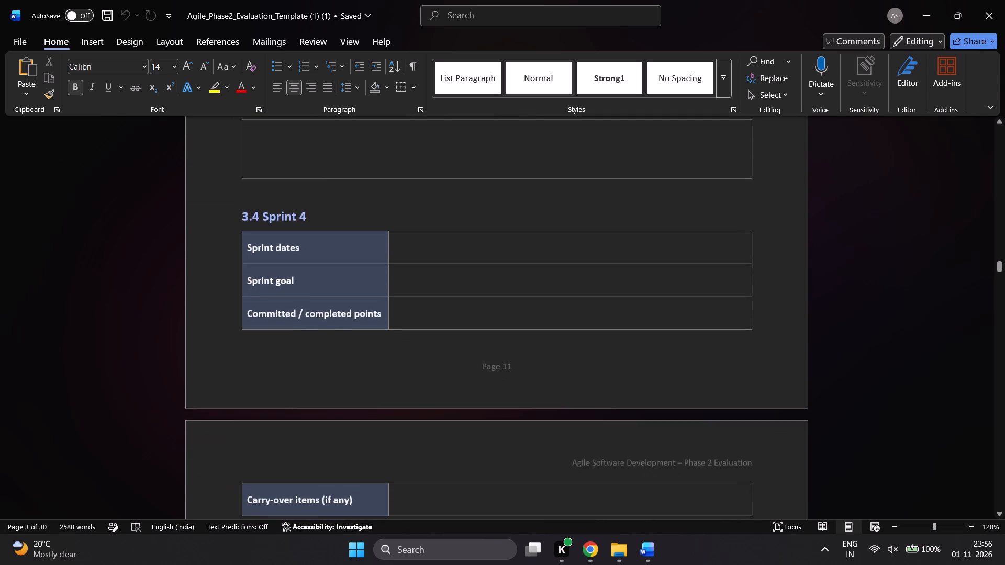
scroll(467, 246, down, 2)
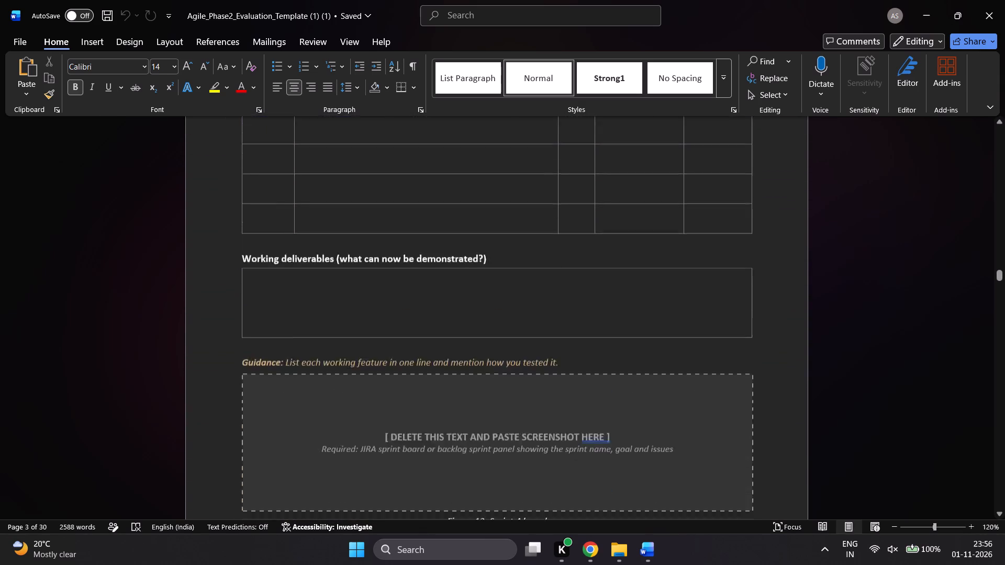
Examine section 4, Lab-wise Implementation in JIRA (Labs 1–8), for each lab's required tasks, results tables and evidence.
scroll(467, 246, down, 2)
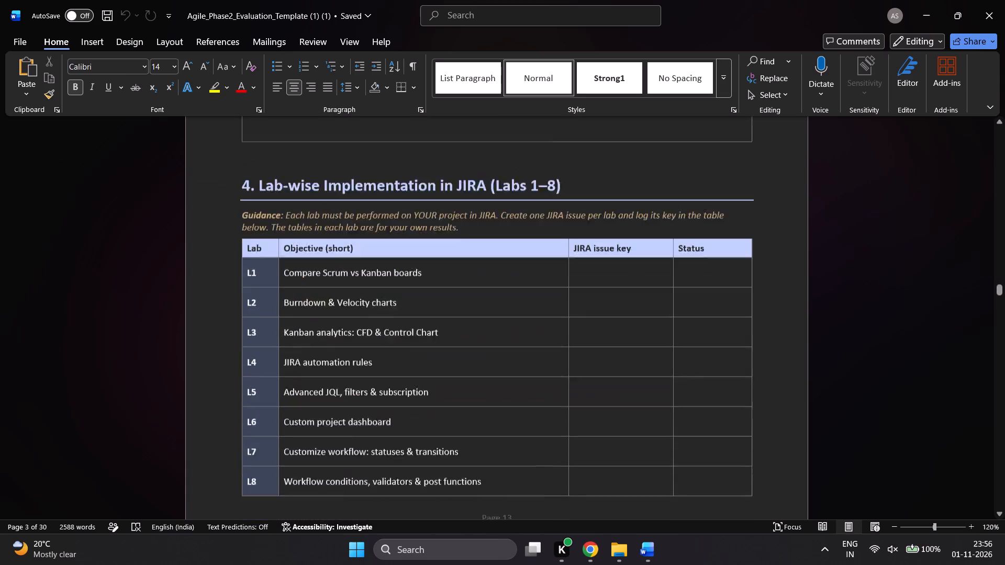
scroll(467, 246, down, 2)
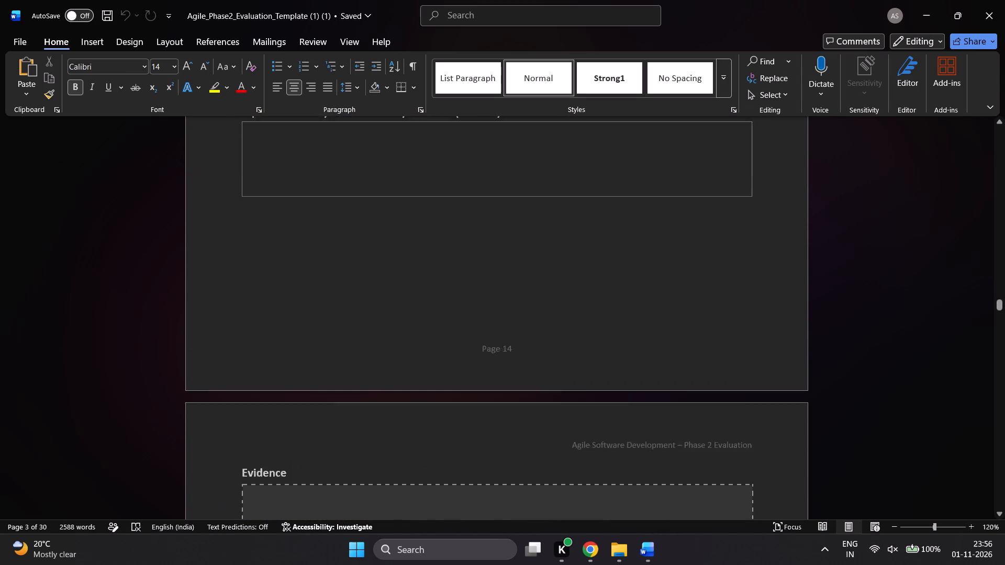
scroll(467, 246, down, 2)
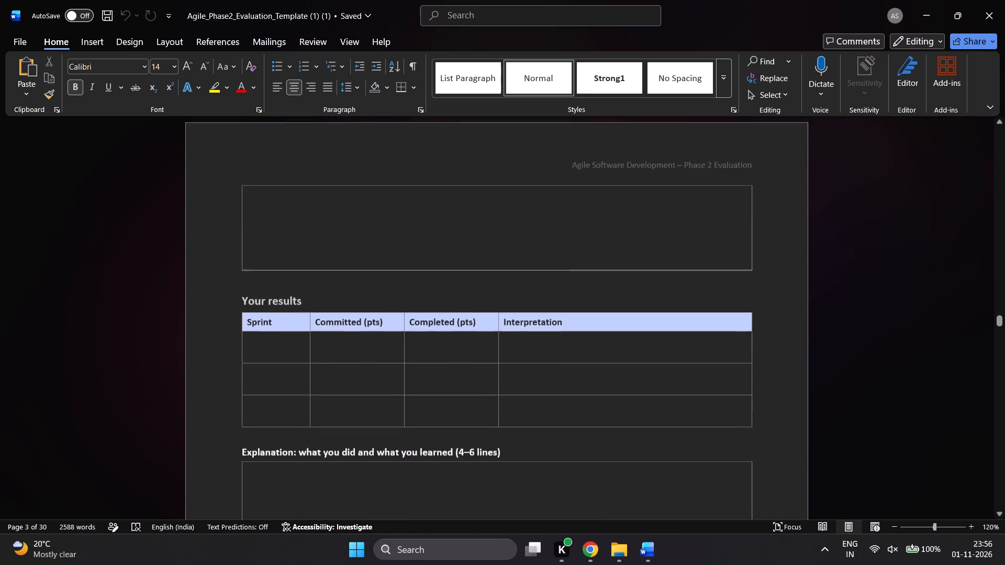
scroll(467, 246, down, 3)
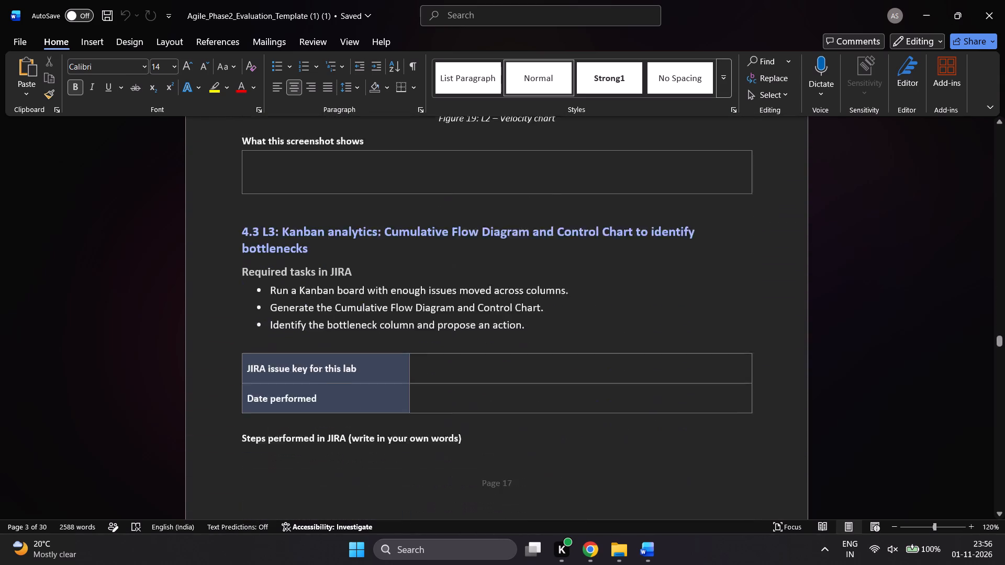
scroll(467, 246, down, 2)
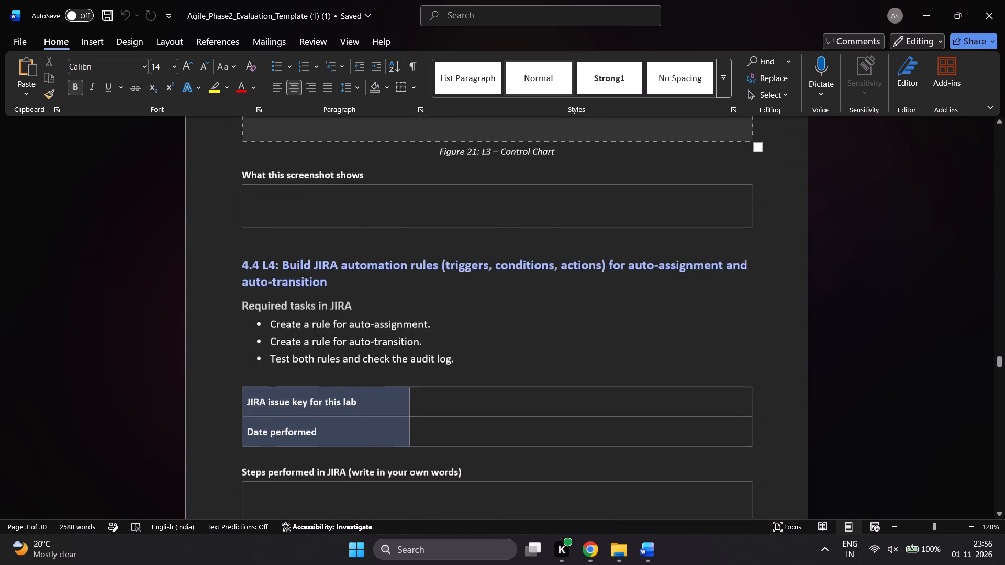
scroll(467, 246, down, 2)
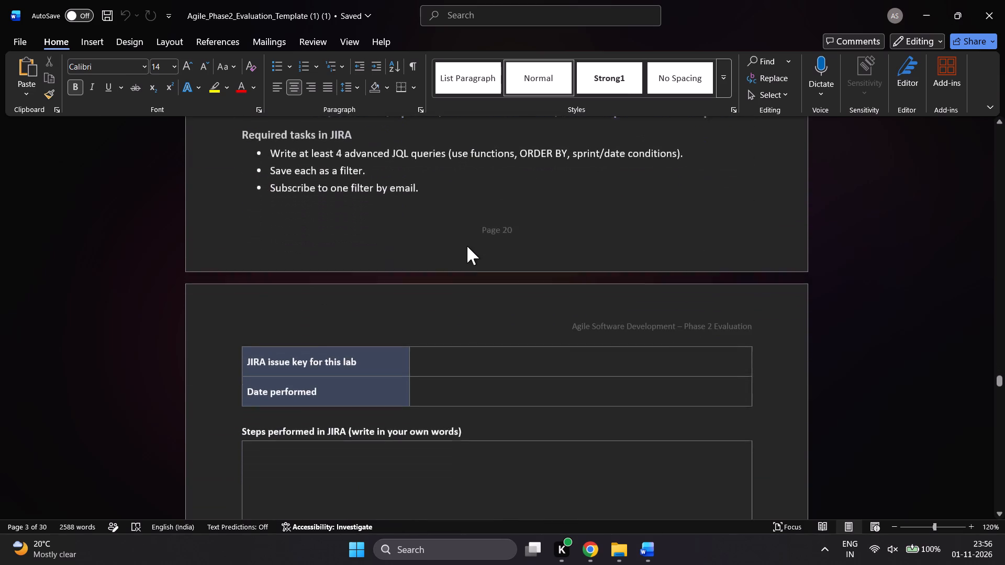
scroll(467, 246, down, 3)
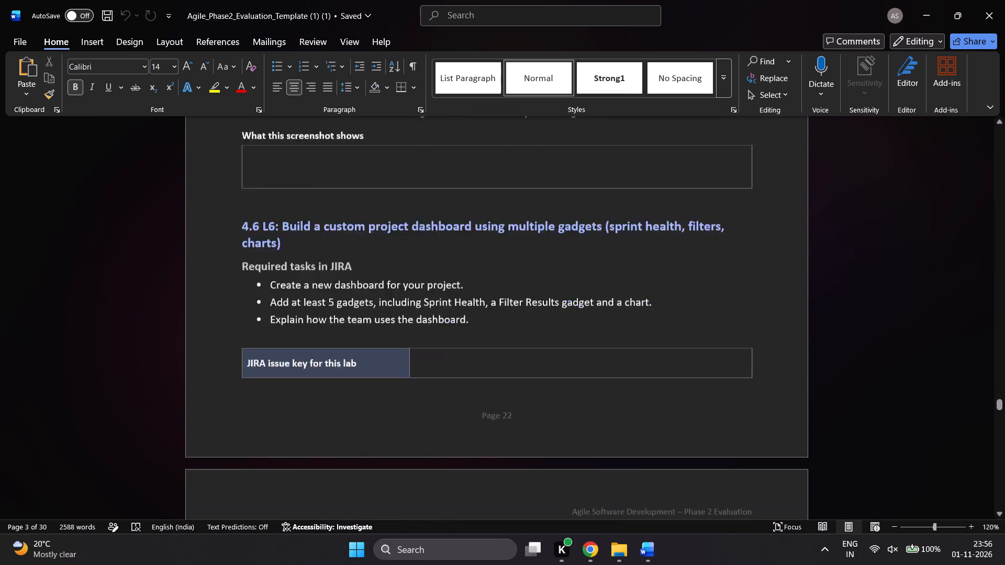
scroll(467, 246, down, 3)
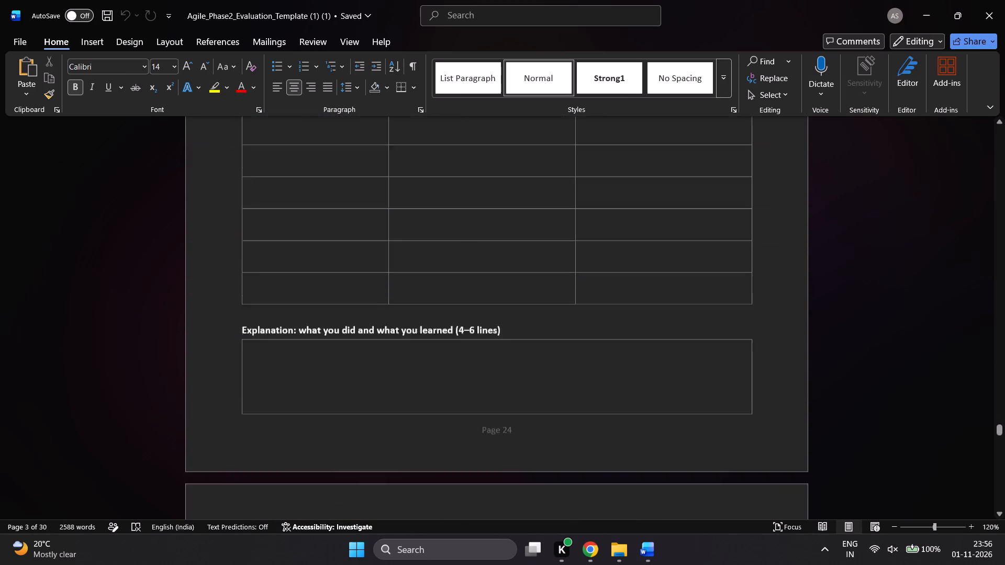
Review the Student Self-Check and For Evaluator Use Only sections at the template's end, and return to the student instructions page.
scroll(467, 246, down, 3)
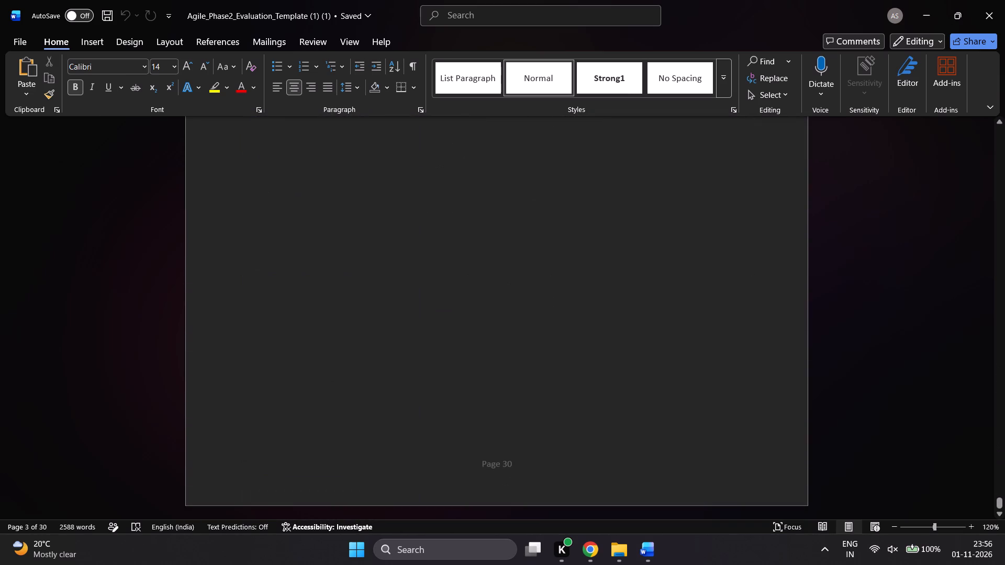
scroll(467, 246, up, 1)
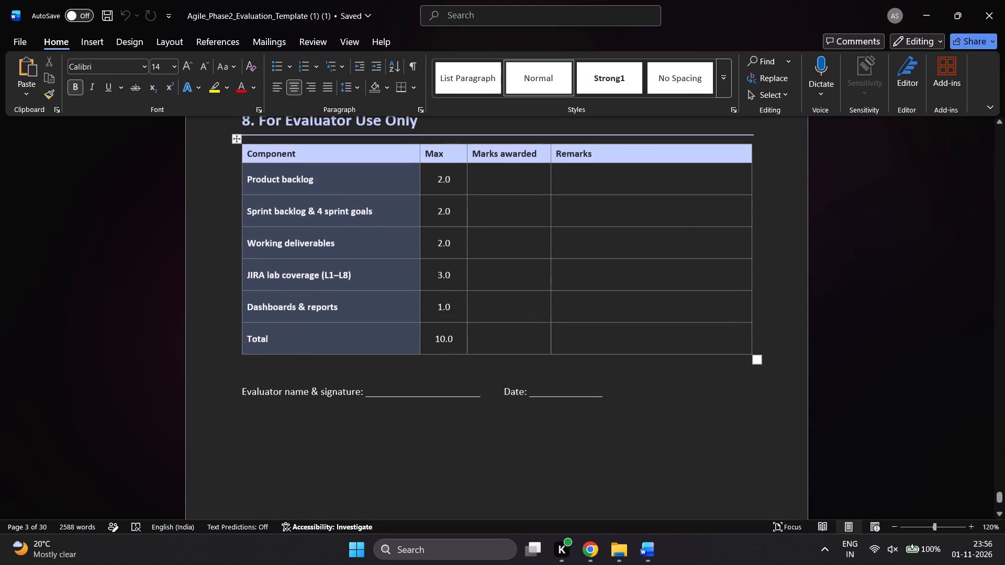
scroll(467, 246, up, 2)
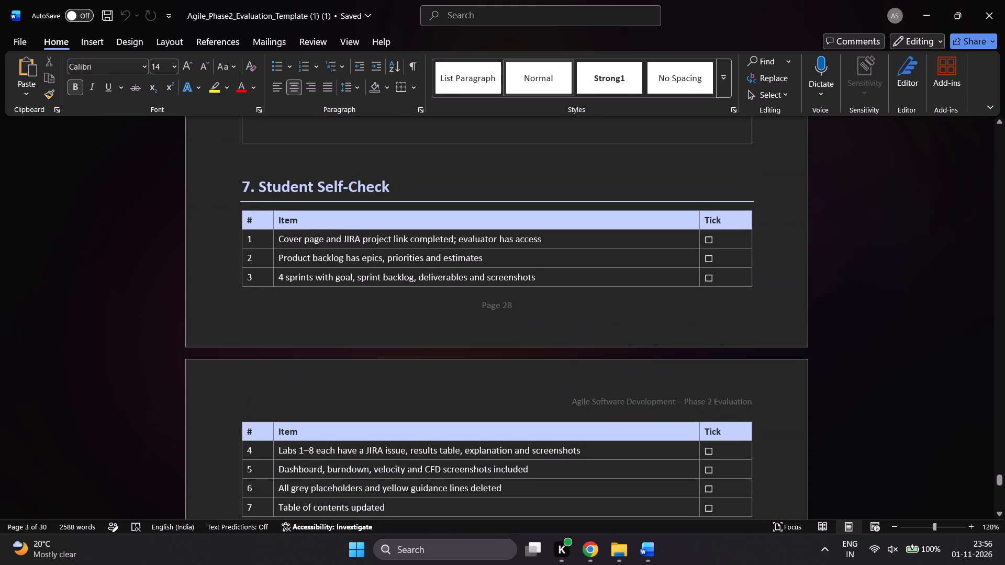
scroll(467, 246, up, 6)
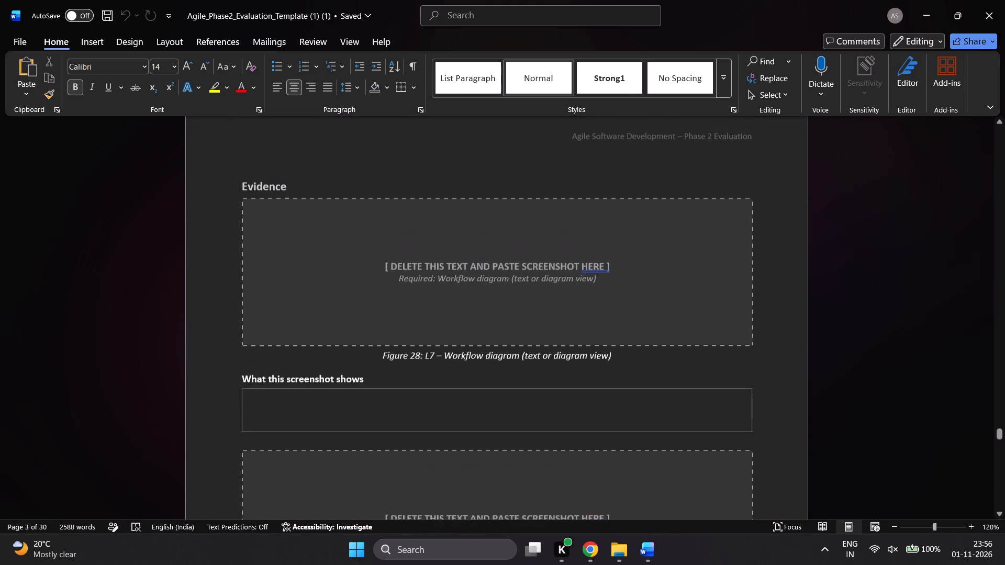
scroll(467, 246, up, 7)
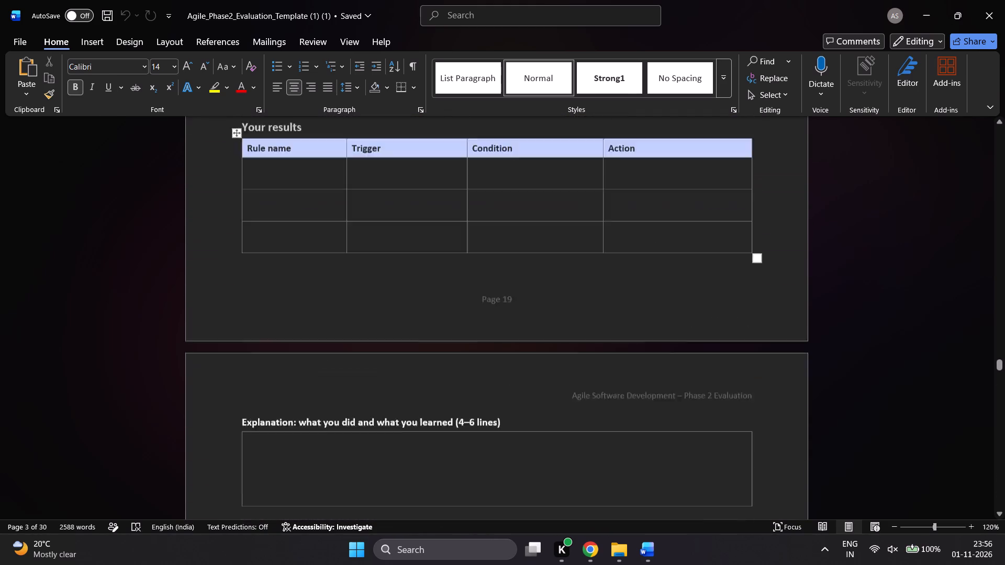
scroll(467, 246, up, 5)
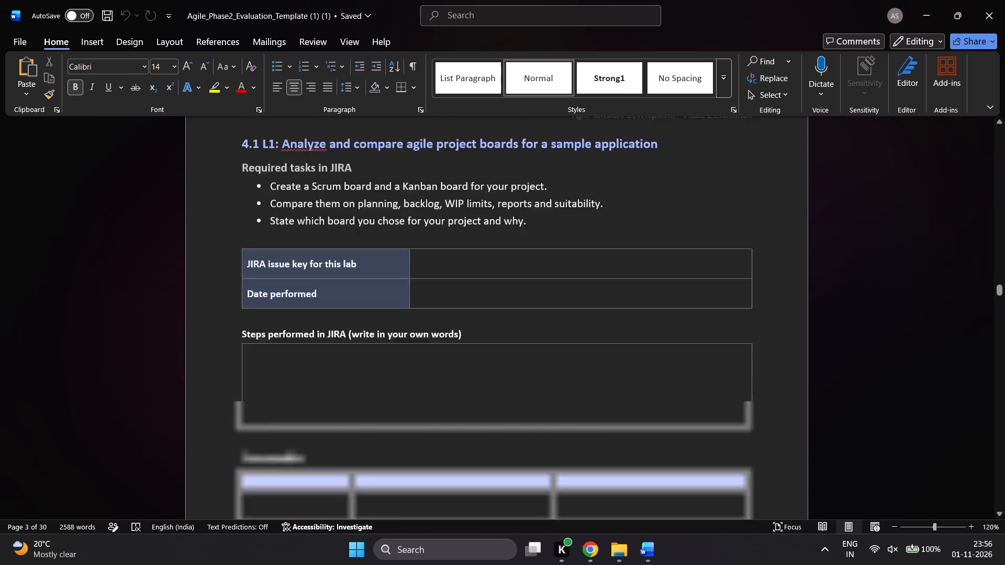
scroll(467, 246, up, 5)
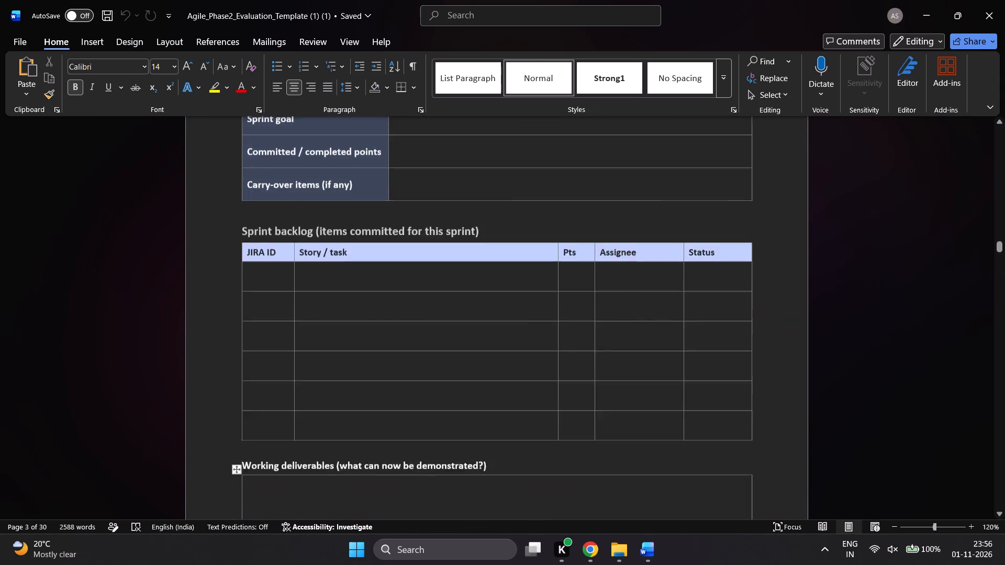
scroll(467, 246, up, 6)
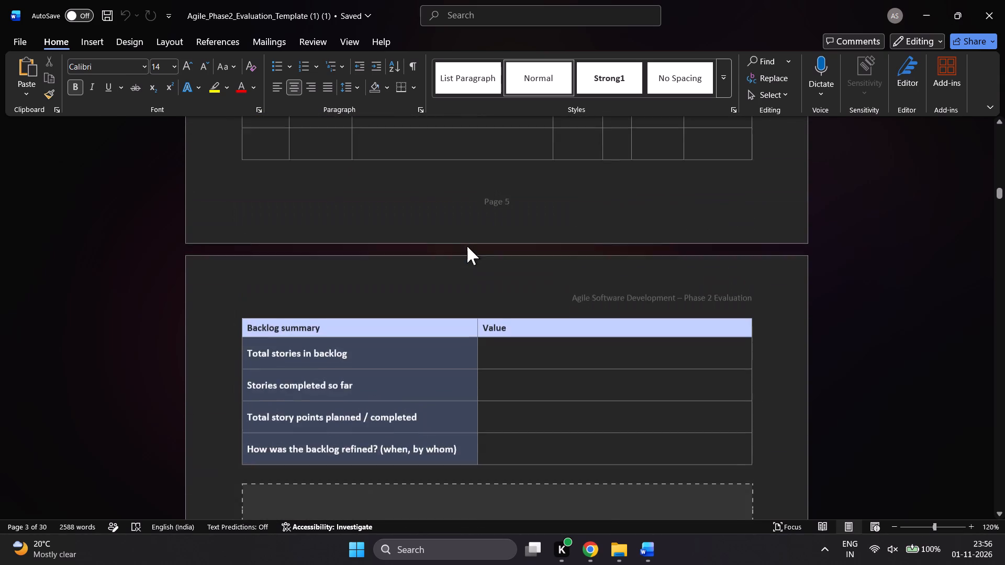
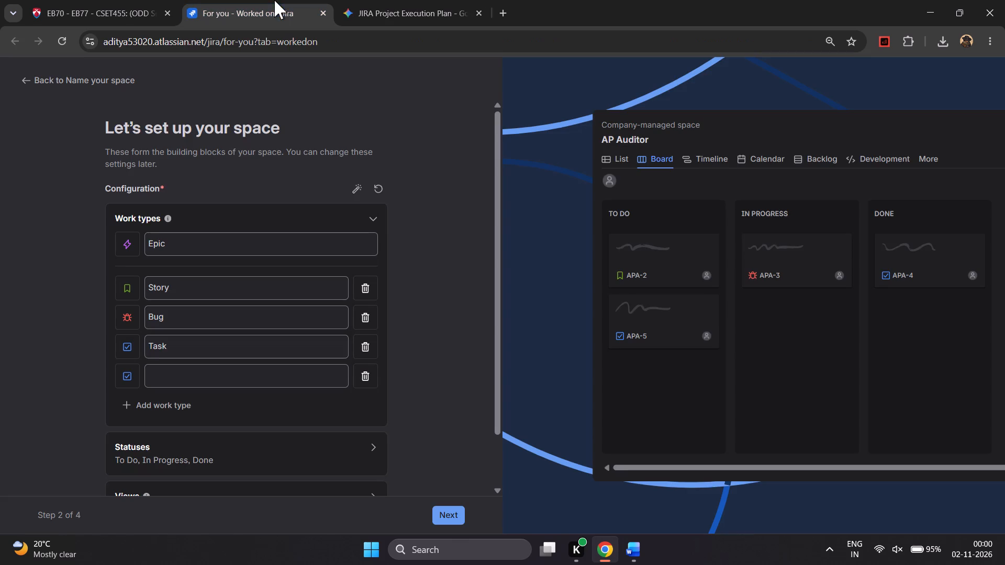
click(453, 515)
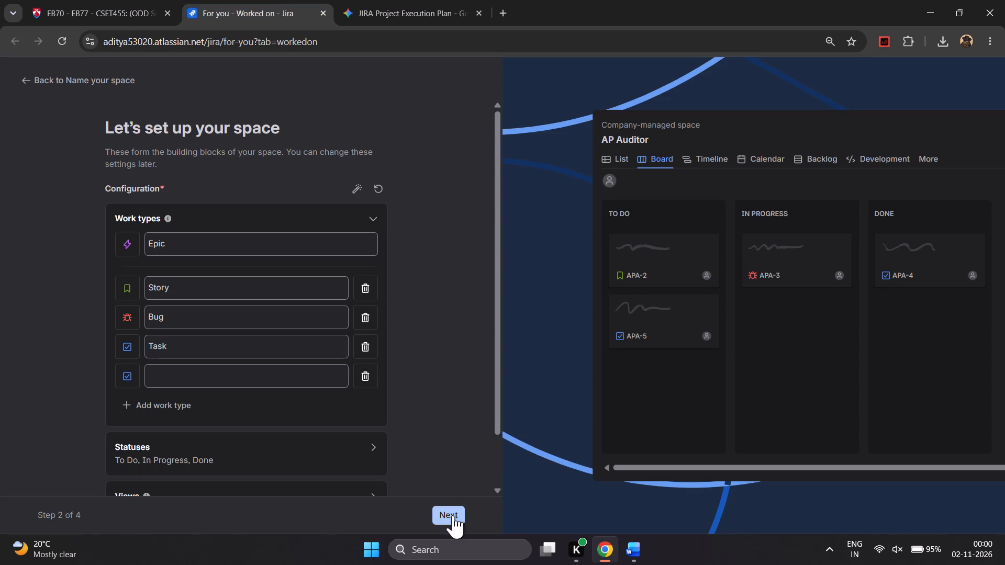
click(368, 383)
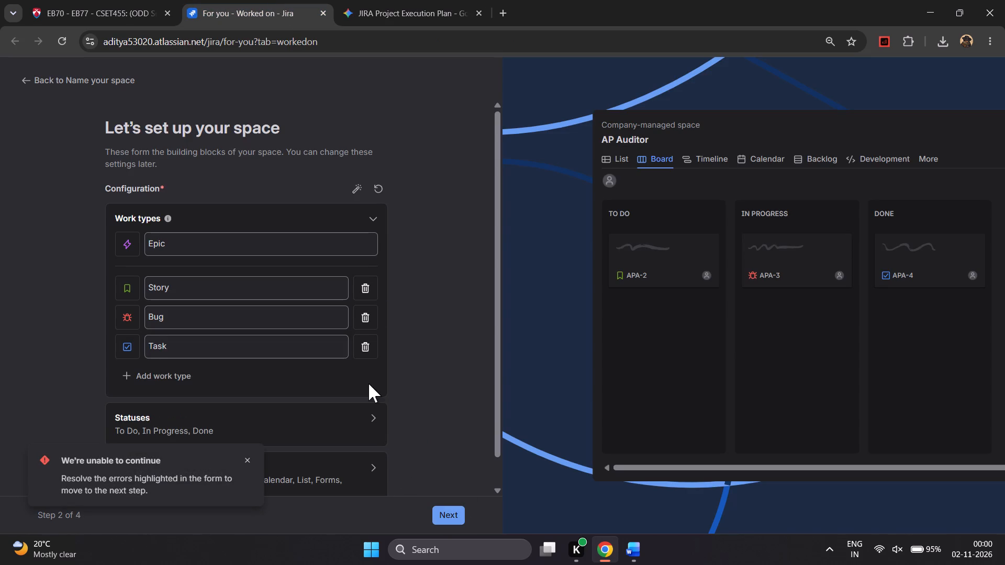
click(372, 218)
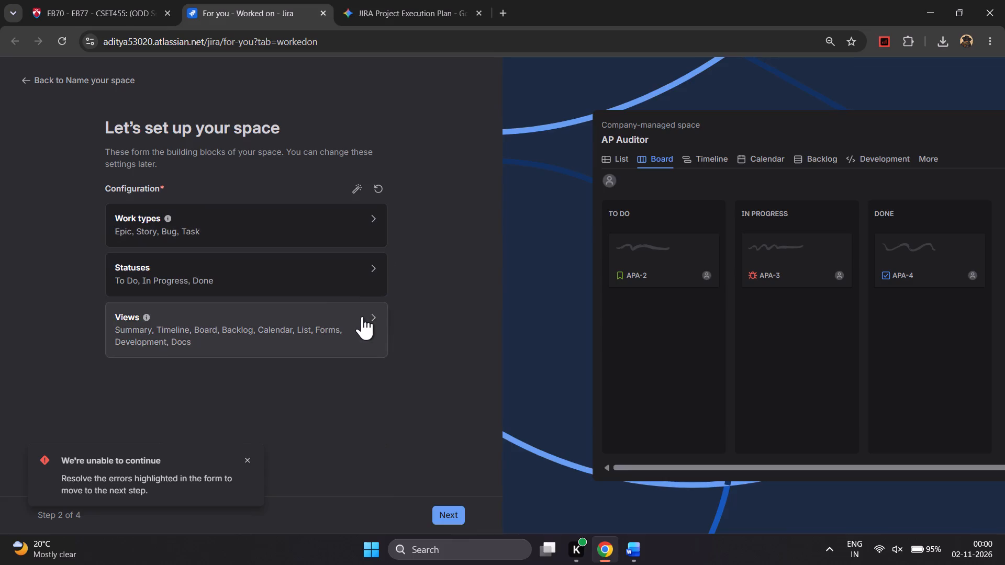
Create the space with the default work types, statuses and views.
click(460, 521)
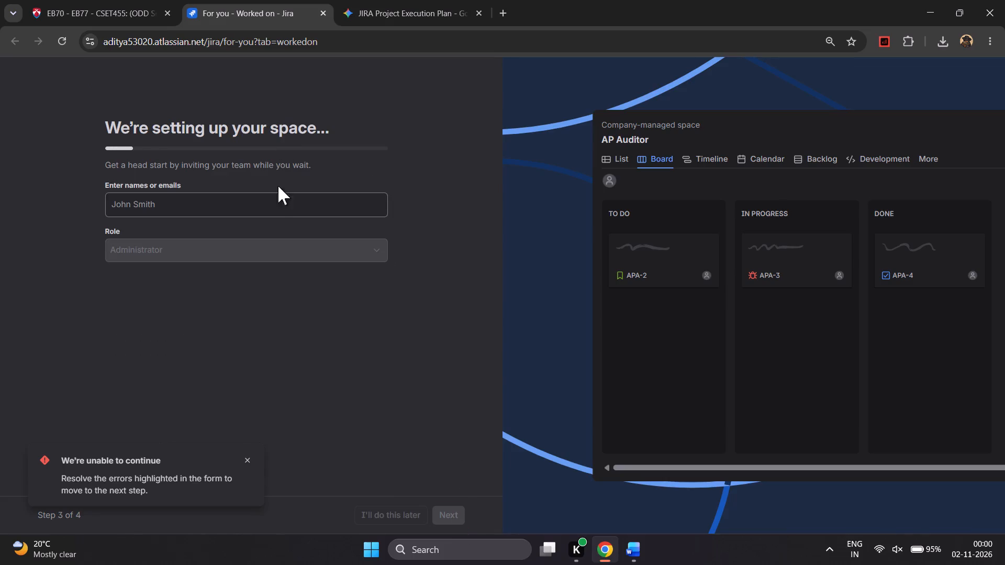
Enter a team member's name in the invitation for the new AP Auditor space.
click(277, 207)
key(a)
key(Tab)
text(DIT)
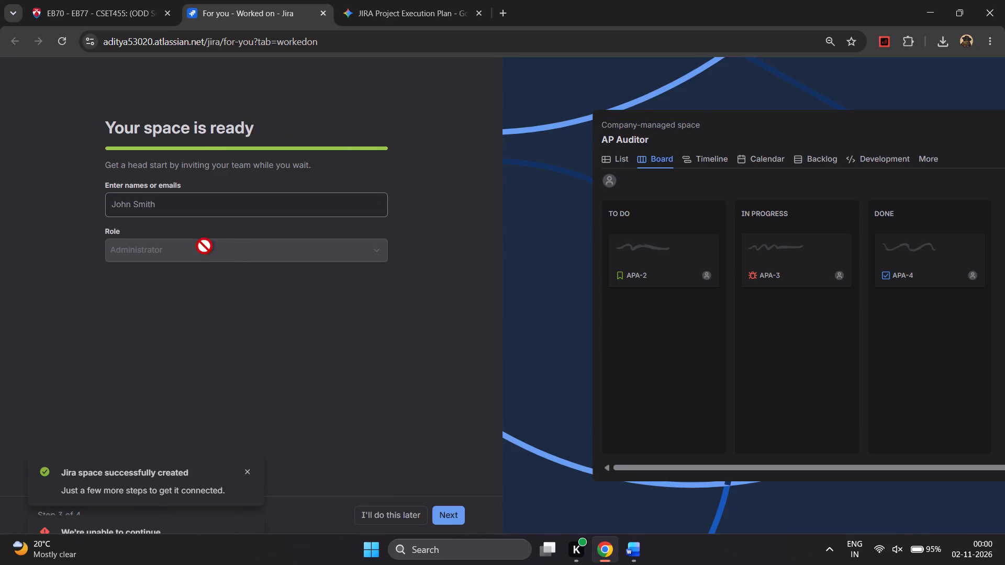
click(197, 219)
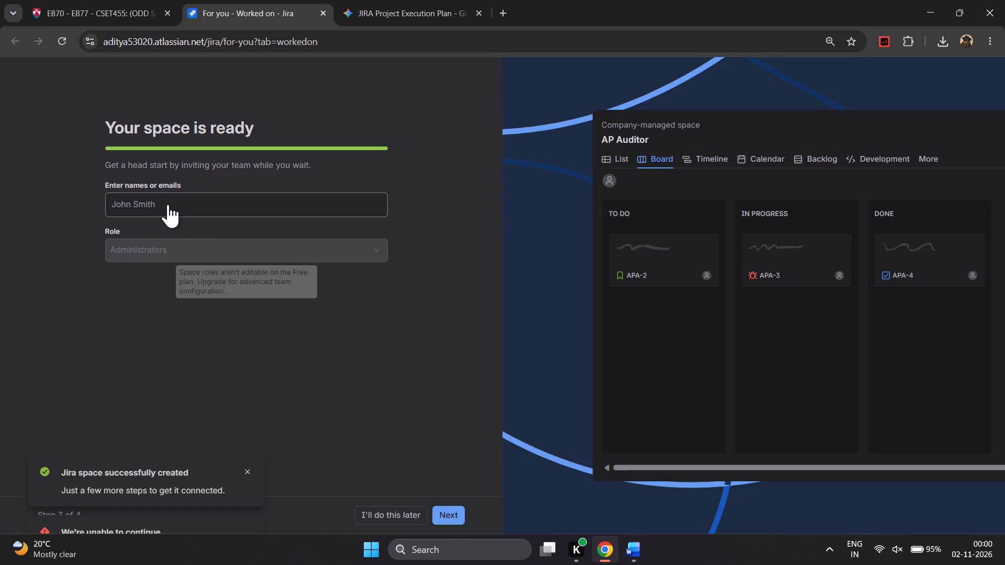
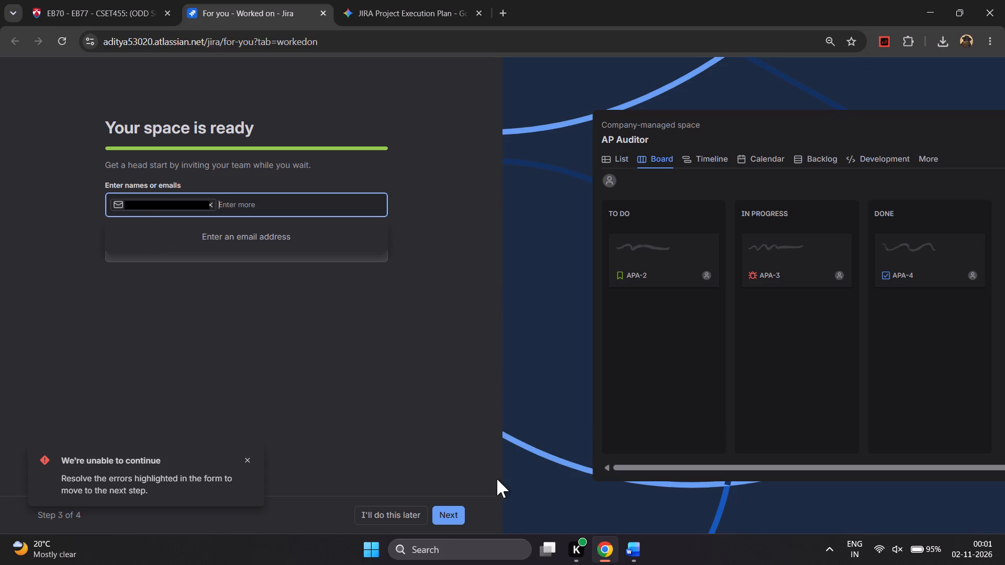
Try to send the team member's invitation with the Administrators role and continue to connecting work.
click(293, 296)
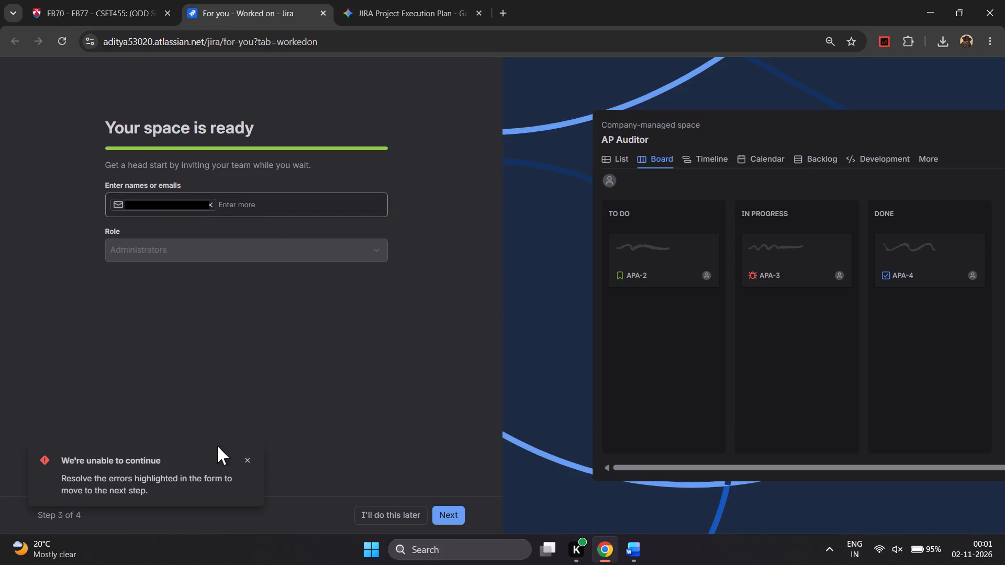
click(245, 458)
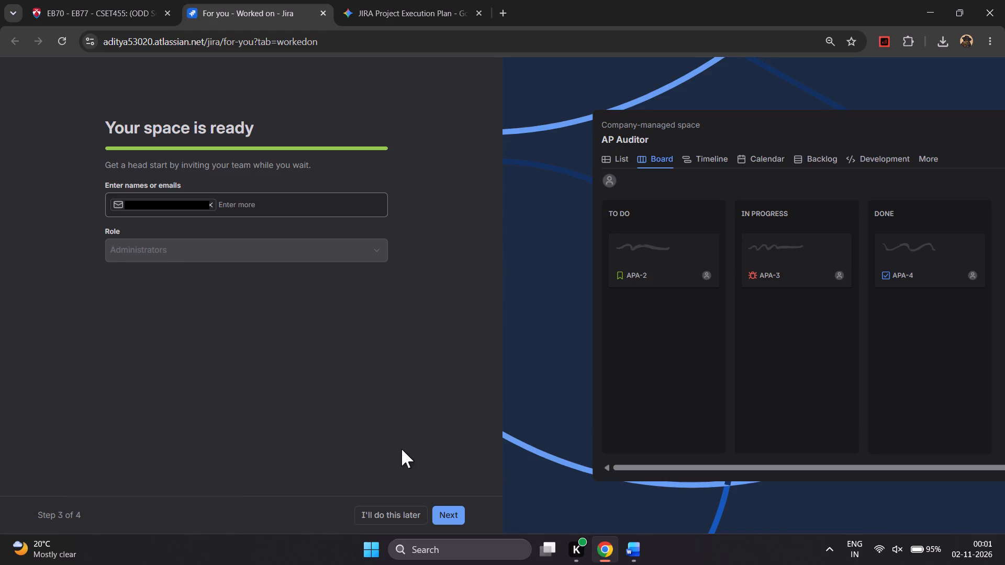
click(450, 521)
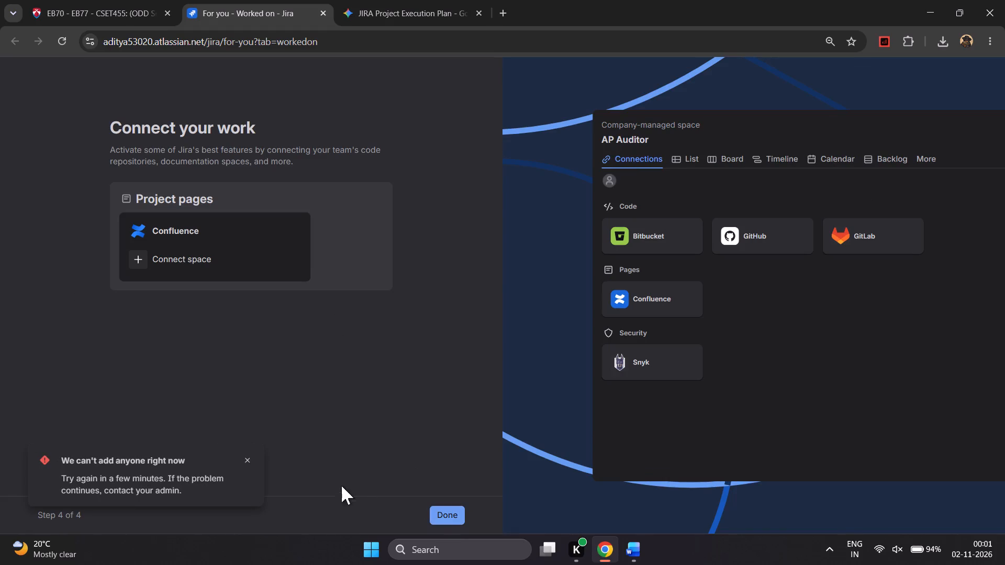
click(233, 453)
click(247, 464)
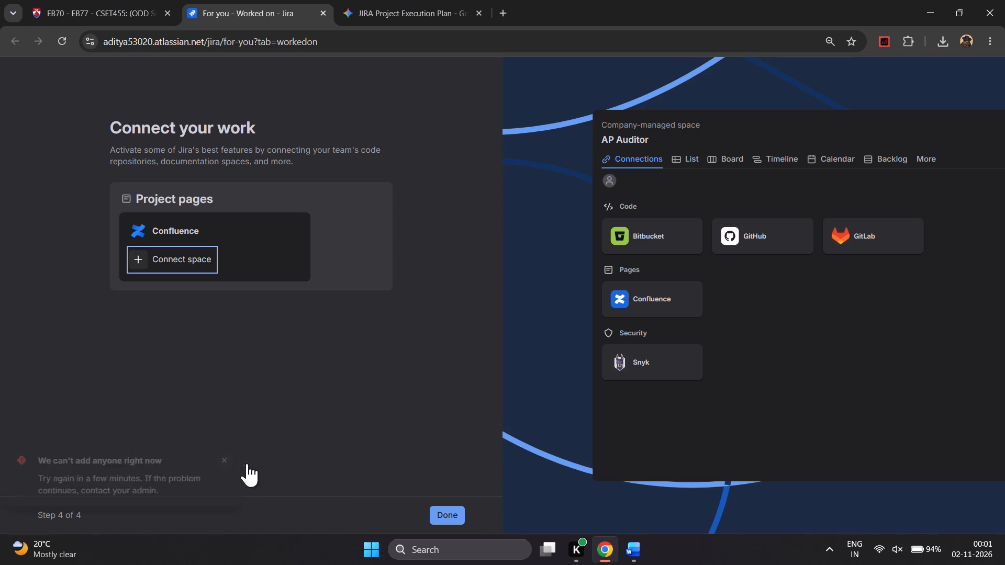
Preview the new space's Board and Timeline views and finish the setup without connecting a Confluence space.
click(168, 229)
click(192, 317)
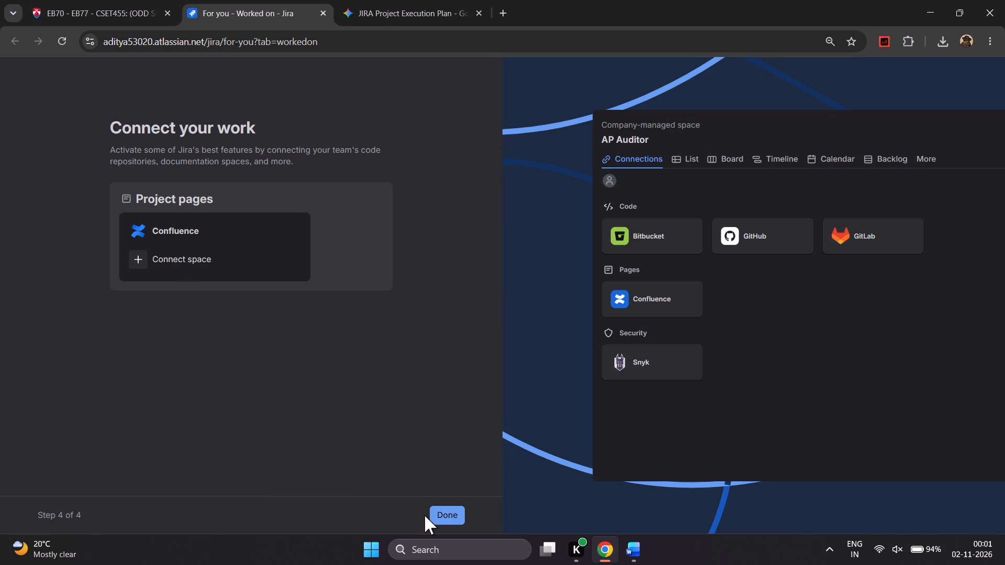
click(693, 151)
click(640, 154)
click(723, 160)
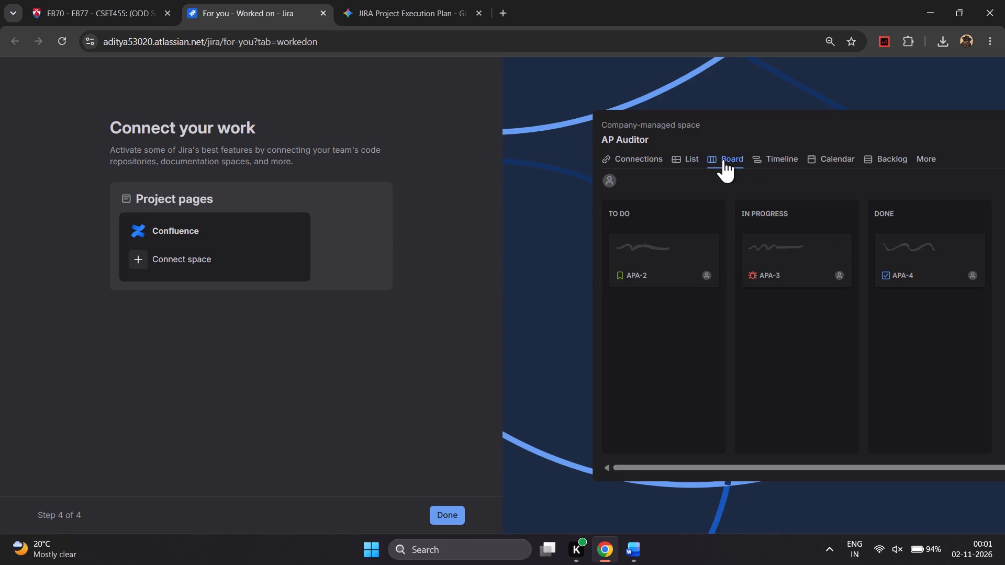
double_click(772, 151)
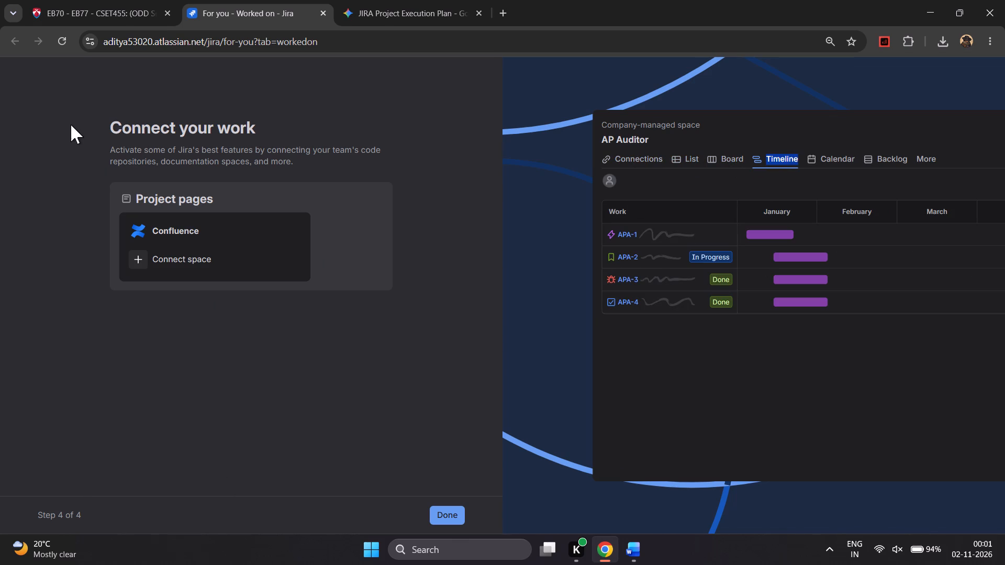
click(73, 514)
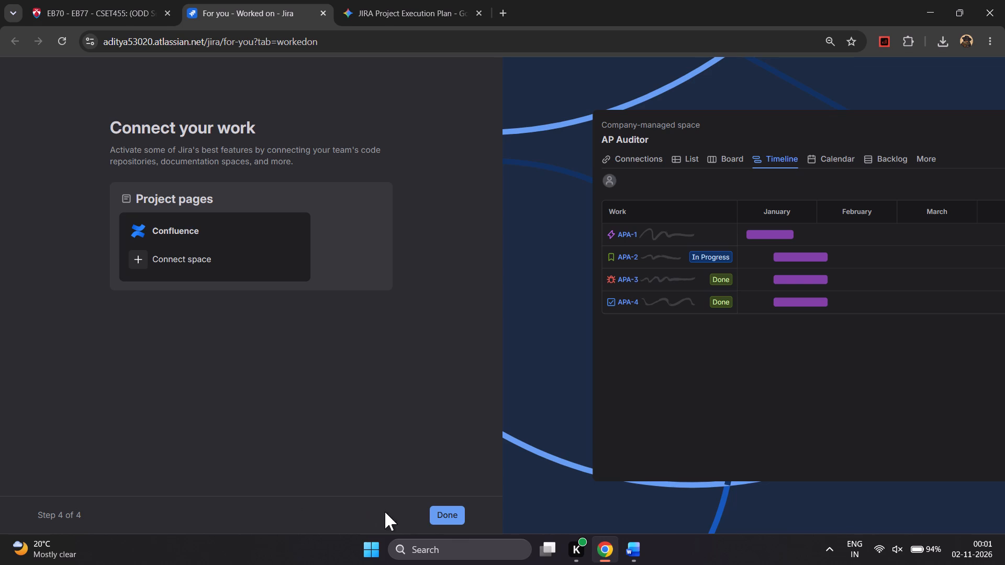
click(204, 251)
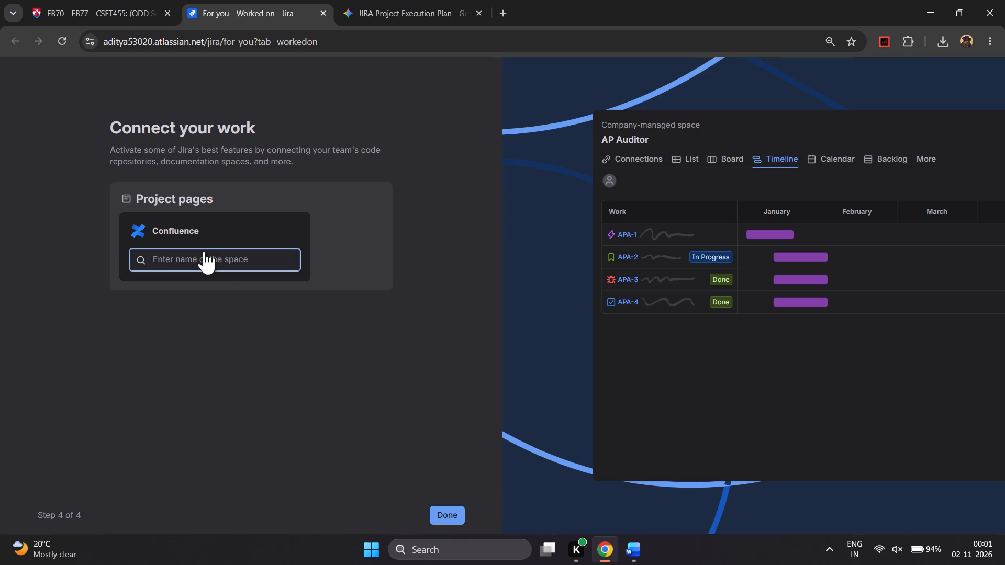
click(211, 350)
click(459, 513)
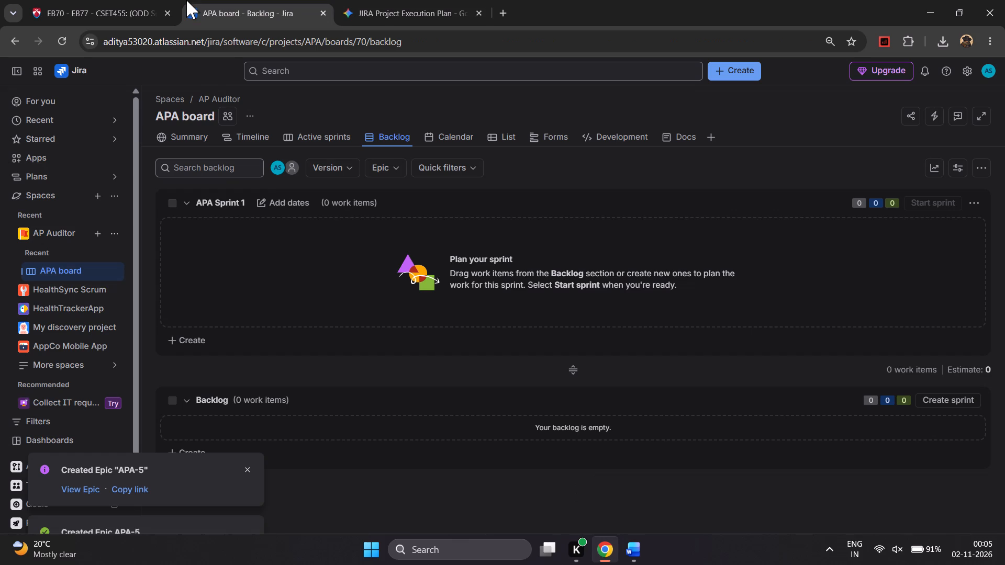
click(70, 33)
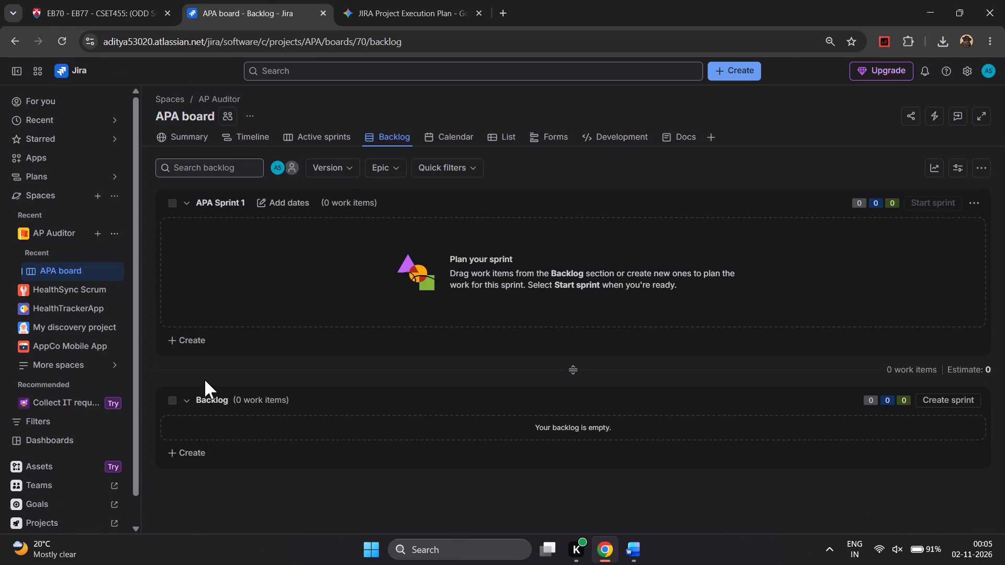
click(258, 136)
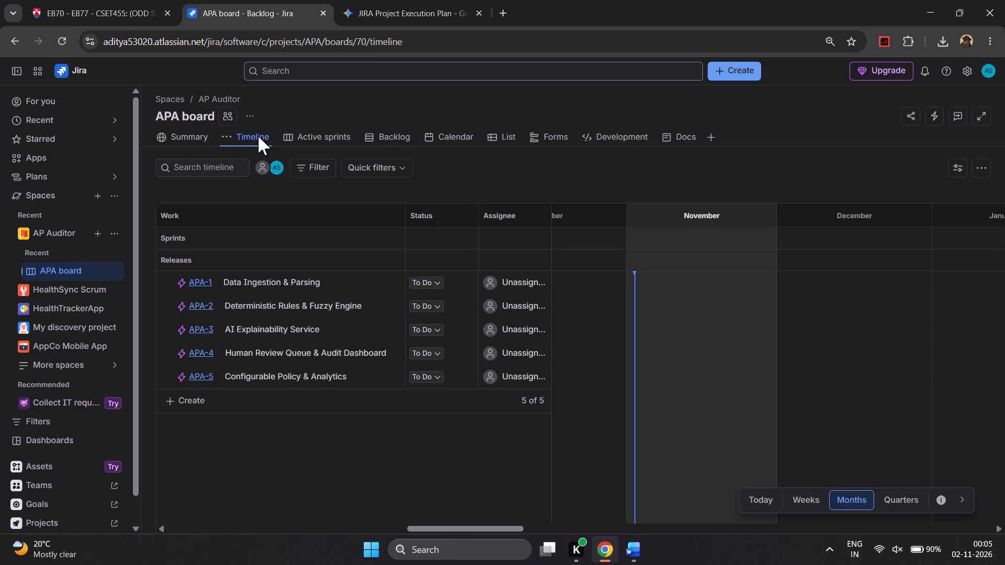
scroll(304, 351, down, 3)
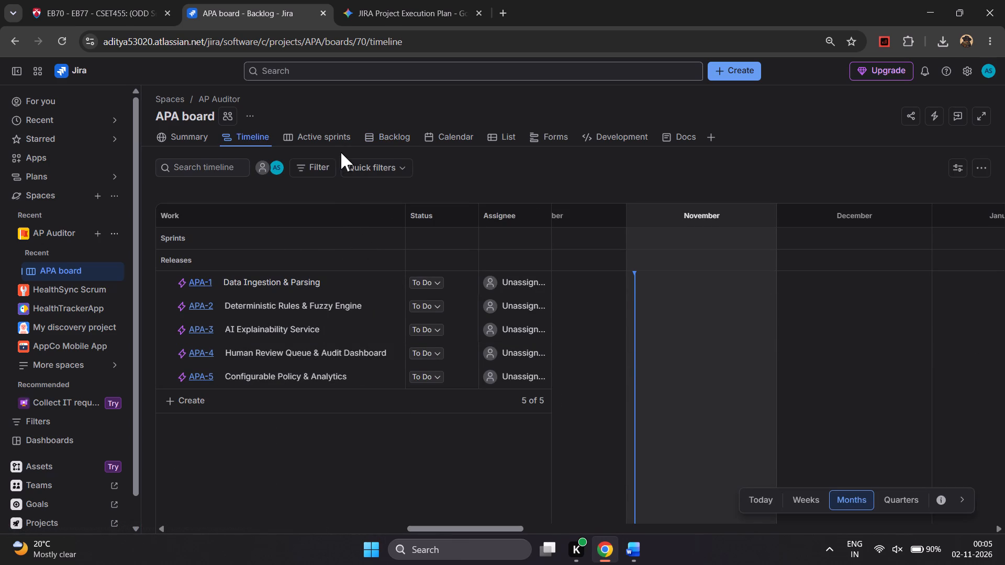
click(319, 130)
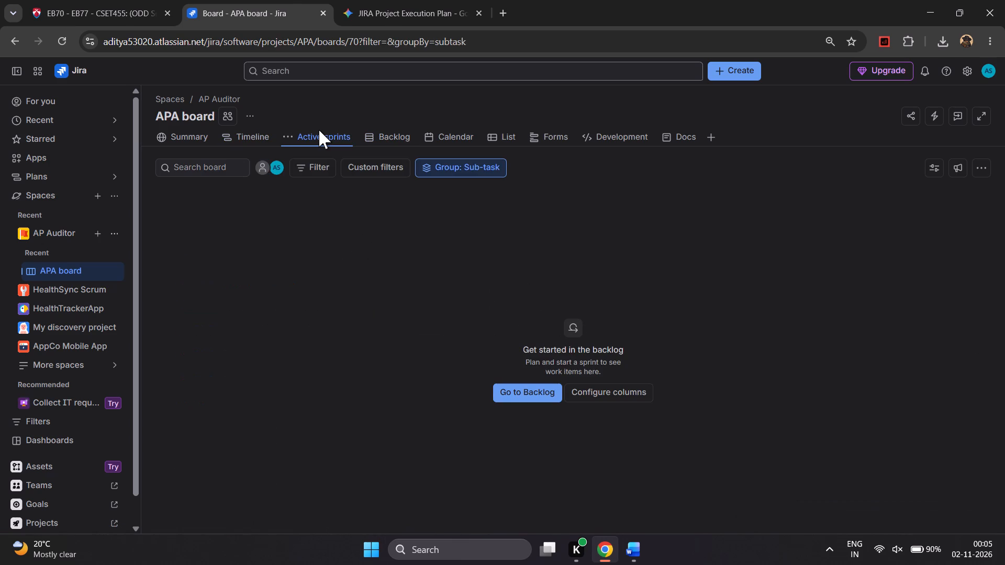
click(393, 137)
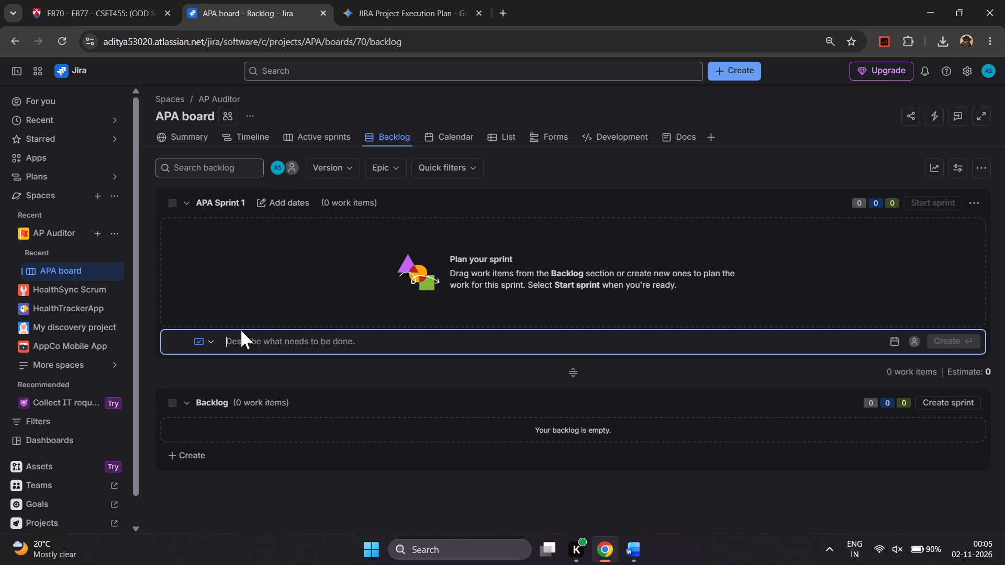
click(228, 428)
click(190, 456)
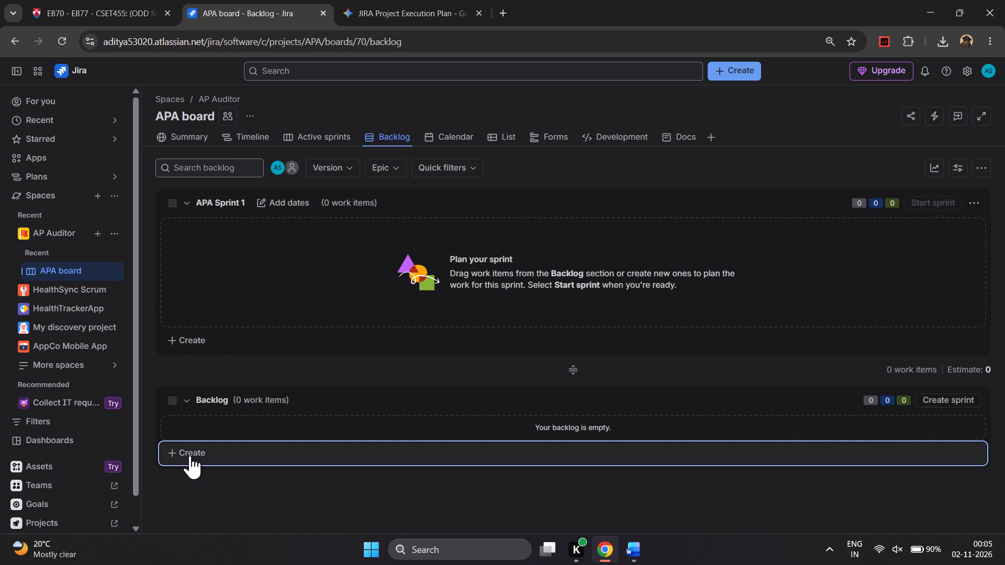
key(ctrl+v)
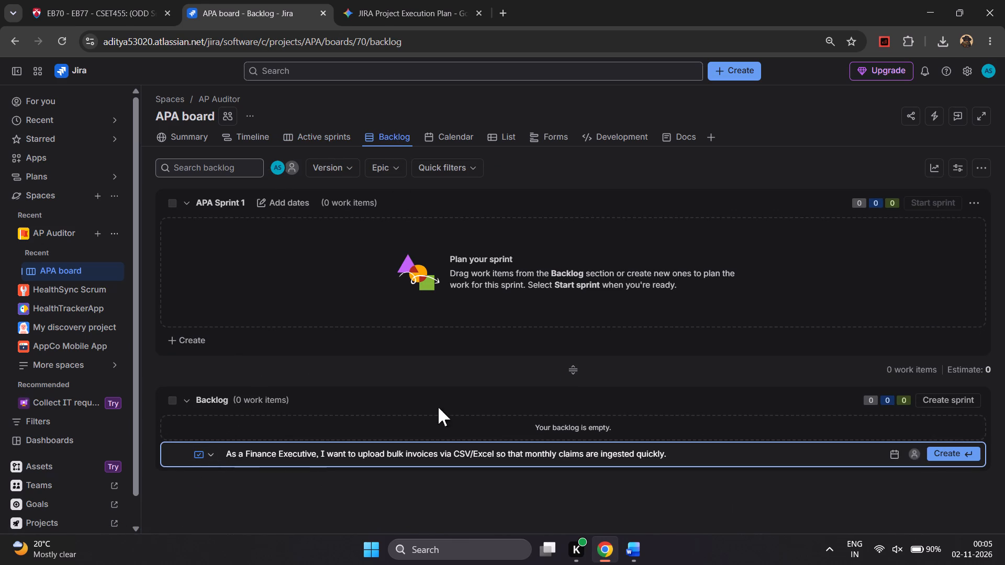
From the draft item's work type management, examine AP Auditor's space settings: Details, Features, Automation, Workflows with its workflow diagram, and Components.
click(207, 454)
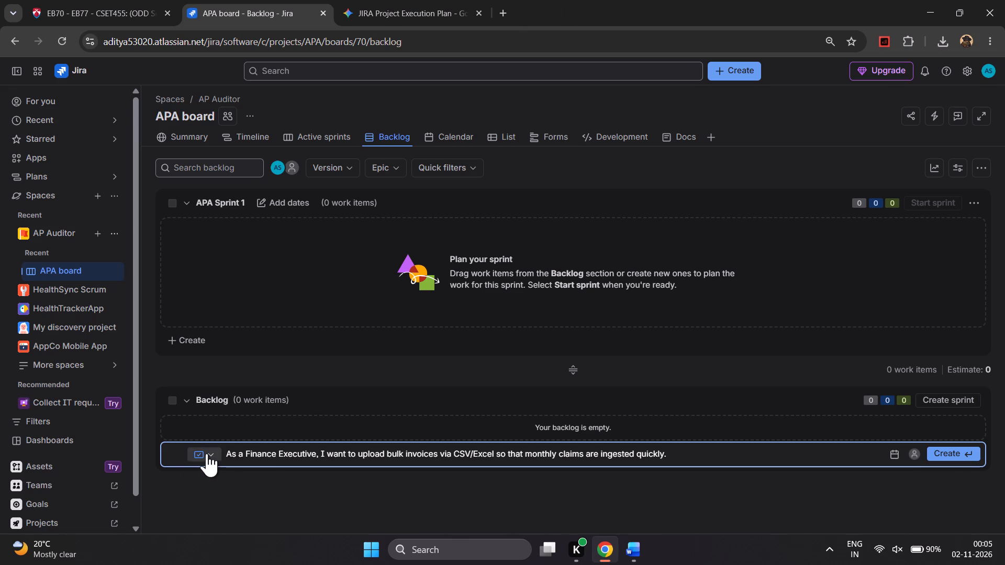
click(245, 508)
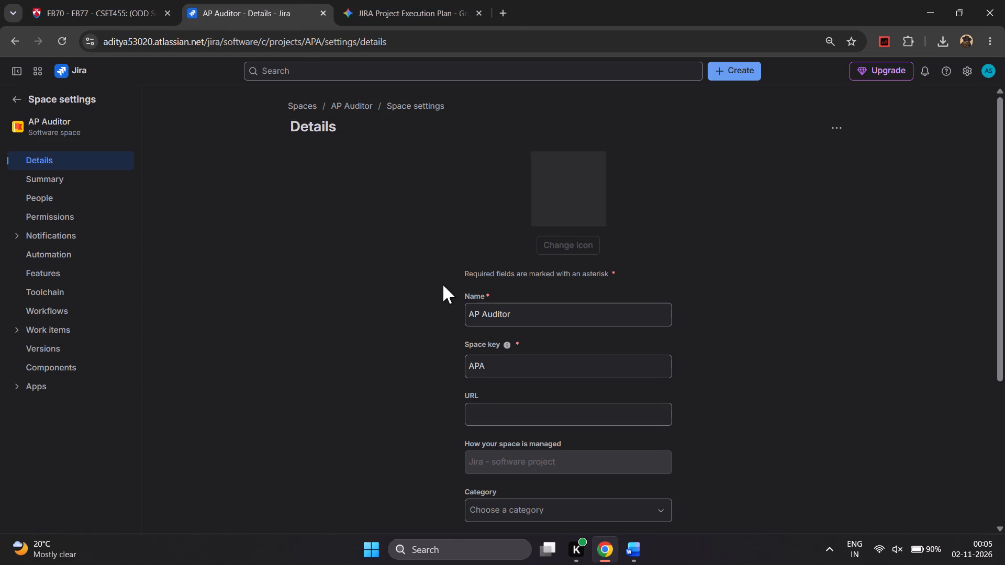
scroll(508, 357, down, 4)
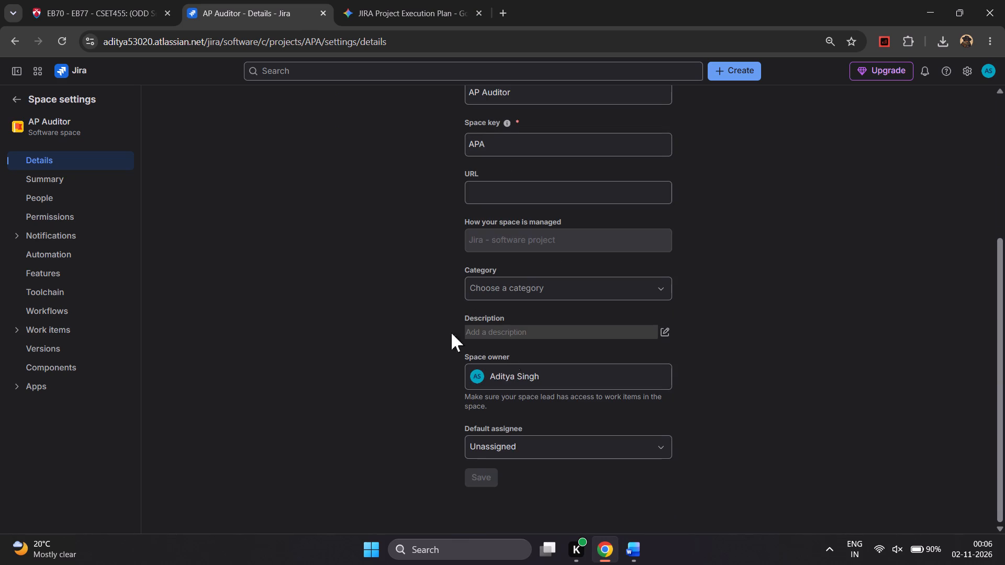
click(83, 268)
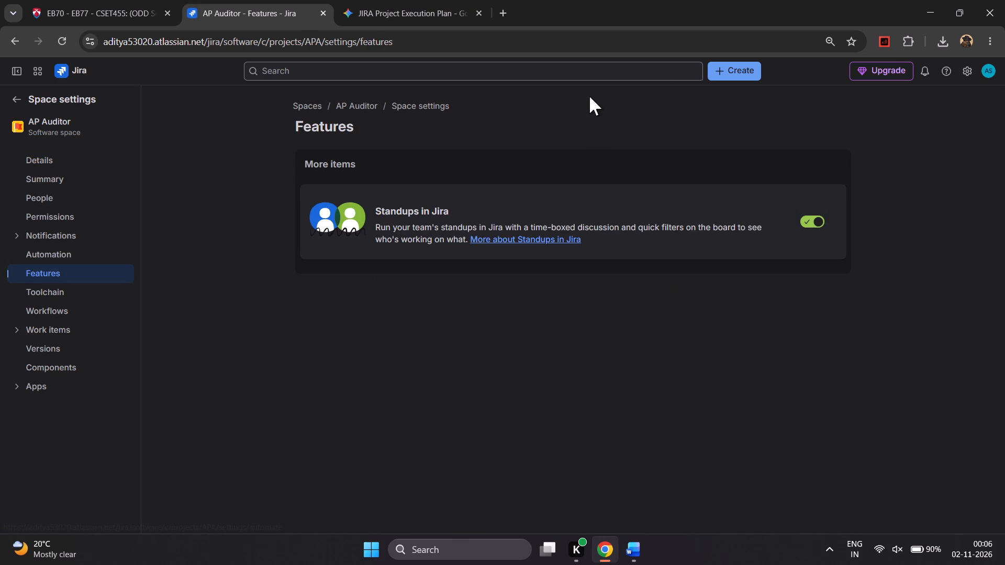
click(57, 253)
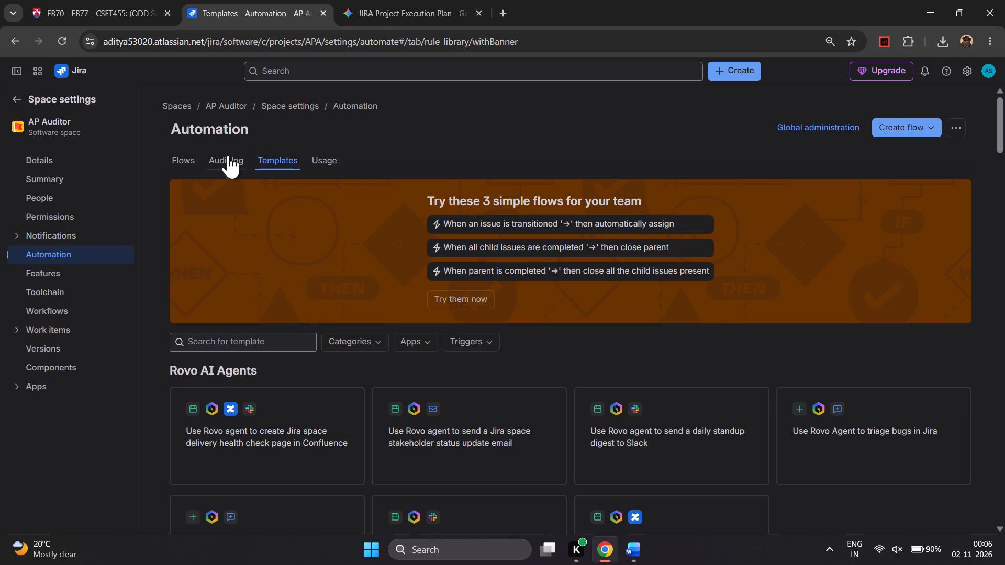
click(68, 269)
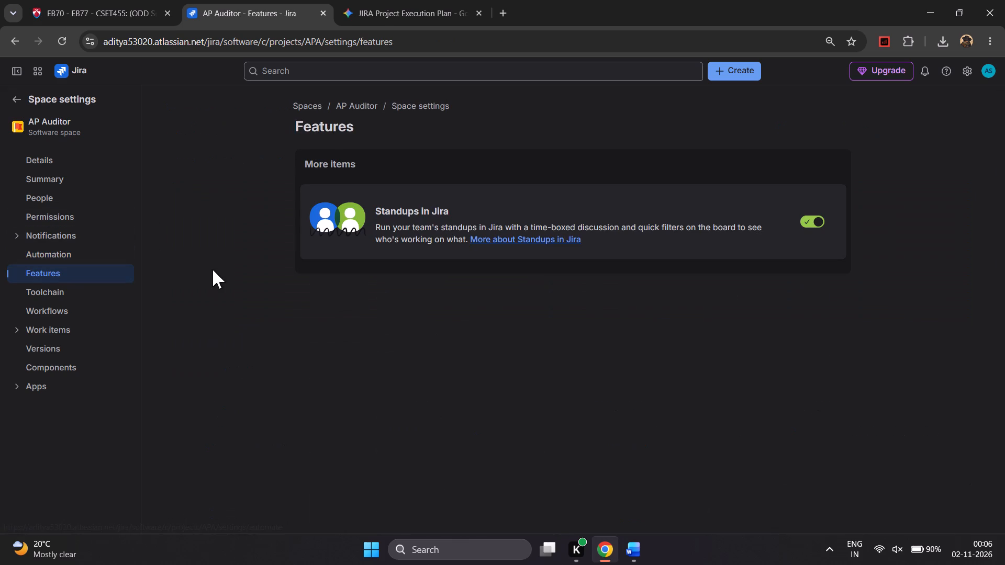
click(60, 302)
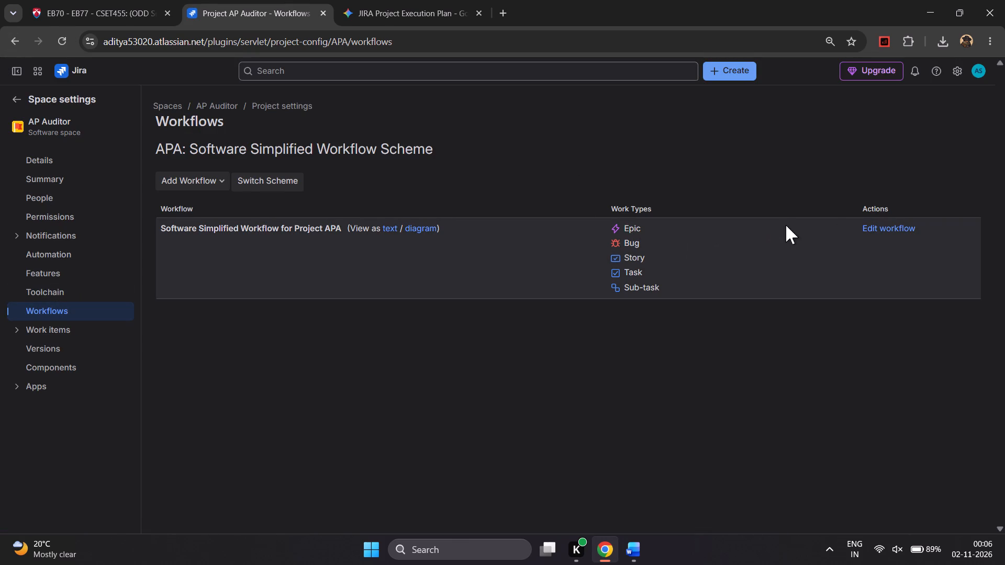
click(881, 232)
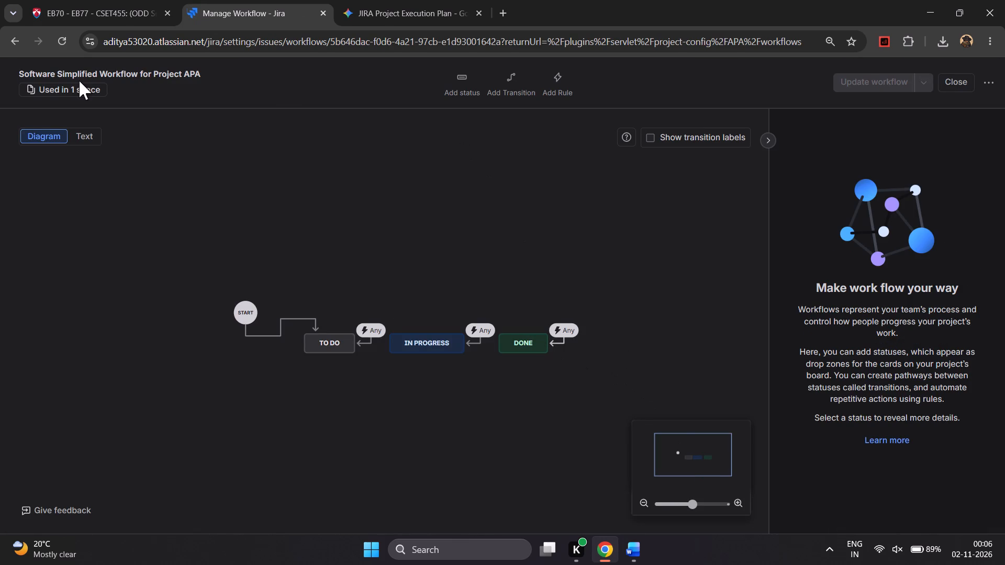
click(0, 41)
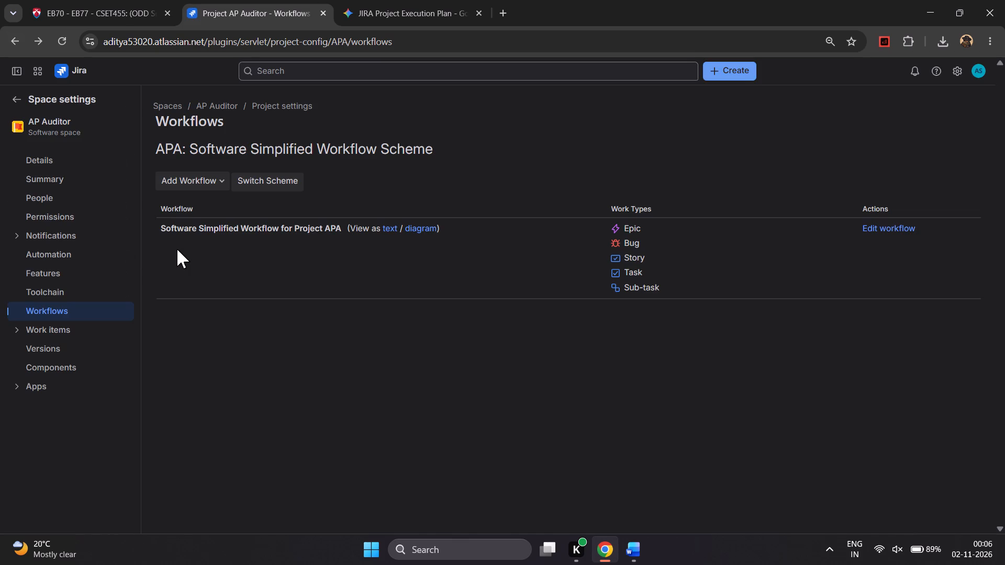
click(76, 370)
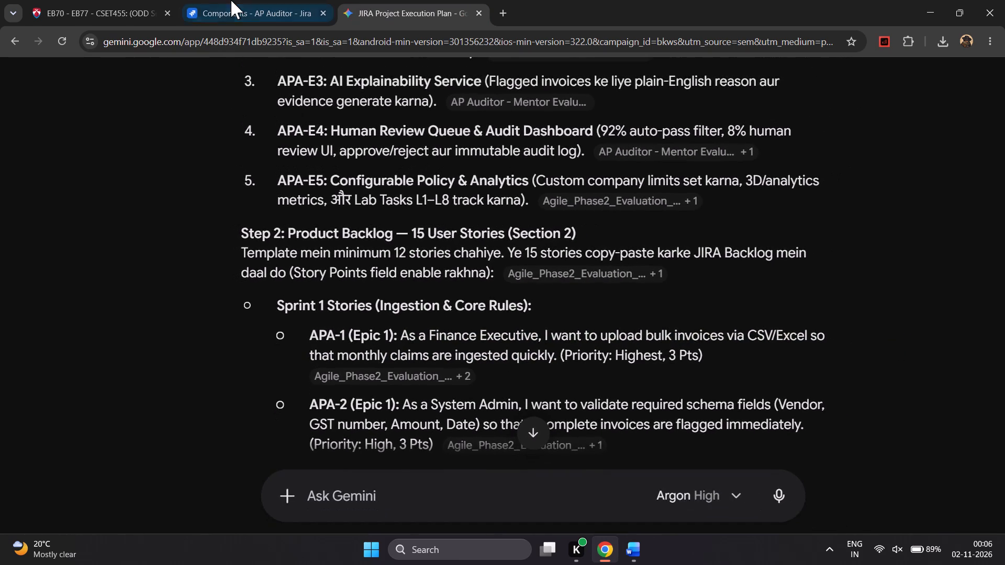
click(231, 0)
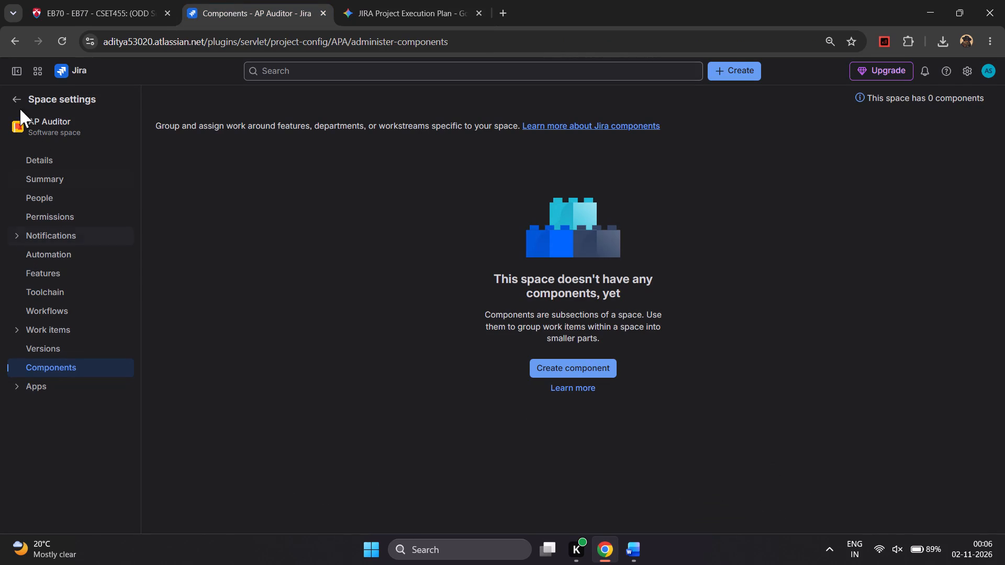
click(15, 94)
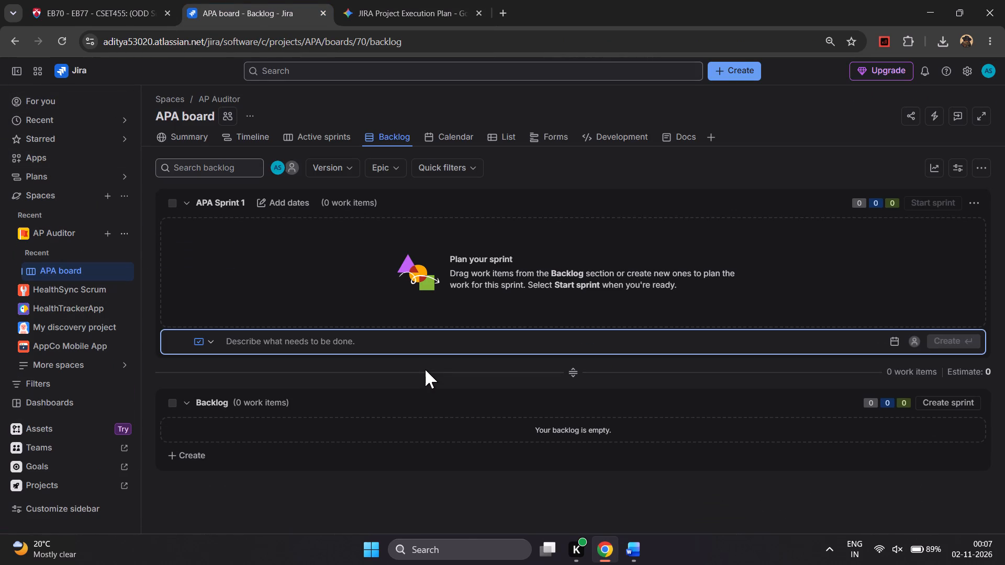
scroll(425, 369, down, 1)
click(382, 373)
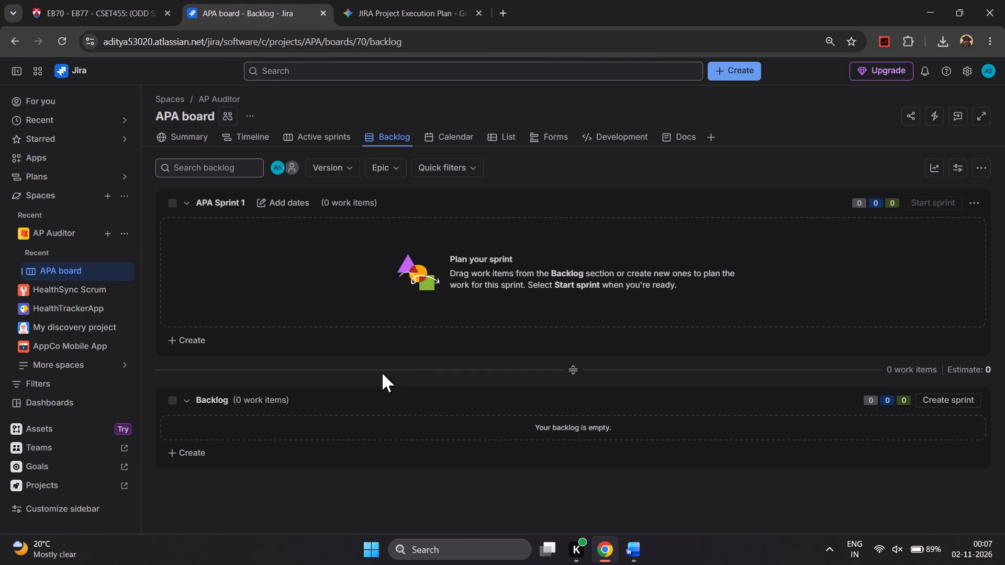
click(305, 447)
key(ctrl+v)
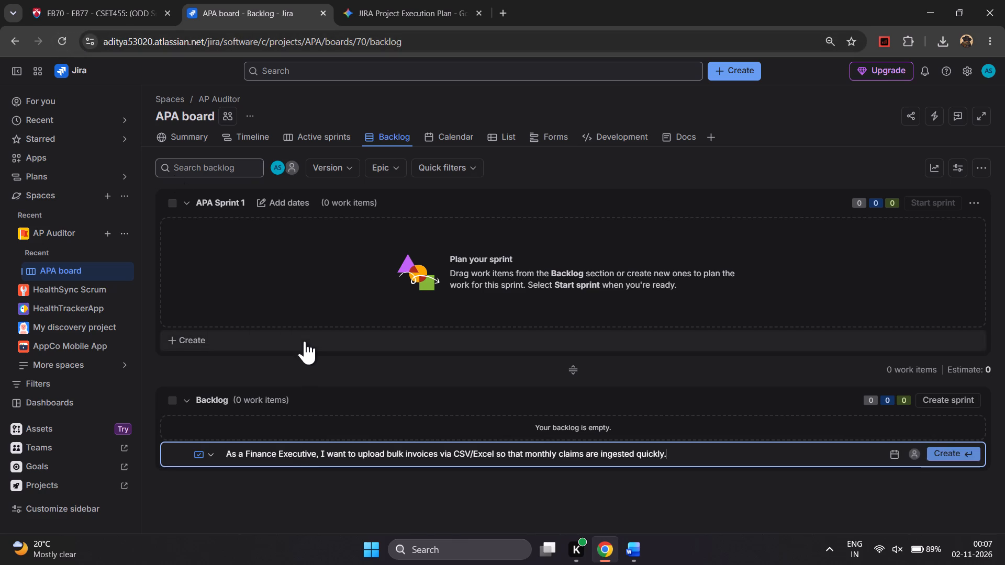
Check the work types offered for the drafted item, open work type management and review AP Auditor's Details settings.
click(211, 457)
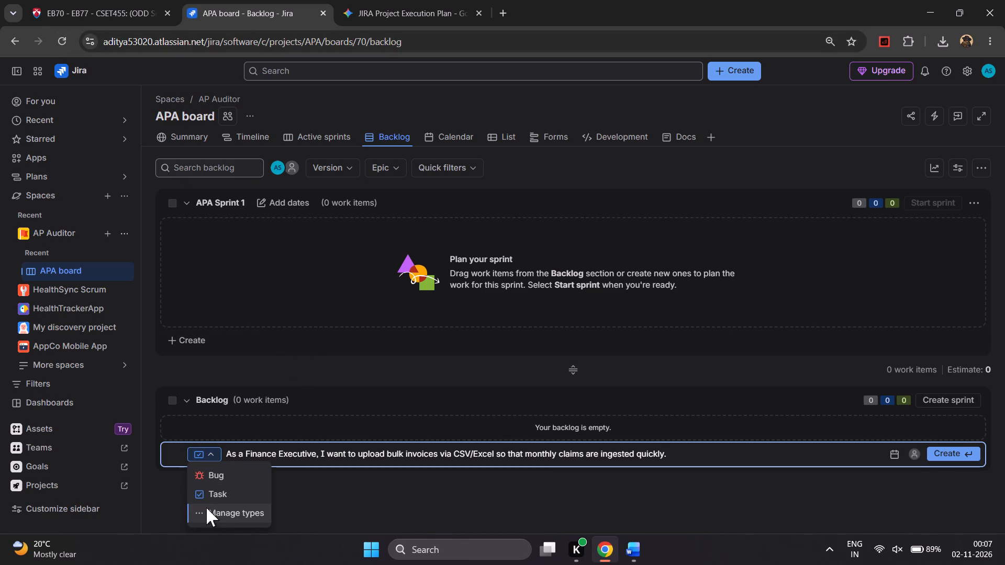
scroll(232, 497, up, 1)
scroll(232, 497, down, 1)
click(240, 508)
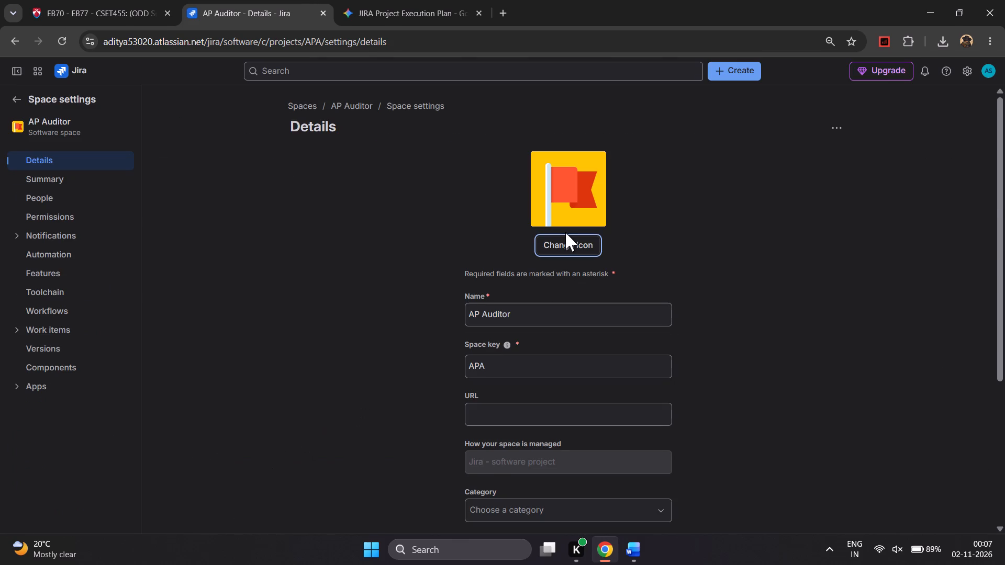
scroll(565, 232, down, 3)
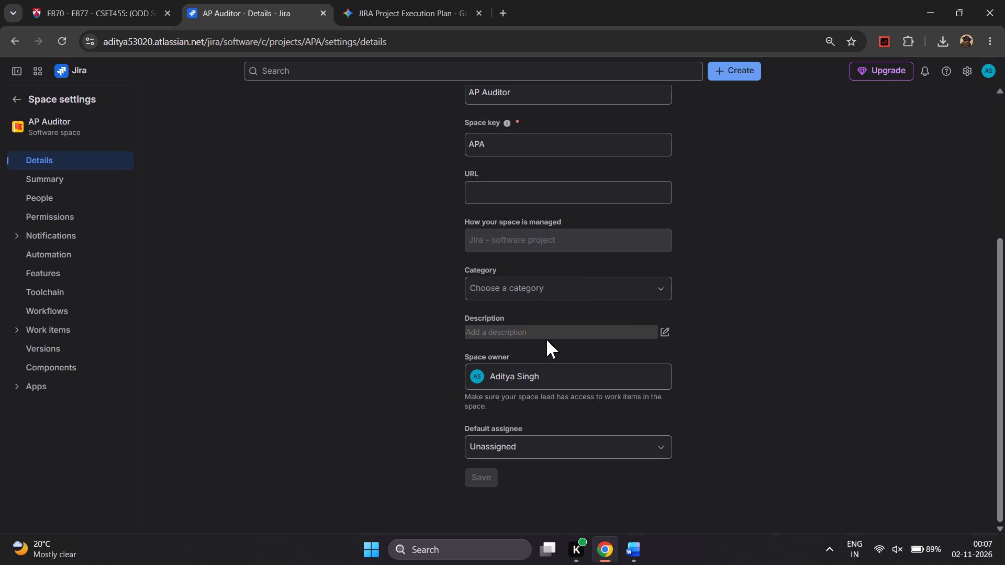
scroll(435, 228, up, 2)
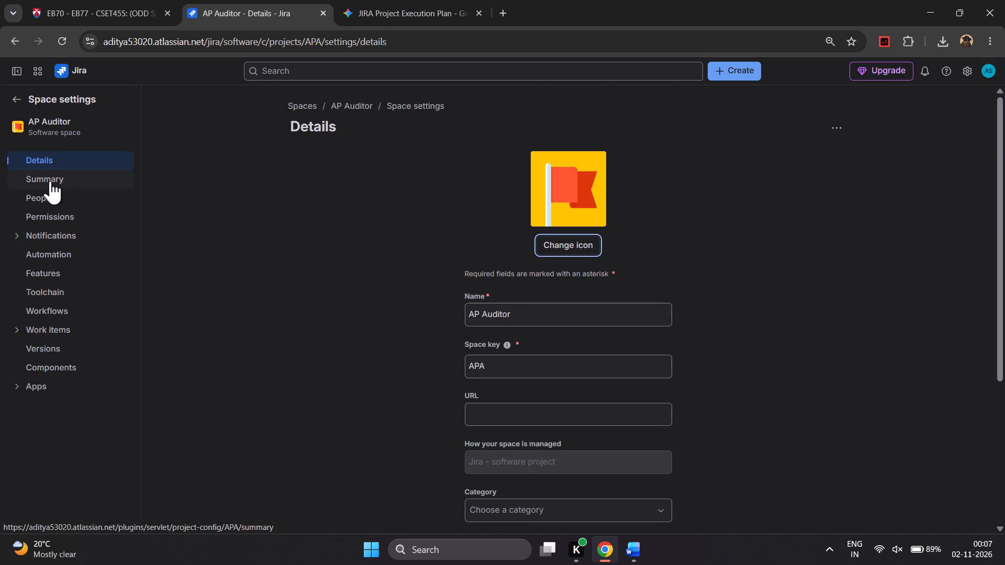
scroll(440, 303, down, 2)
scroll(459, 335, up, 1)
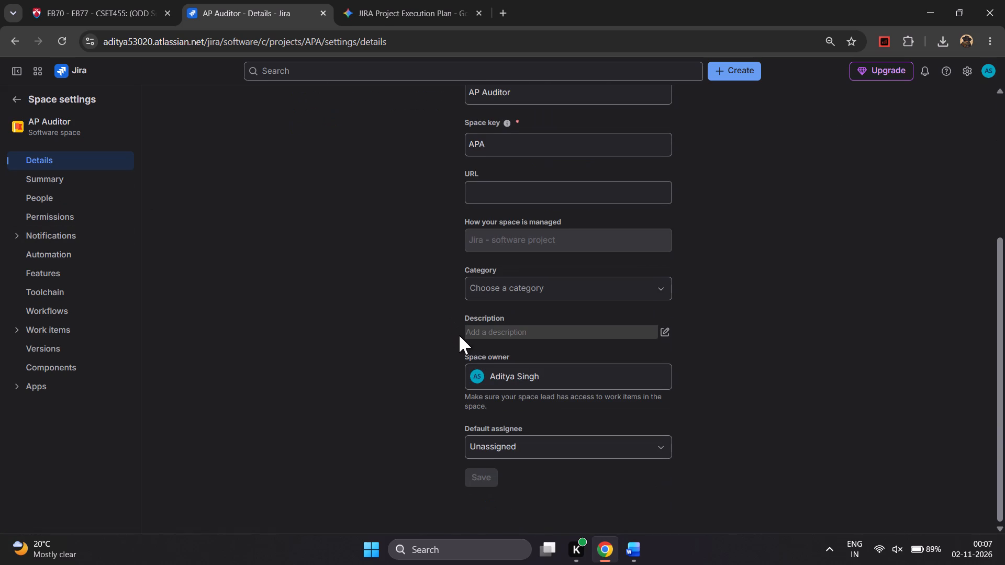
scroll(459, 335, up, 1)
Open the Story work type's configuration from the space settings summary and examine its screen fields and the additional fields available.
click(49, 170)
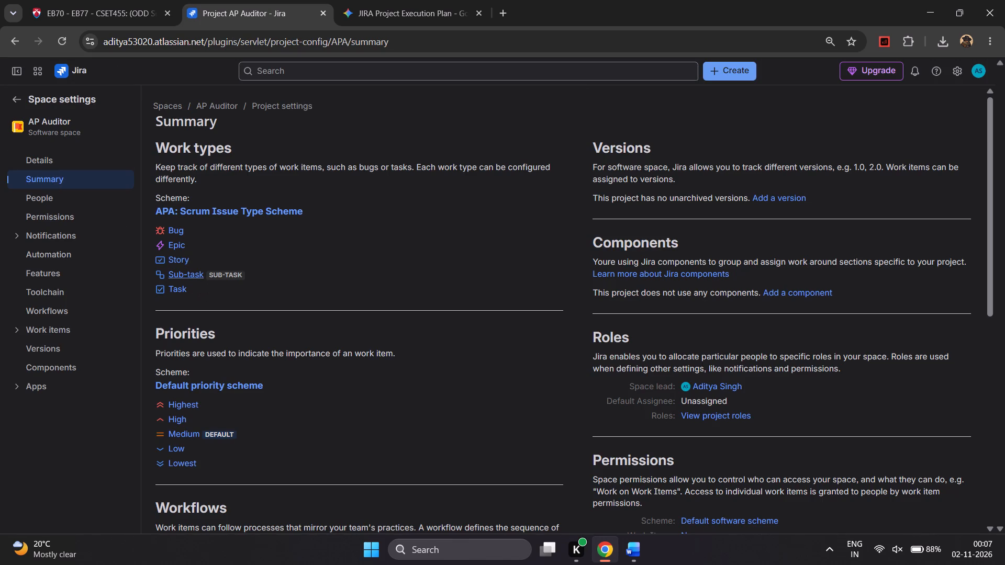
click(180, 257)
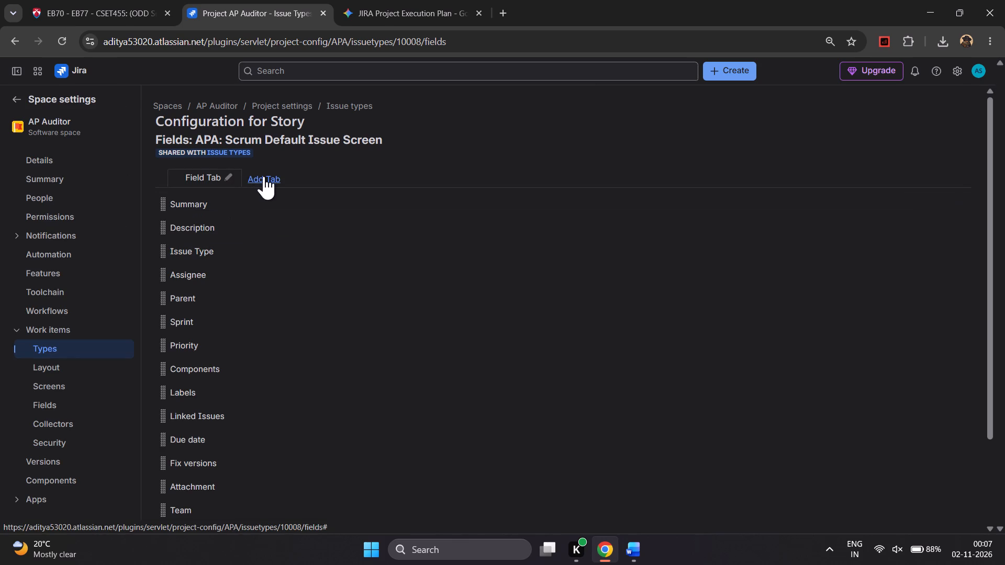
scroll(294, 301, down, 5)
scroll(294, 301, up, 2)
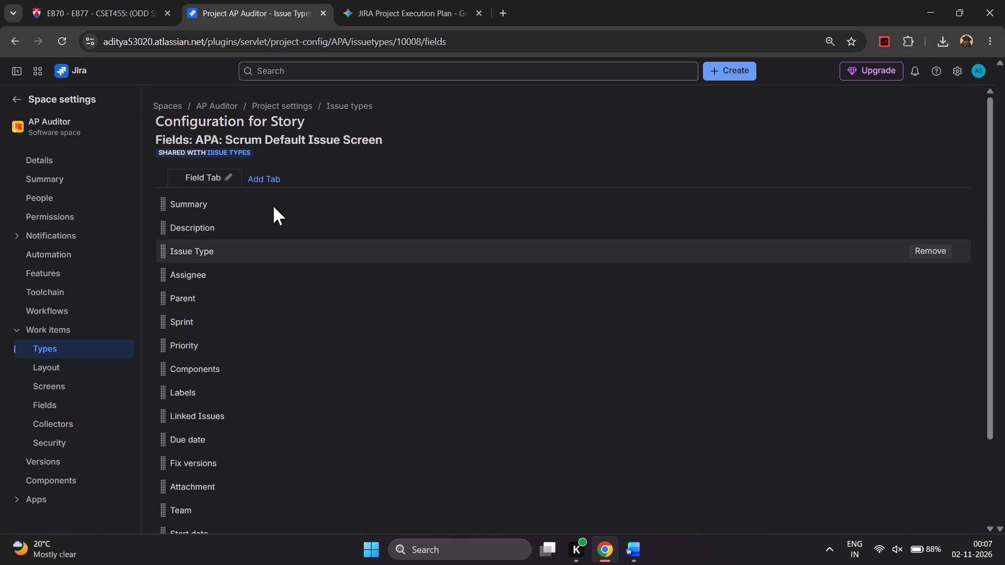
click(272, 183)
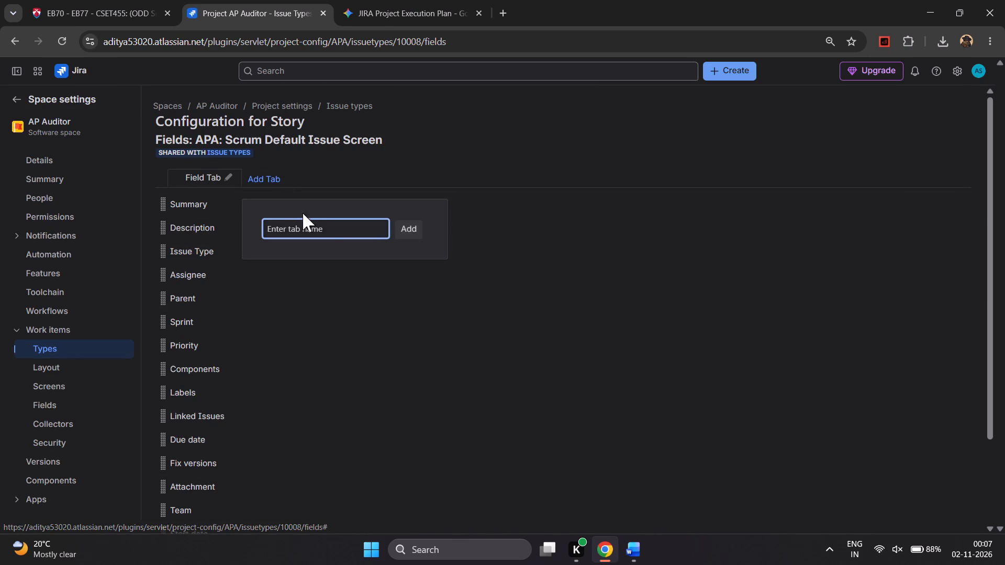
scroll(205, 346, down, 1)
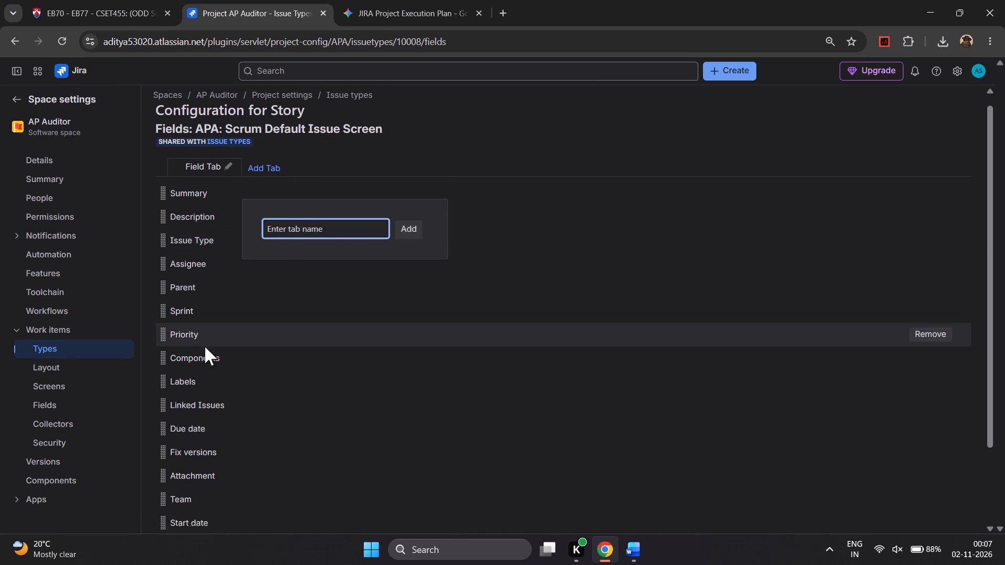
scroll(205, 346, down, 2)
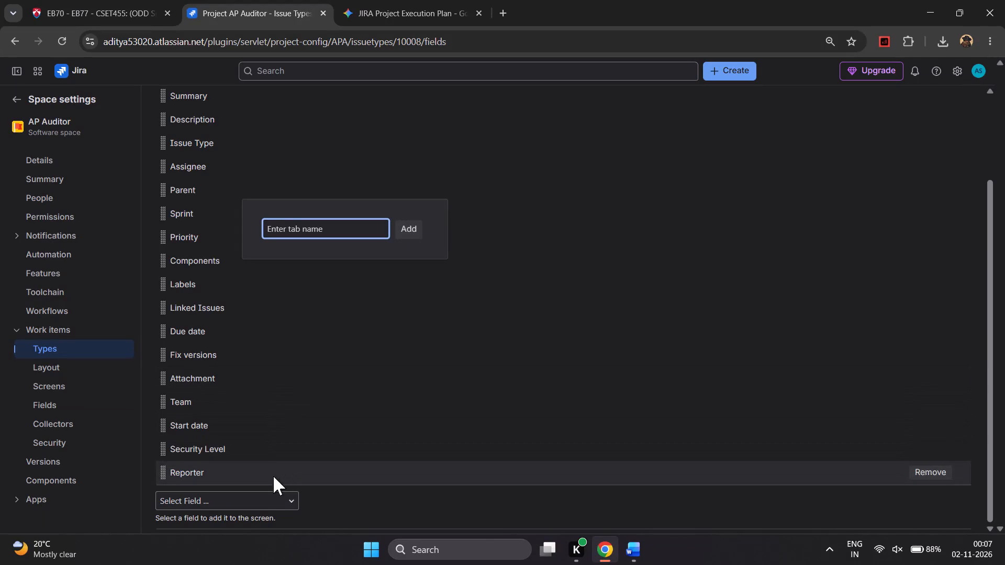
scroll(281, 485, down, 2)
scroll(281, 485, up, 2)
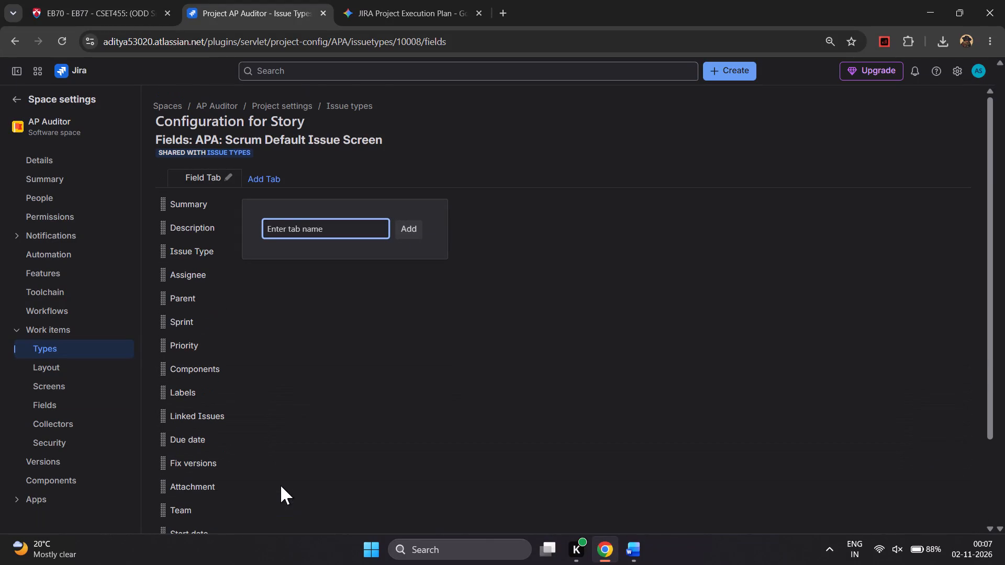
scroll(220, 353, down, 2)
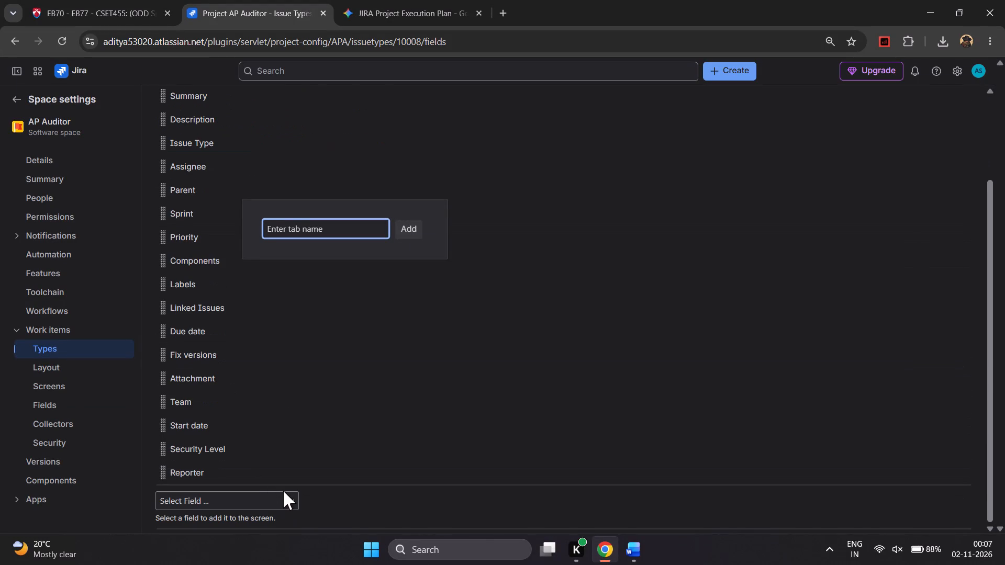
click(291, 496)
click(291, 496)
click(291, 496)
scroll(291, 496, down, 5)
scroll(258, 447, down, 4)
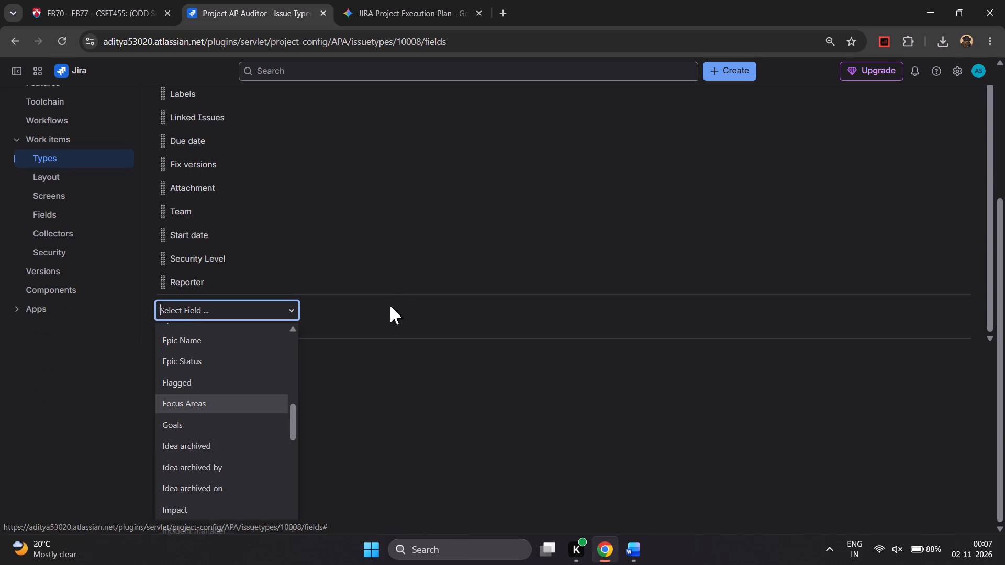
click(393, 293)
scroll(393, 336, down, 4)
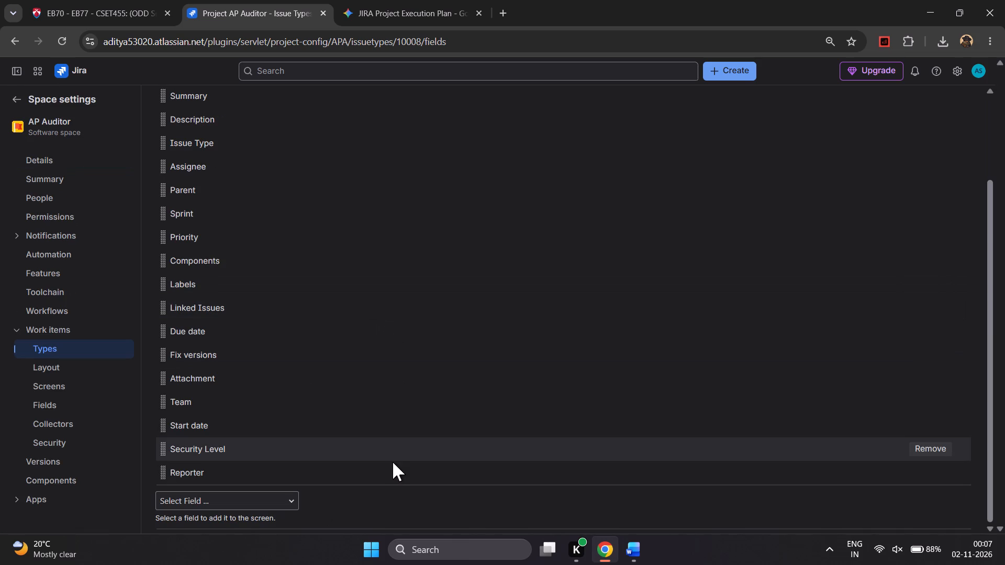
scroll(393, 462, down, 3)
scroll(387, 508, up, 1)
scroll(387, 508, down, 6)
scroll(387, 508, up, 3)
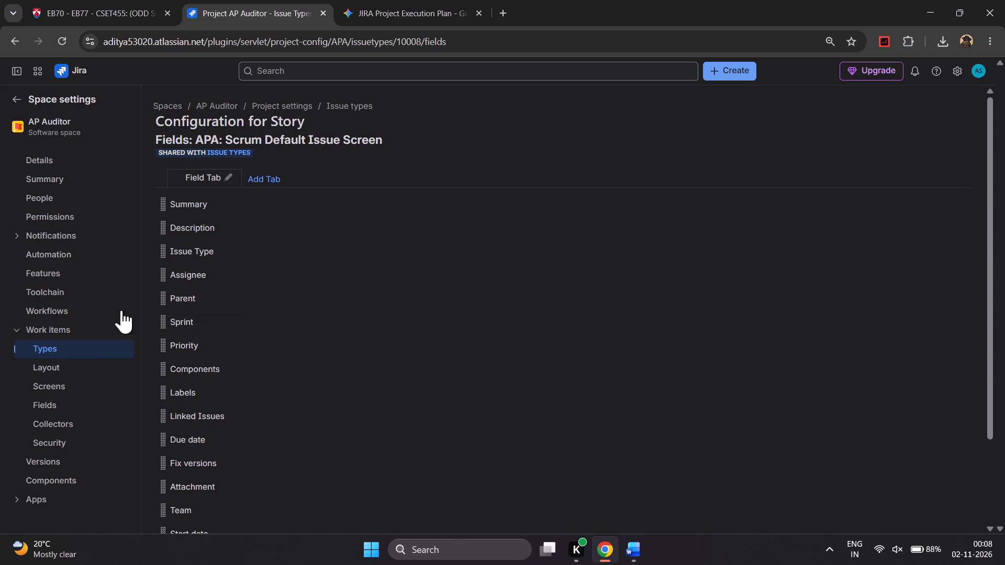
Review AP Auditor's Workflows, Features, Summary and Details pages in the space settings.
click(106, 315)
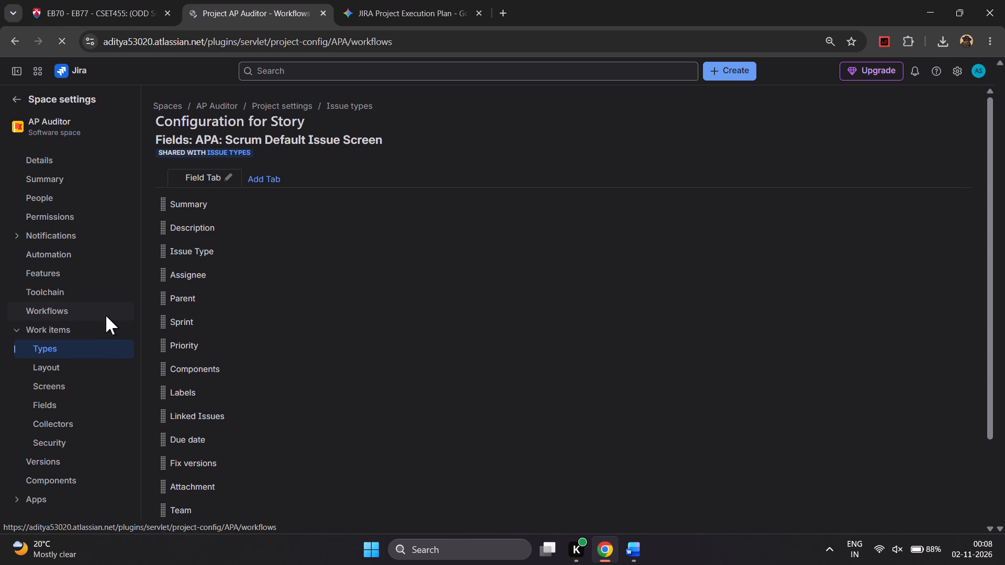
click(73, 291)
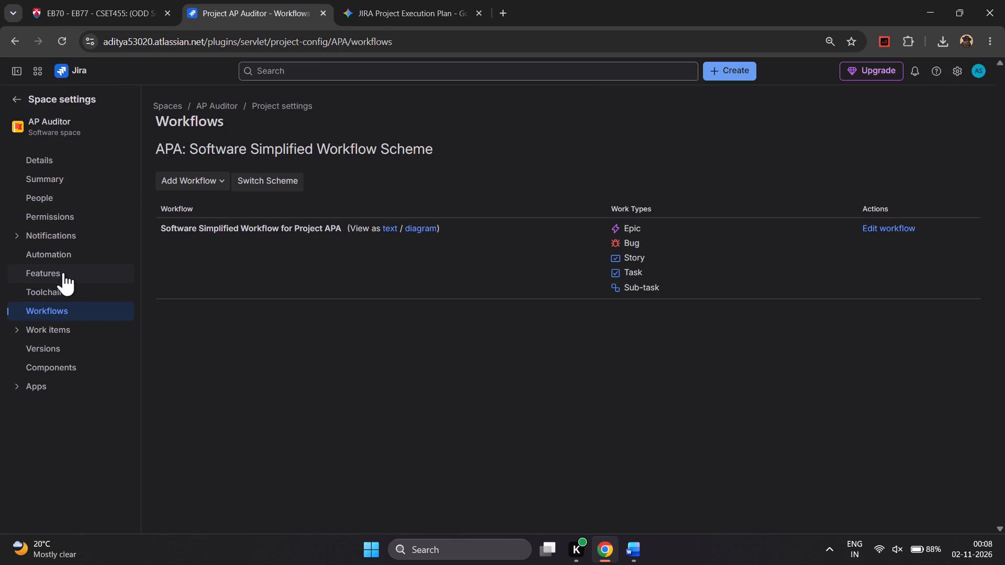
click(60, 280)
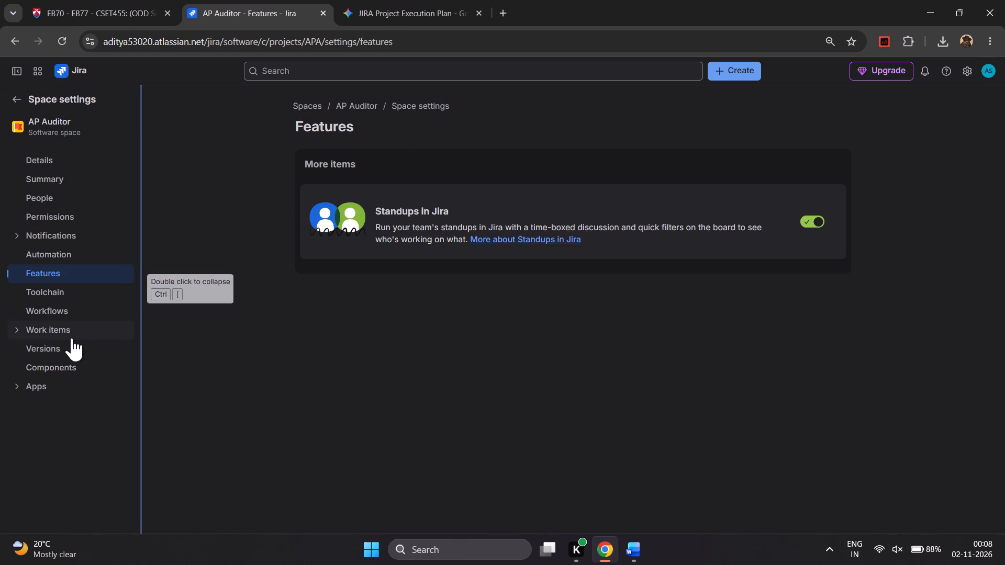
click(43, 176)
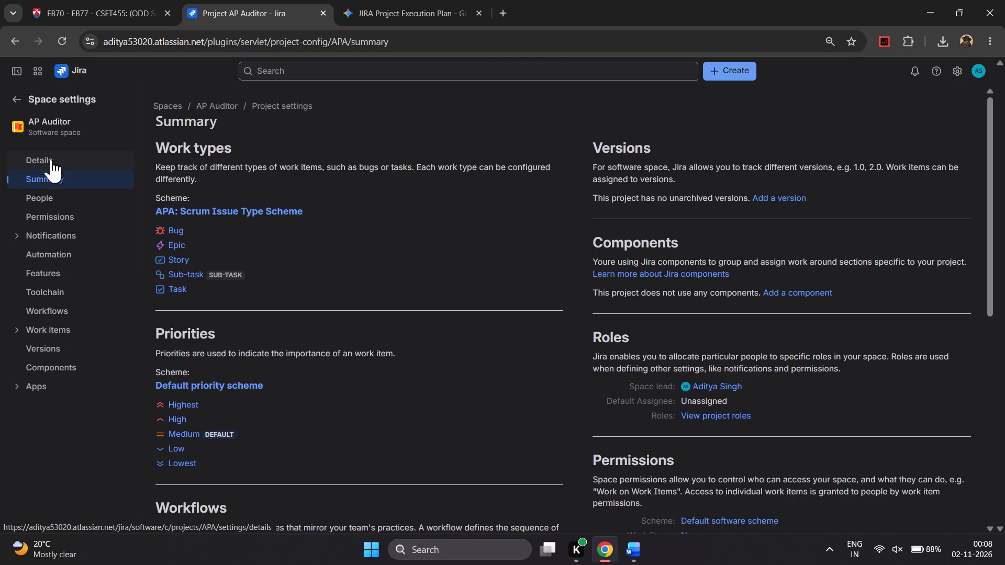
scroll(357, 286, down, 4)
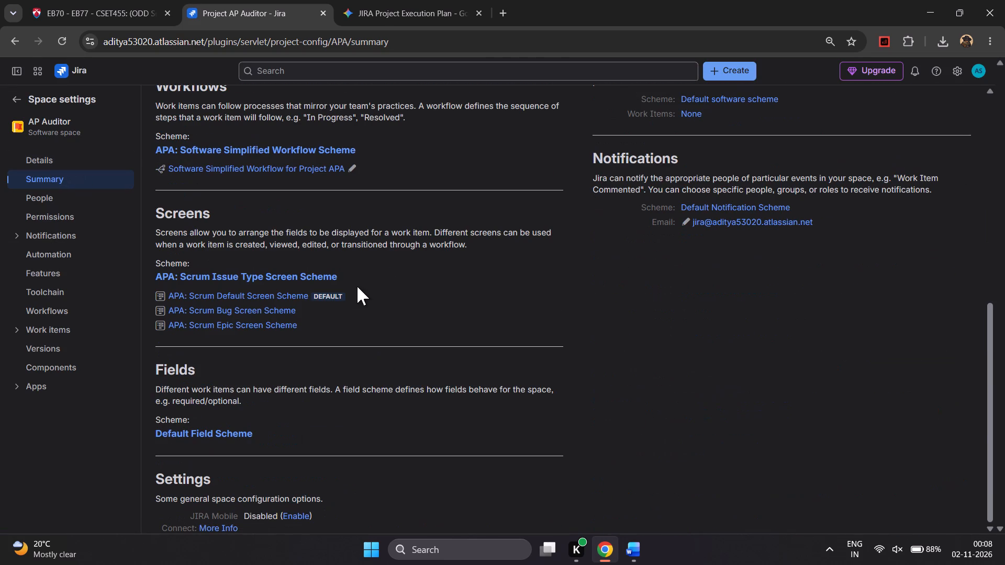
scroll(357, 286, up, 2)
click(45, 151)
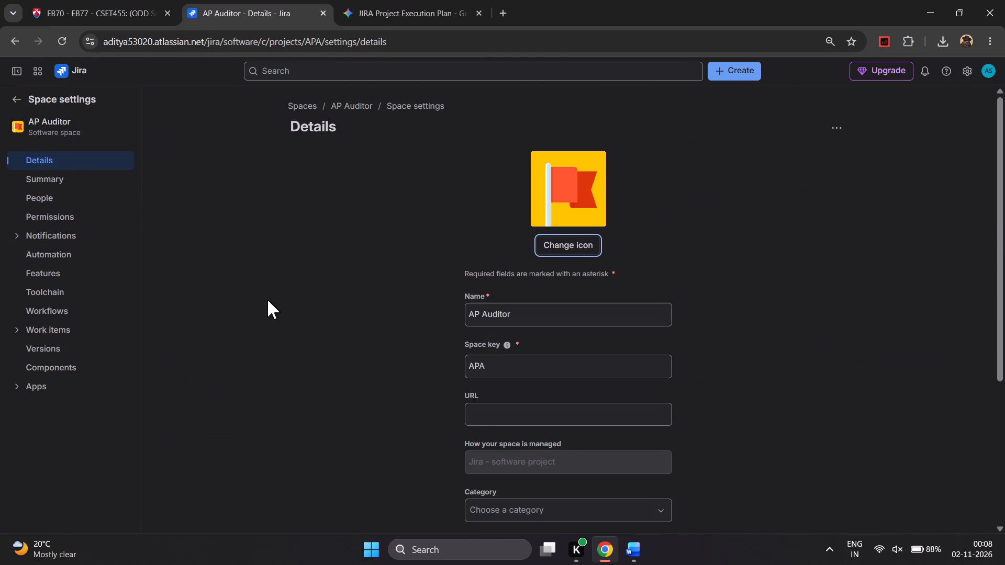
scroll(267, 300, down, 3)
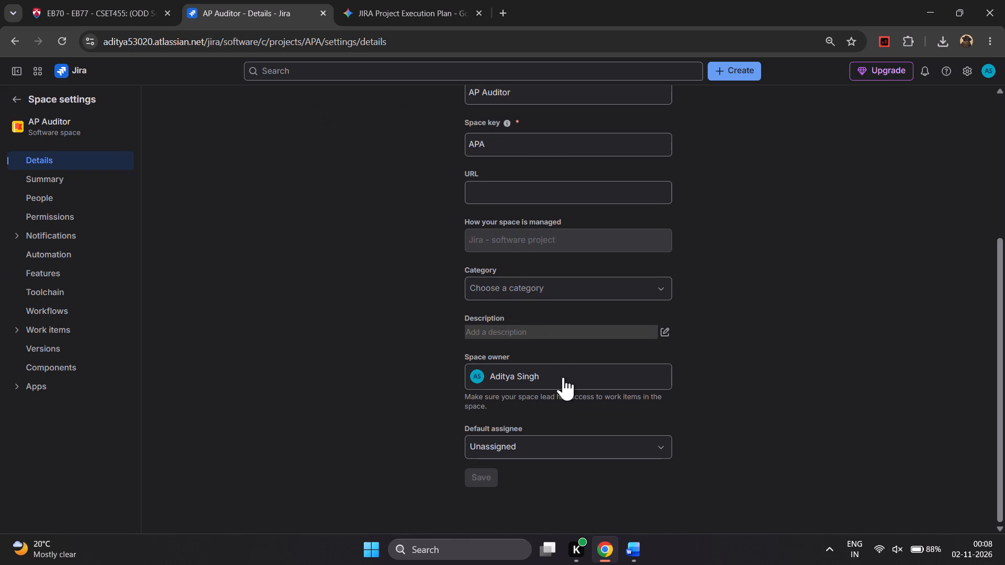
Examine the space's Permissions, the Automation usage and audit log, and the Features and Workflows settings again.
click(58, 213)
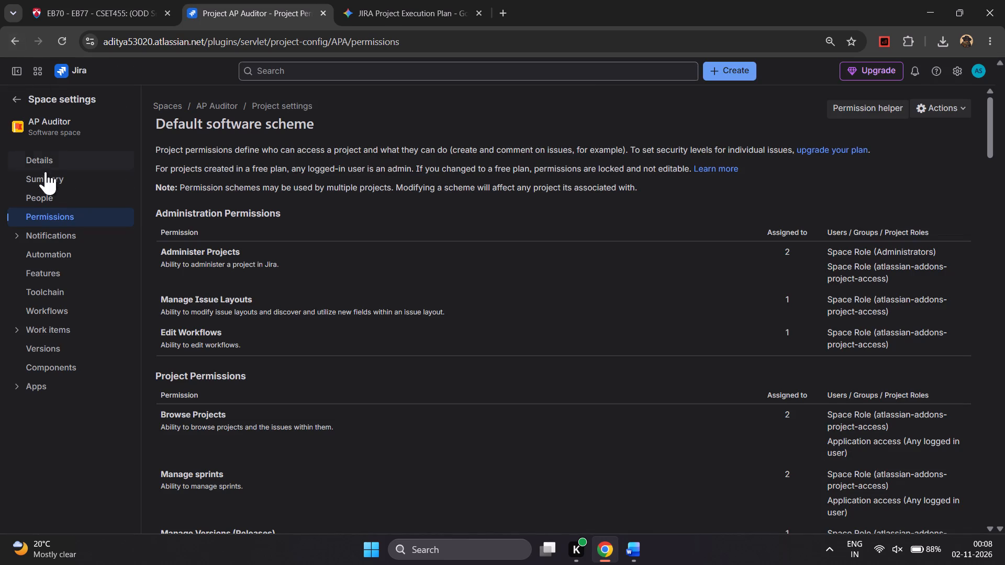
click(57, 245)
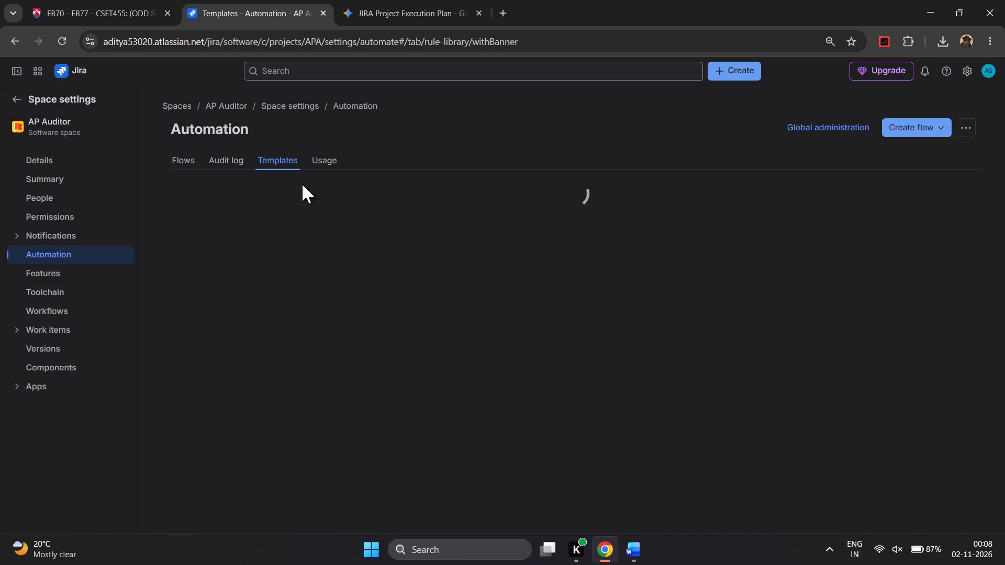
click(328, 164)
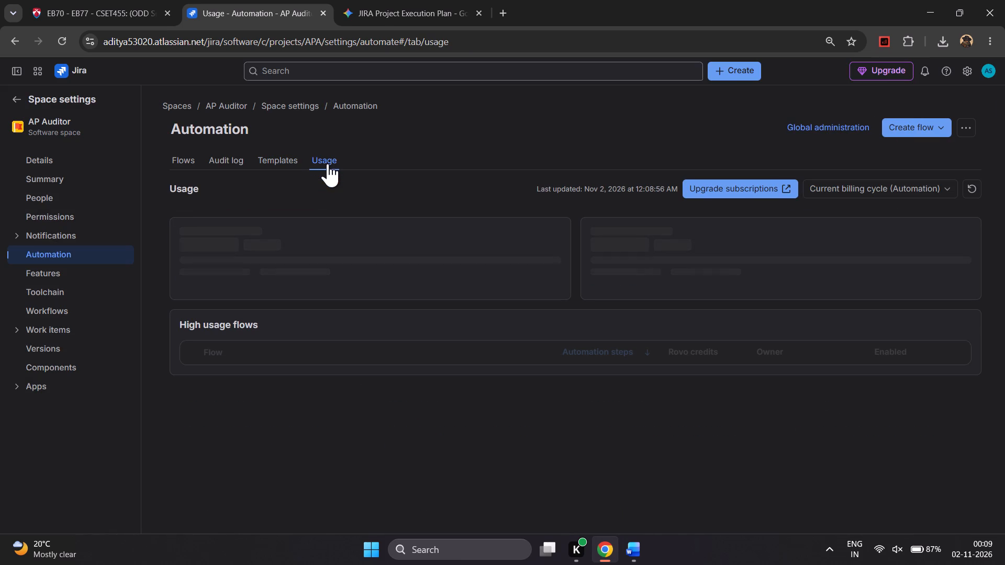
click(224, 160)
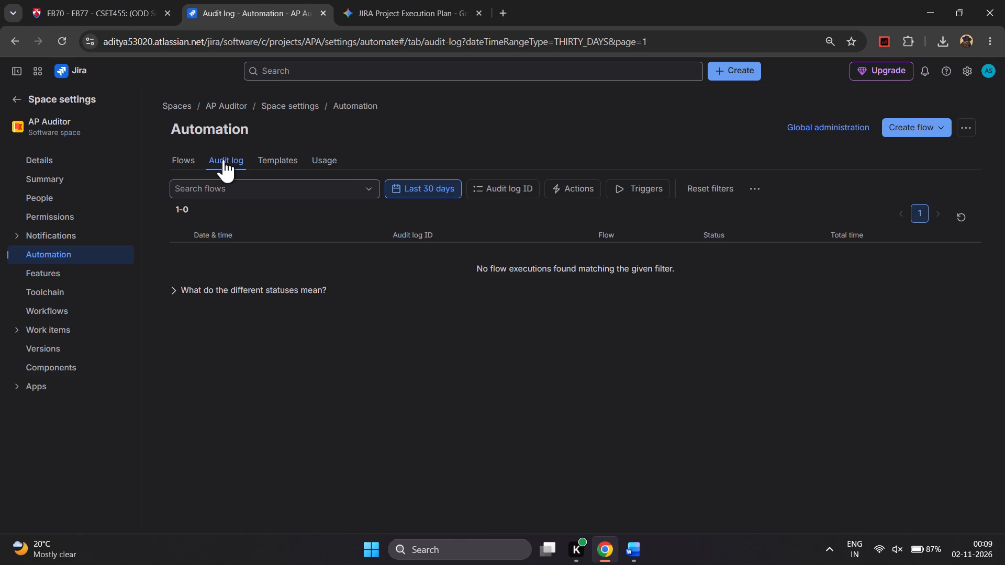
click(83, 279)
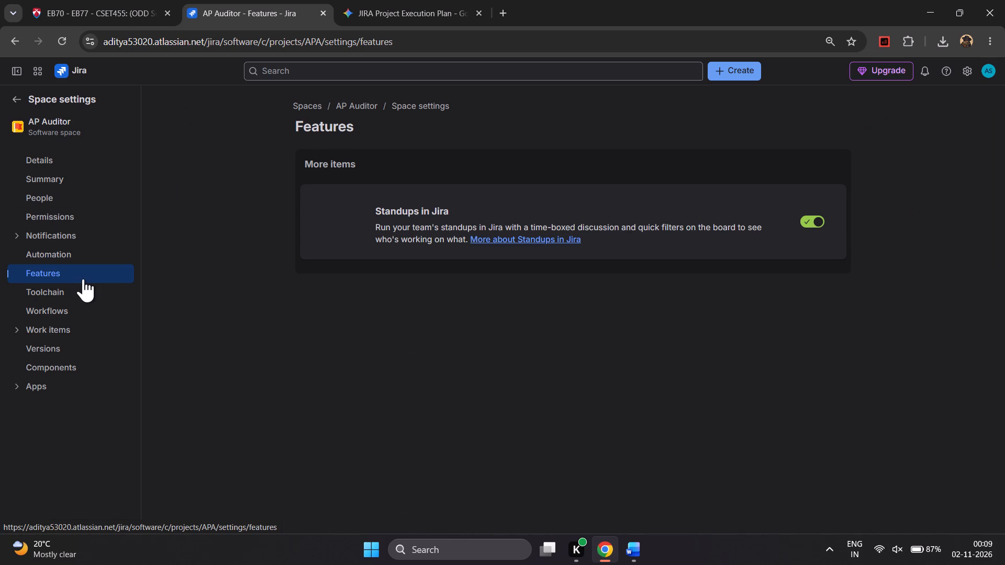
click(75, 318)
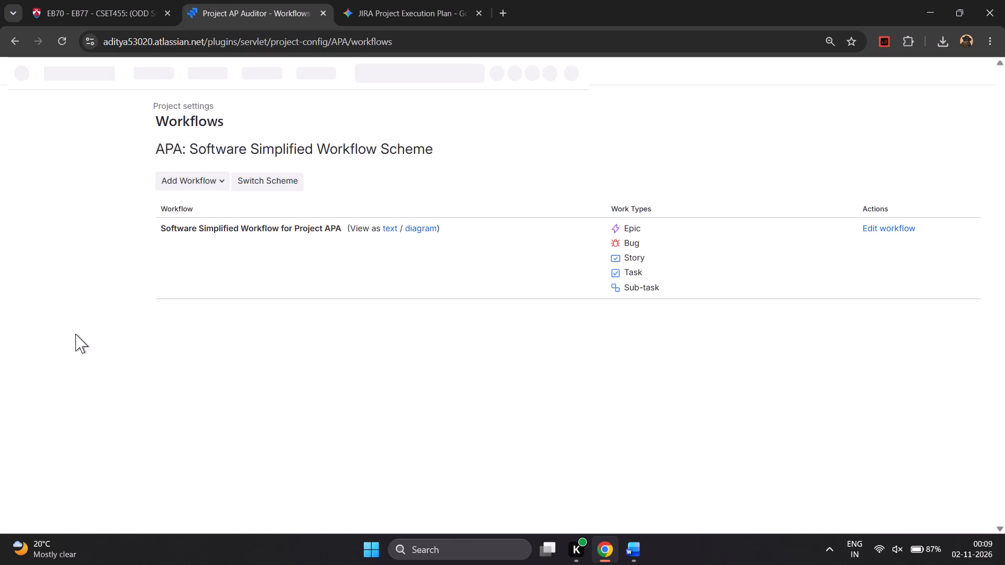
Review AP Auditor's work types and open the APA: Scrum Issue Type Scheme for editing.
click(74, 335)
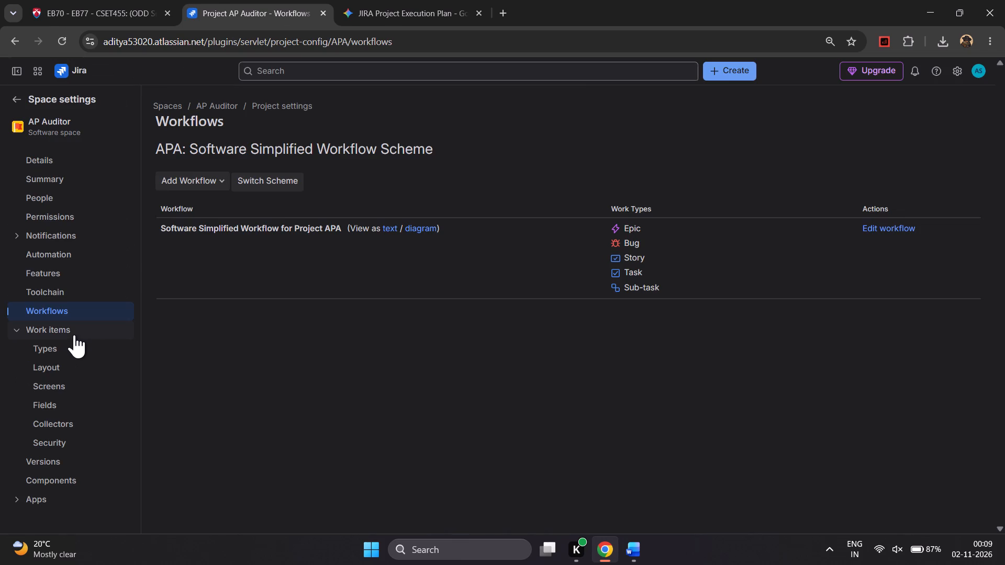
click(80, 353)
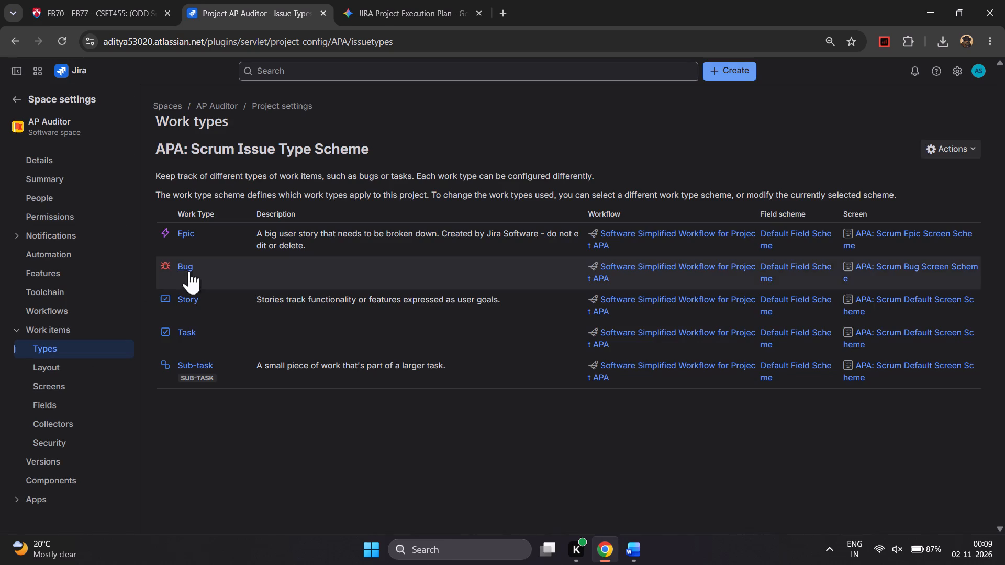
scroll(356, 295, left, 3)
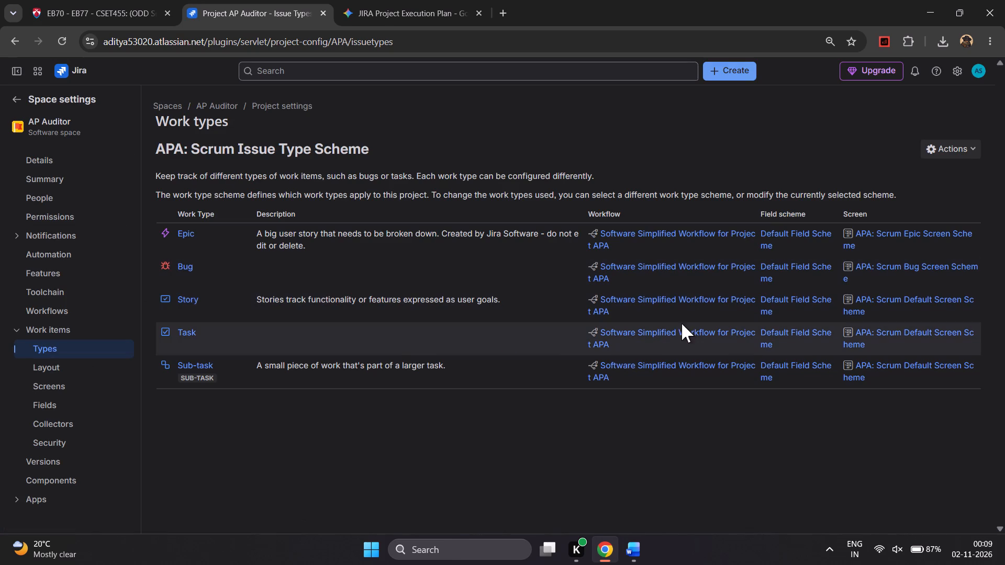
click(954, 141)
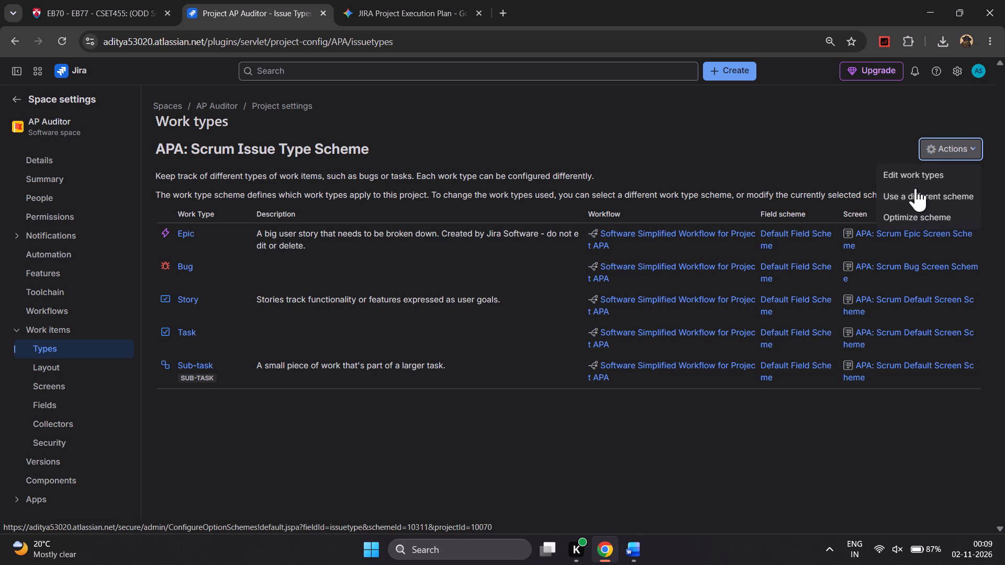
click(936, 179)
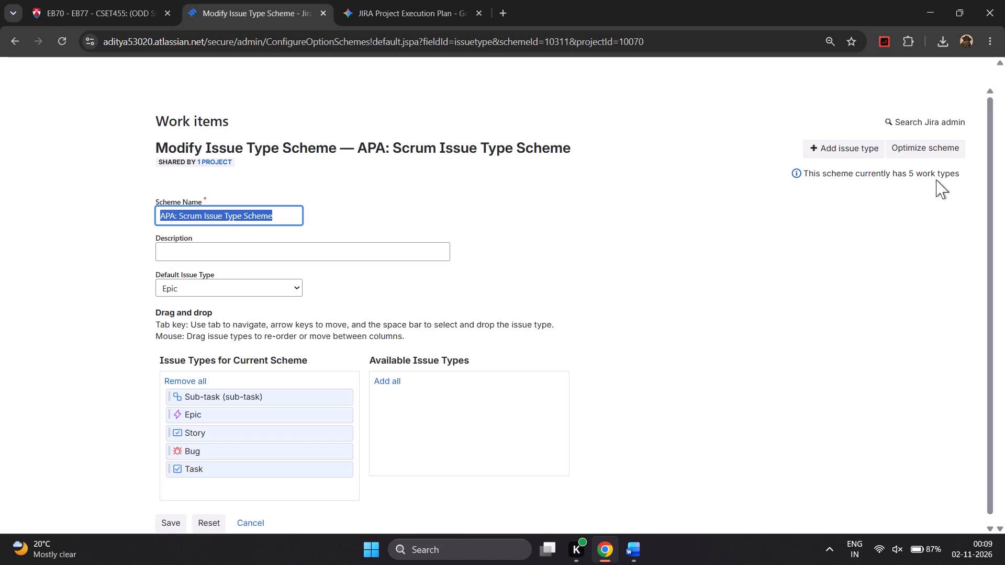
click(542, 245)
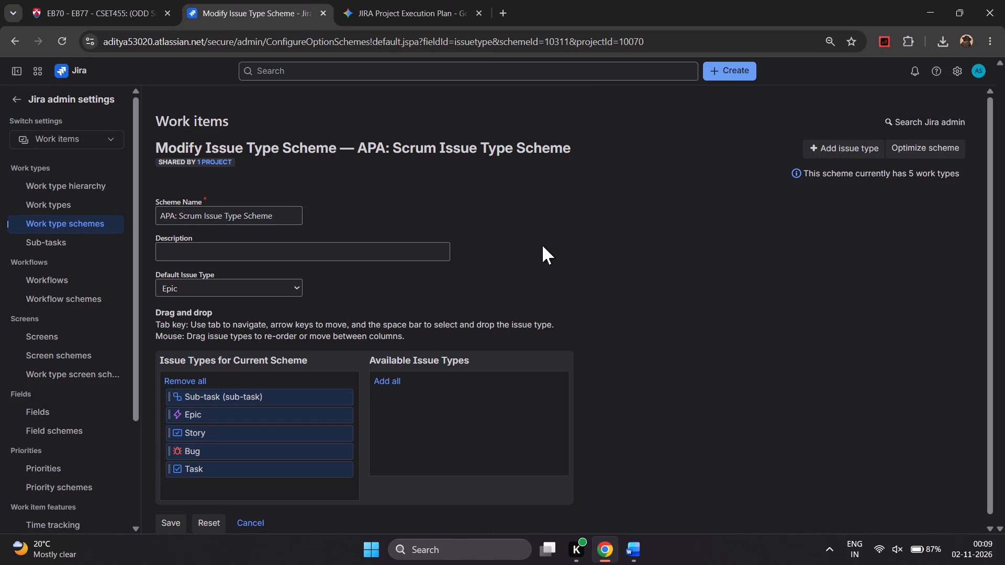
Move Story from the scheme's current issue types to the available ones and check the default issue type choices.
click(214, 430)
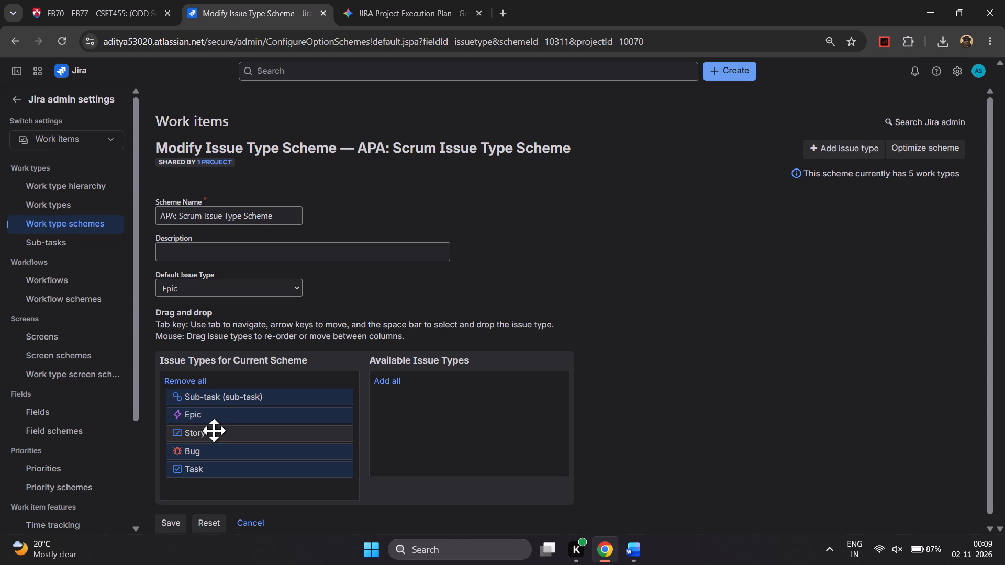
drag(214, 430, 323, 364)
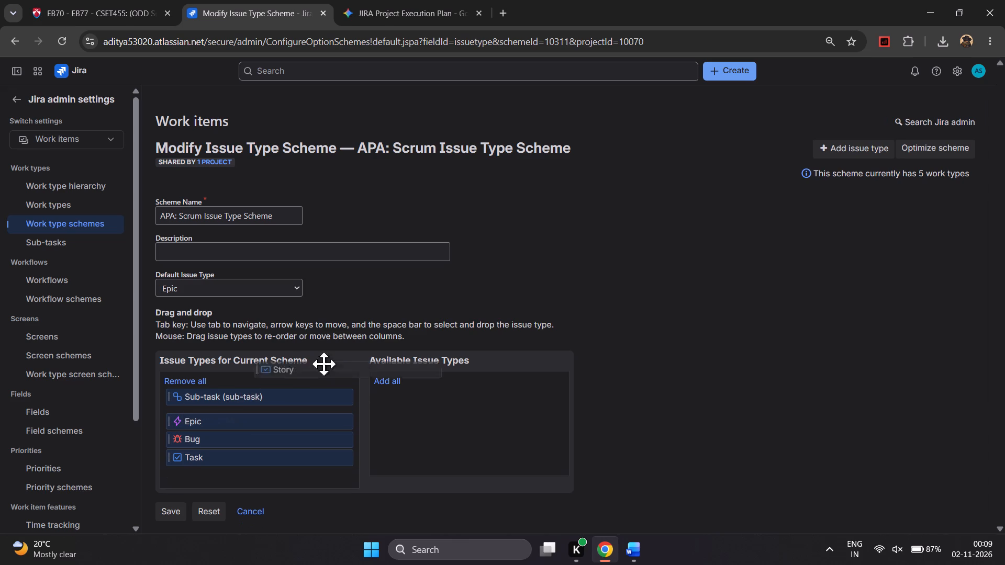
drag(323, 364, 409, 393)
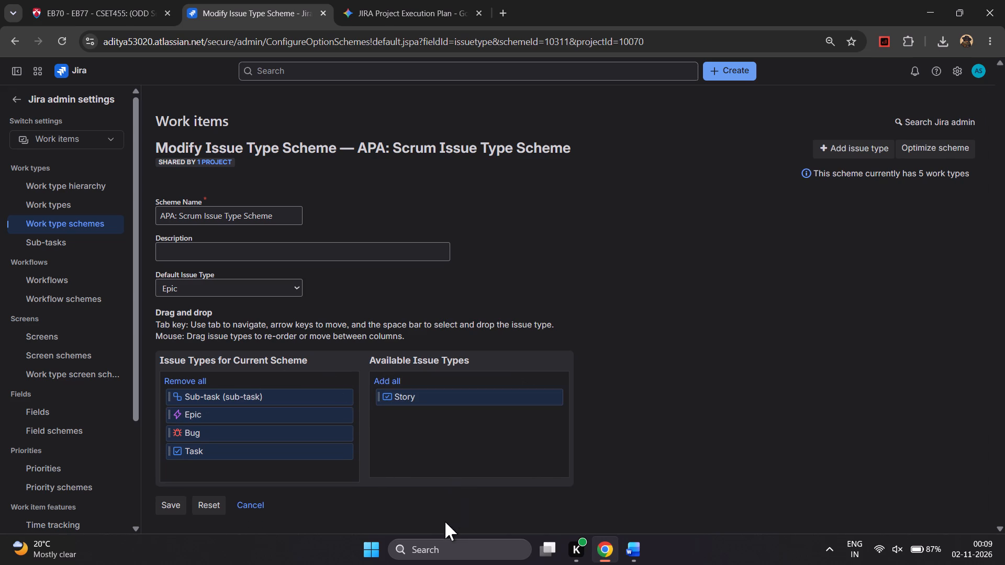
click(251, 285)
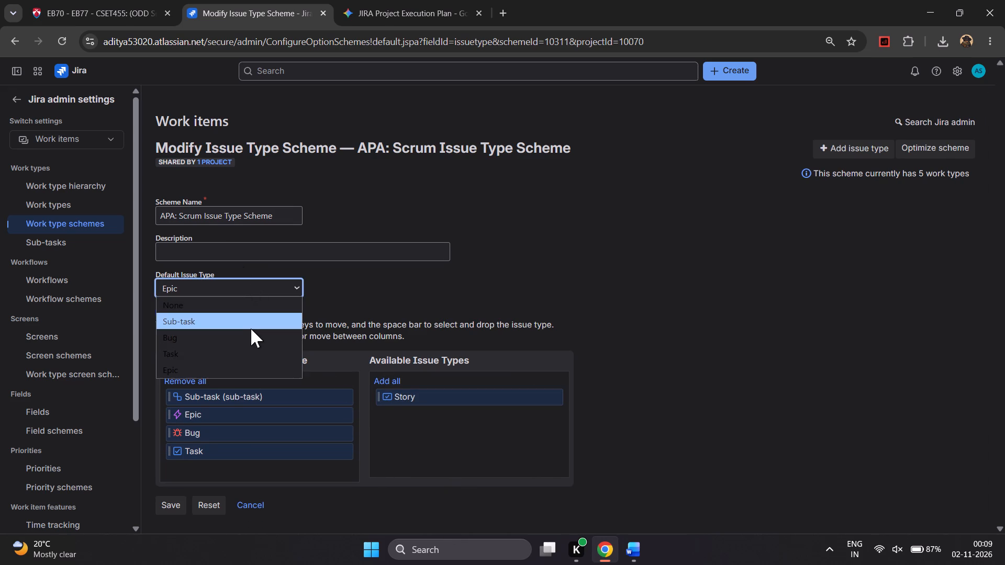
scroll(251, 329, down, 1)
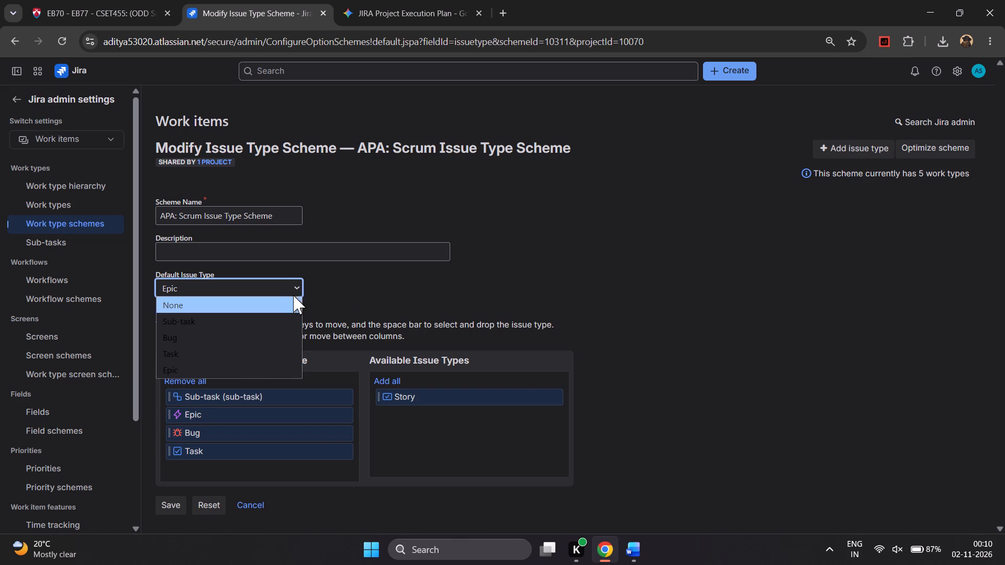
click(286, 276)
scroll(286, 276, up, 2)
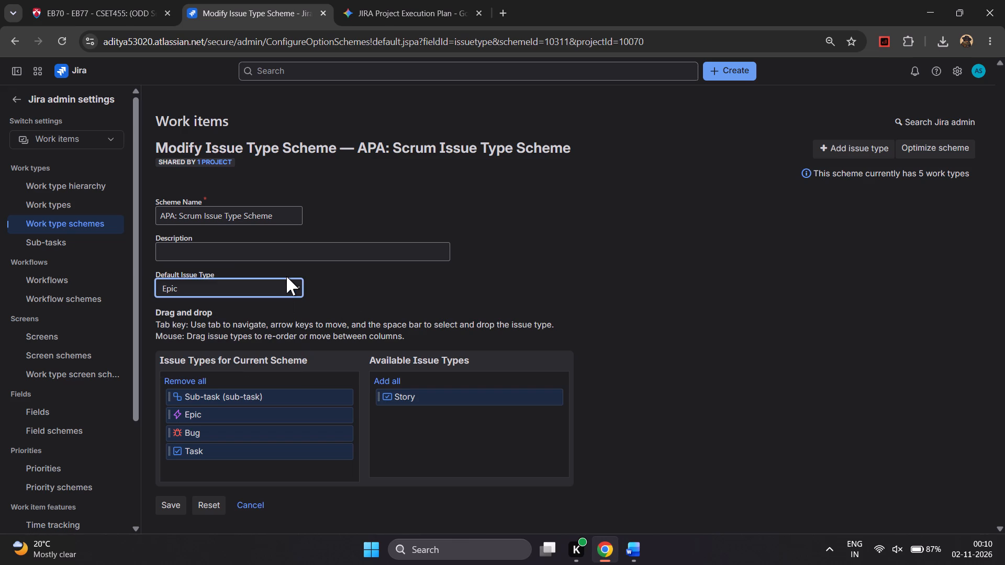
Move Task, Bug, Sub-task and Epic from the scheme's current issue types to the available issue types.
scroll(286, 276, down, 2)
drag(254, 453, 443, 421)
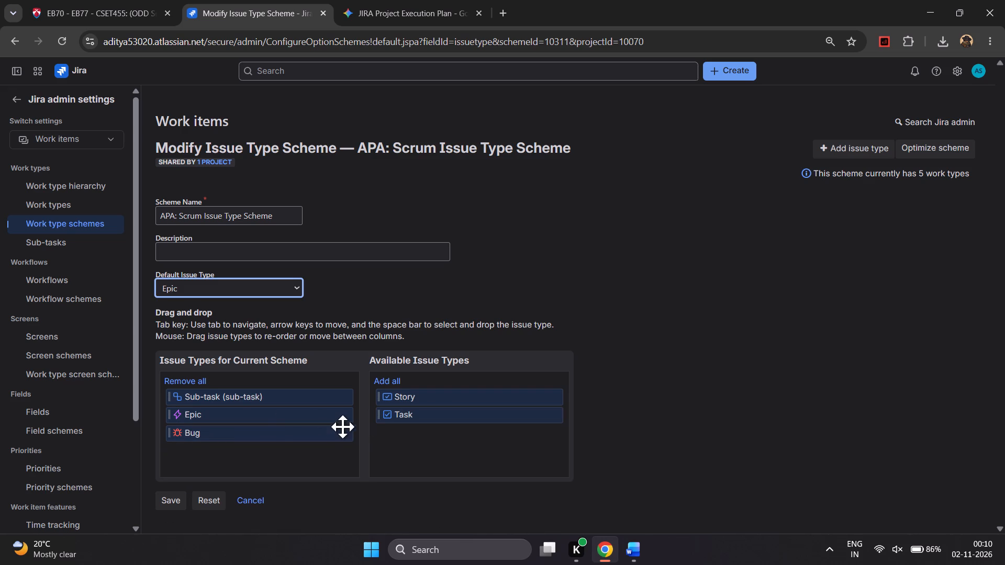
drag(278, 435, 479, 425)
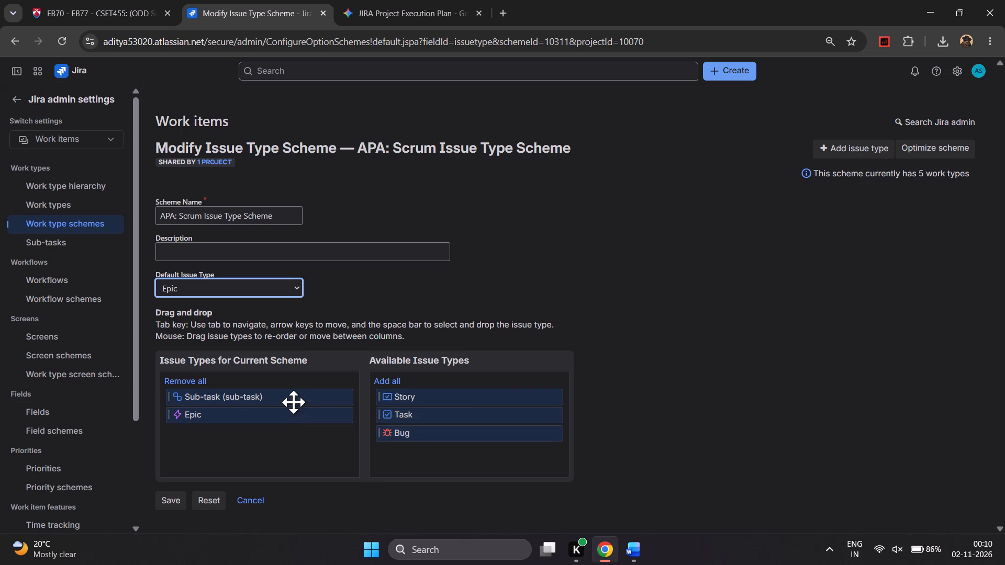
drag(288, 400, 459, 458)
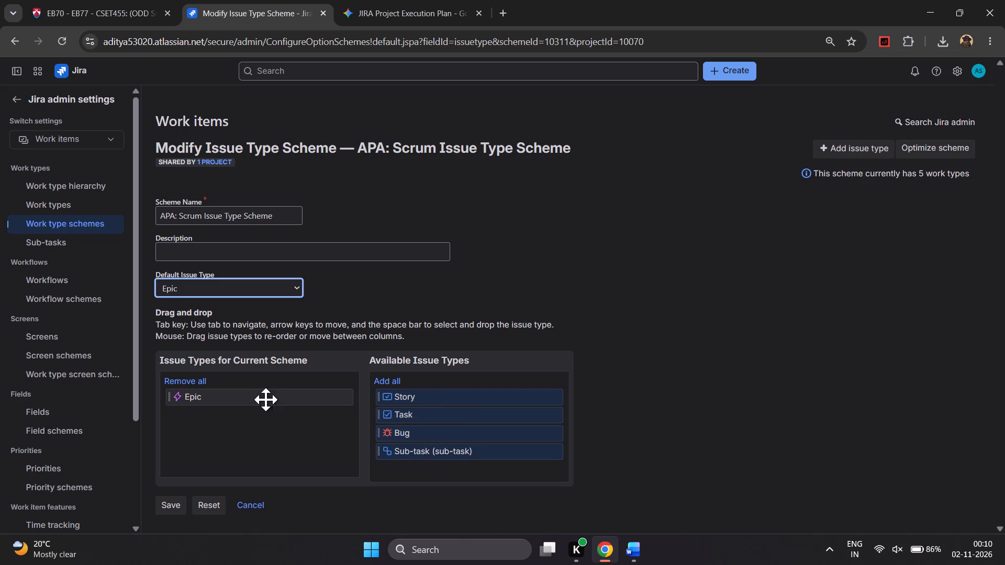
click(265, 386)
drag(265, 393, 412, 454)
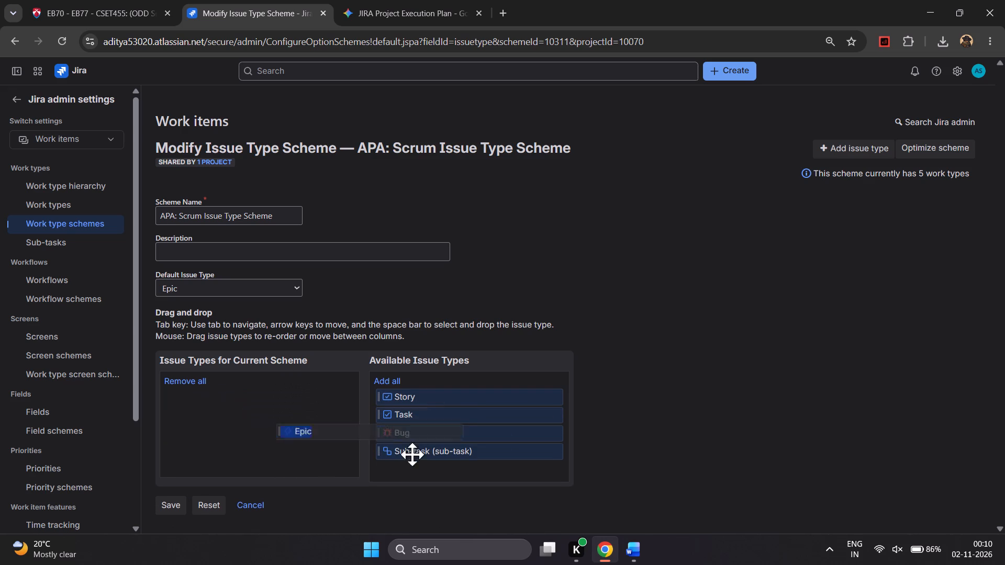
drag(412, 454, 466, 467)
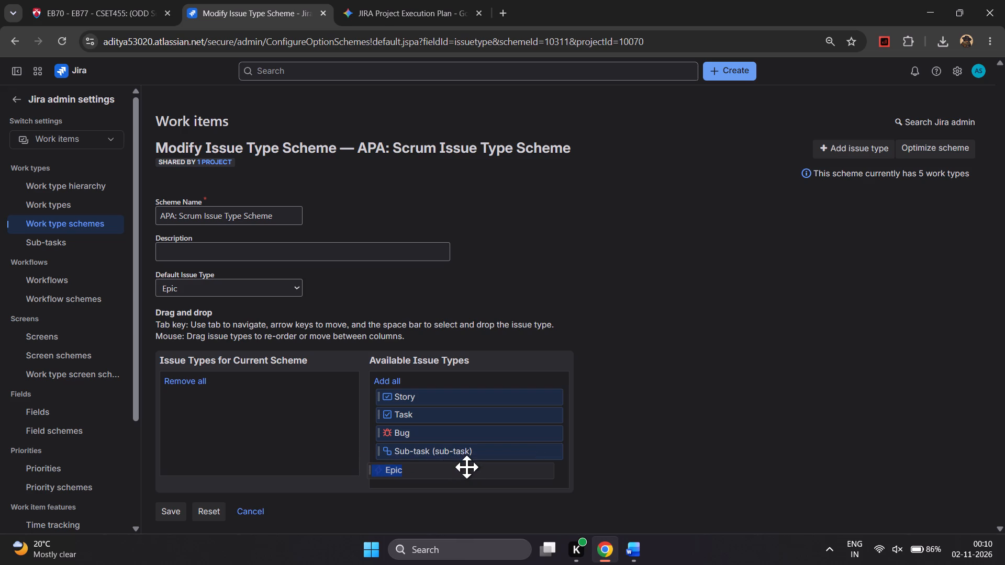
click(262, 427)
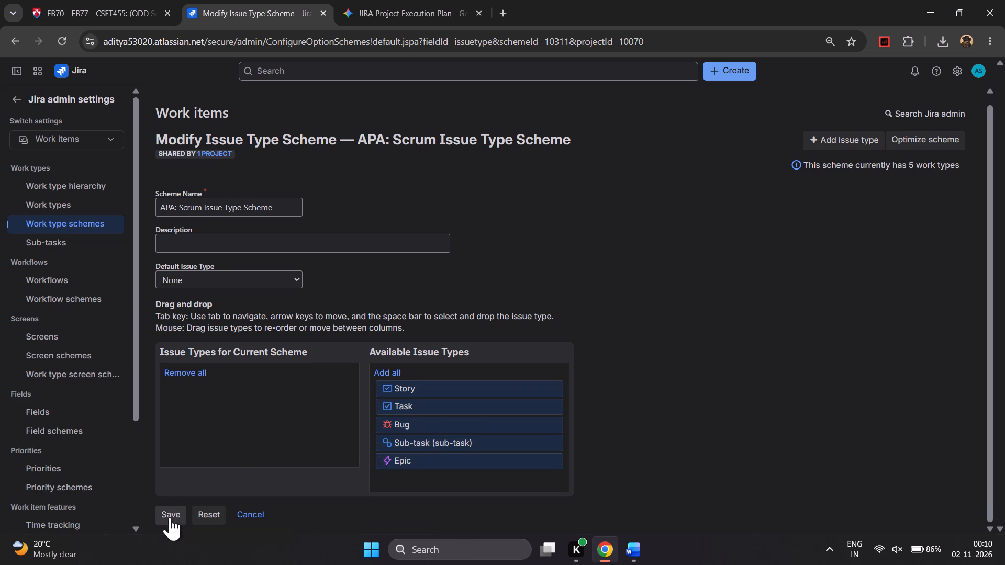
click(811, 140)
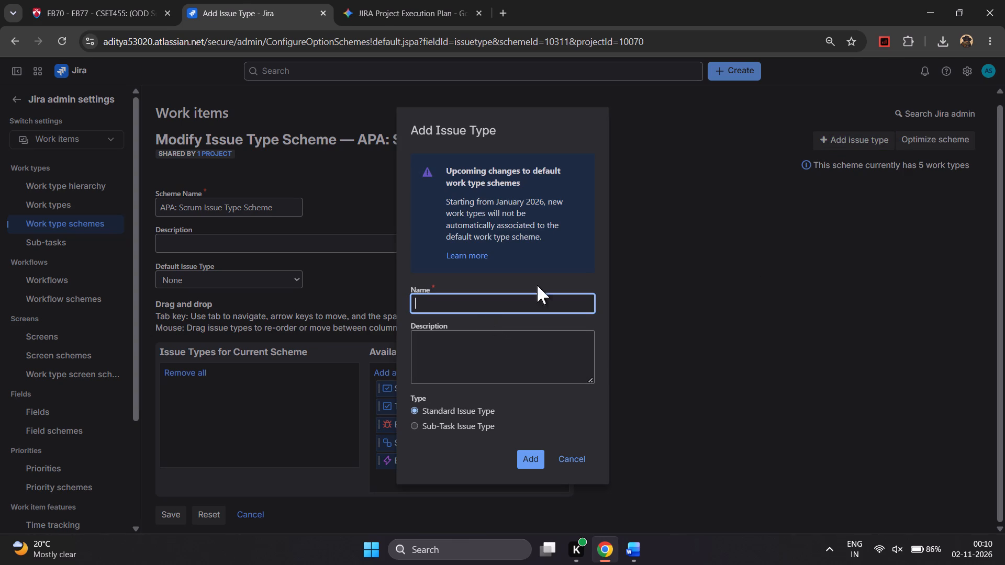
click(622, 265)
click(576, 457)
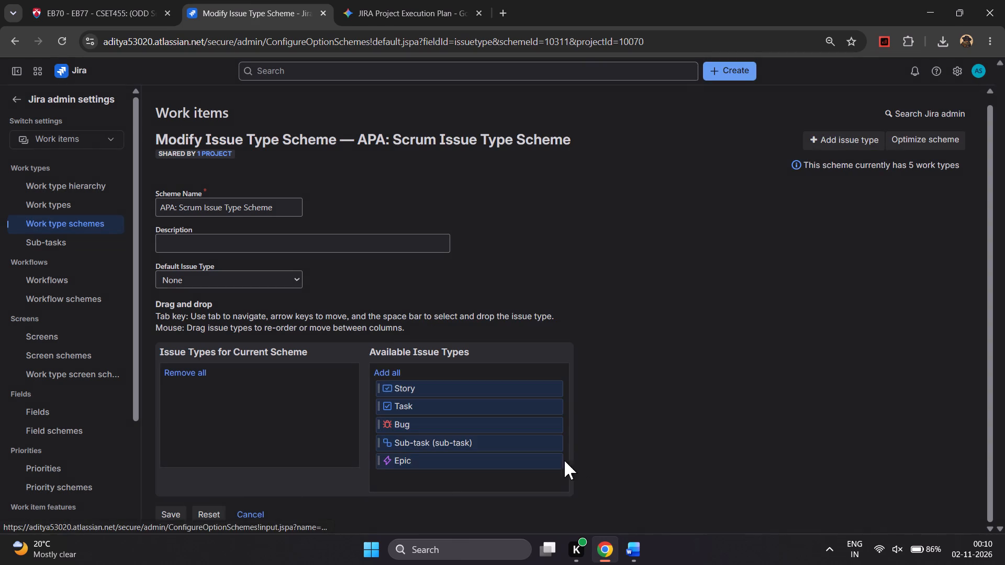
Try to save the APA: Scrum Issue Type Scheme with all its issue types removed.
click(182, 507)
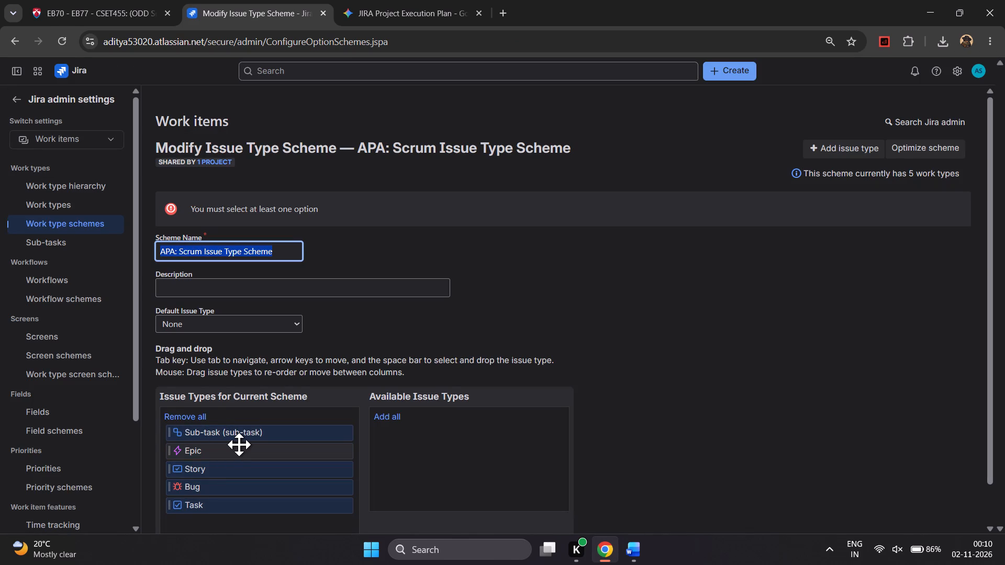
Move Story from the scheme's current issue types to the available ones and save the APA: Scrum Issue Type Scheme.
drag(270, 472, 440, 429)
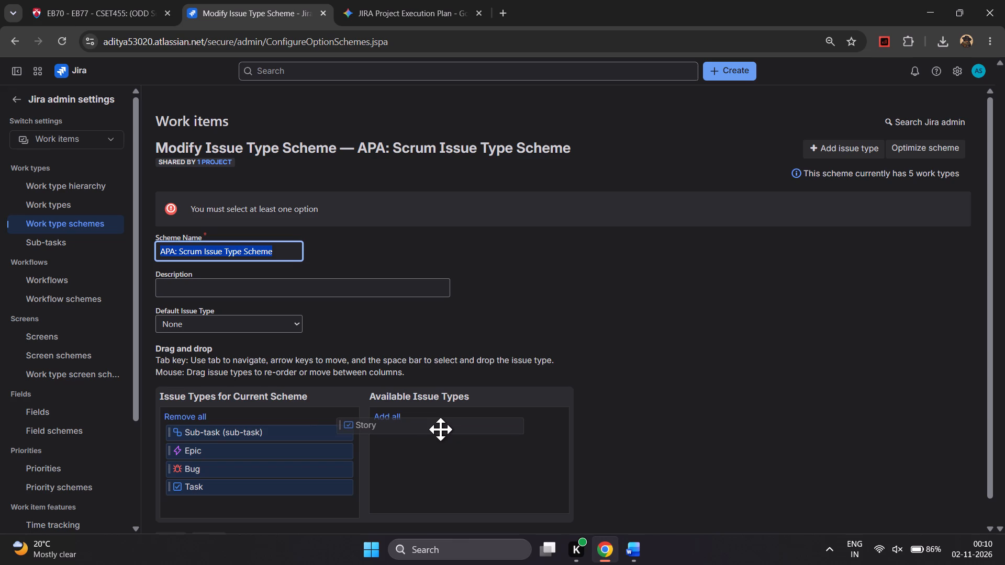
click(323, 259)
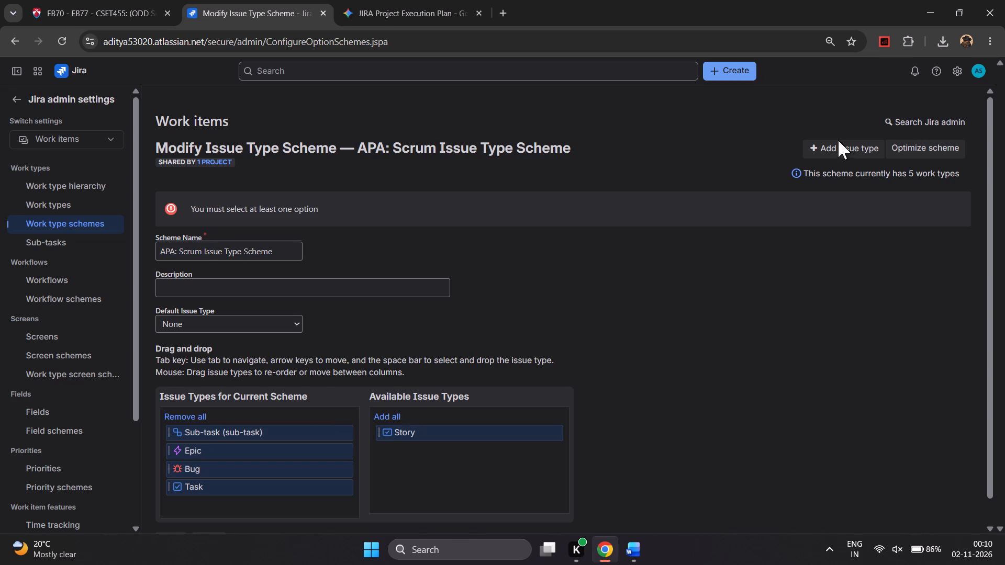
scroll(530, 250, down, 7)
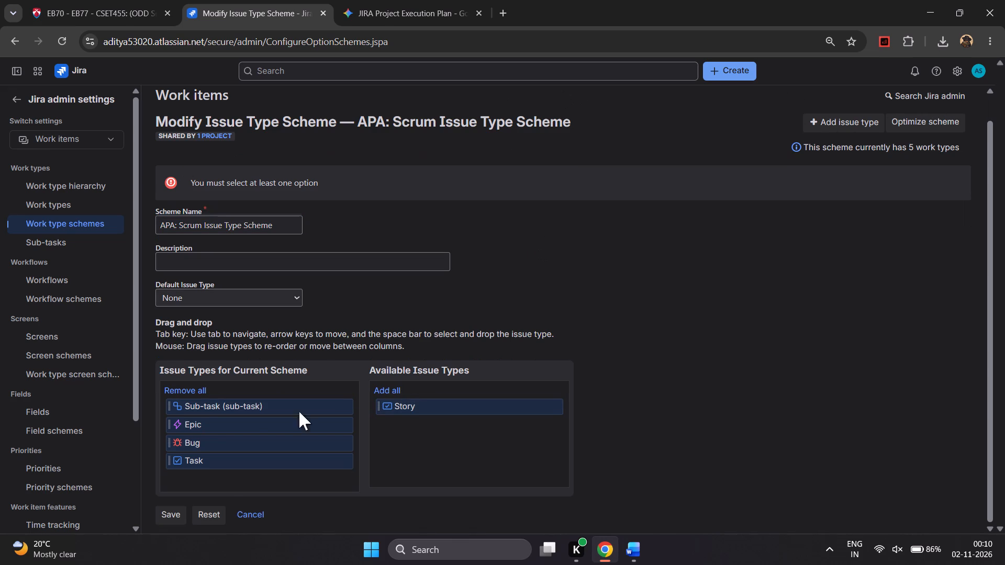
click(178, 515)
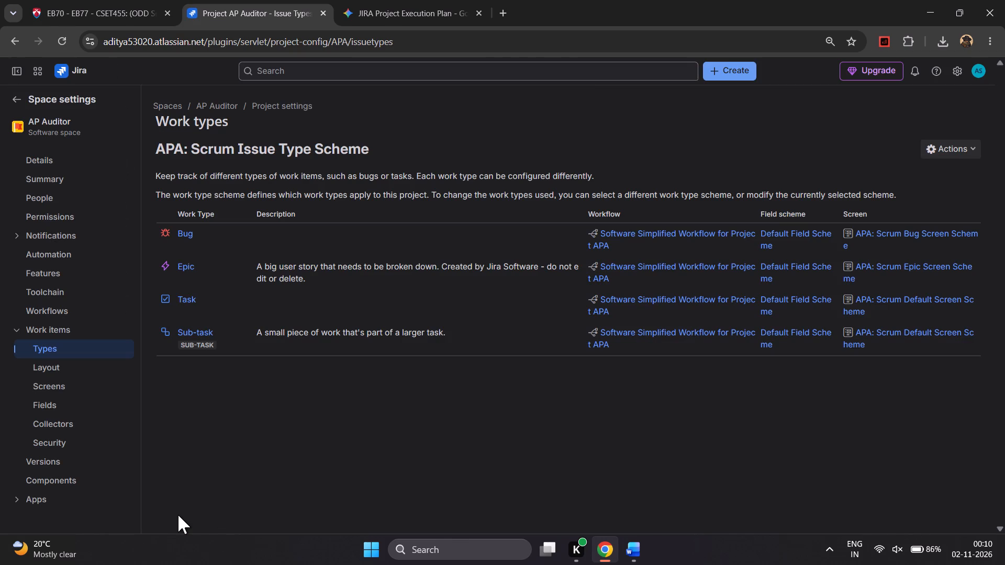
Return to the APA board backlog and check which work types are offered for a new backlog item.
click(20, 107)
click(17, 104)
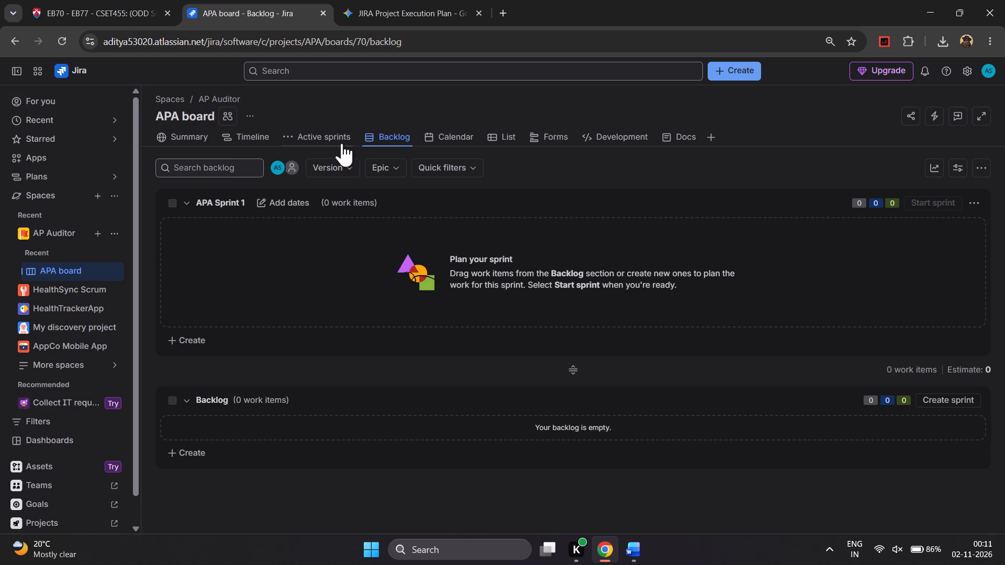
click(187, 445)
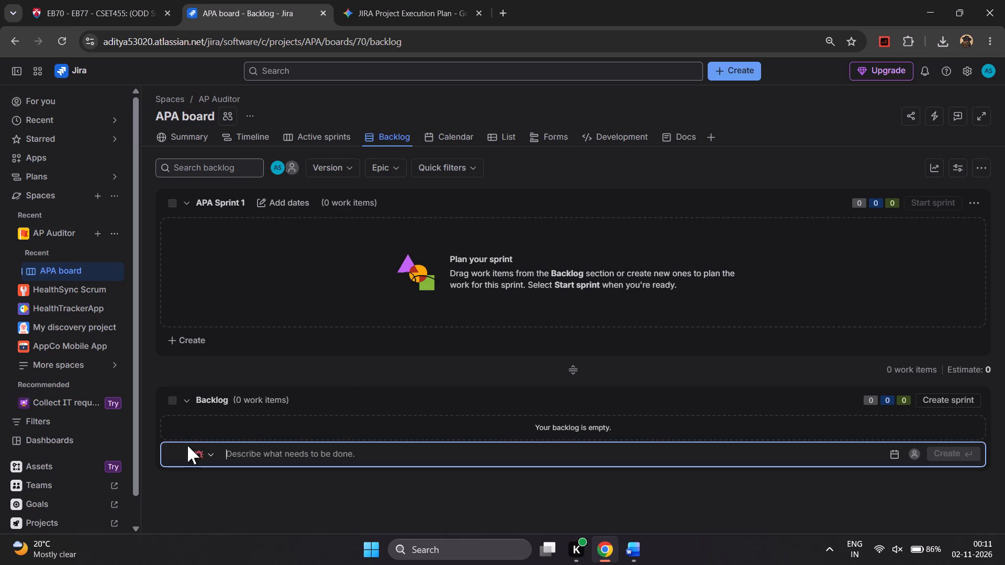
click(214, 447)
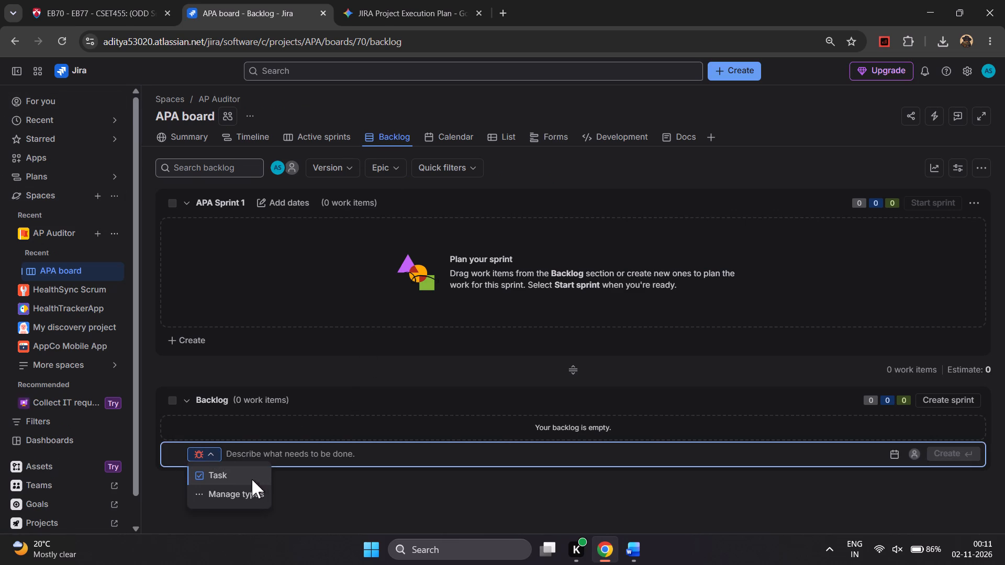
Reopen the APA: Scrum Issue Type Scheme through AP Auditor's work types and check its default issue type choices.
click(219, 484)
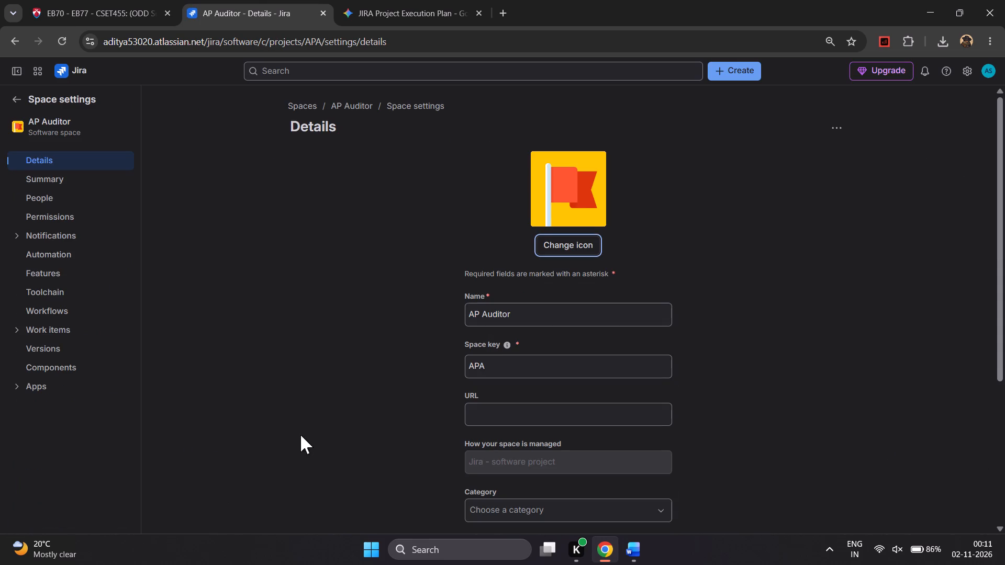
click(63, 320)
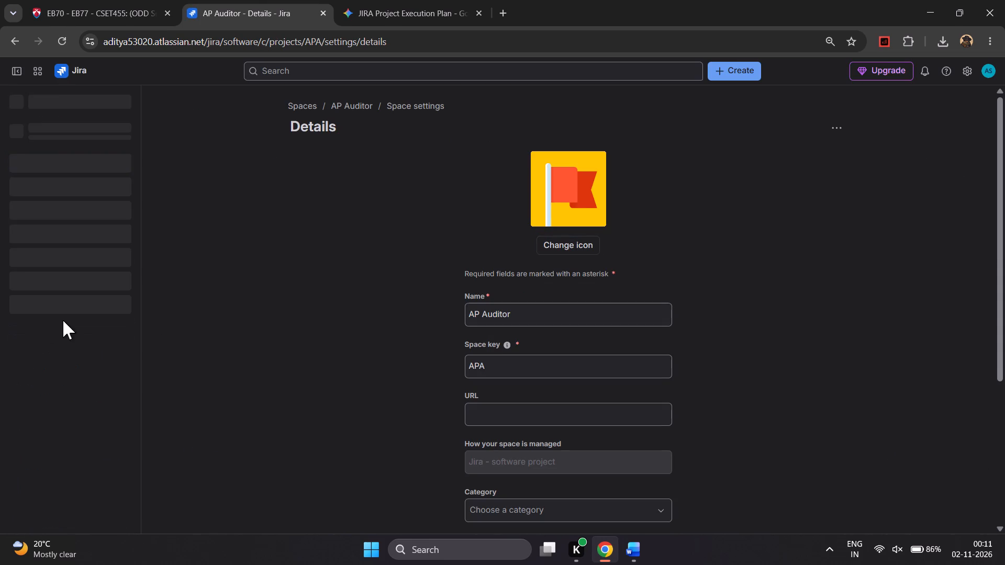
click(92, 348)
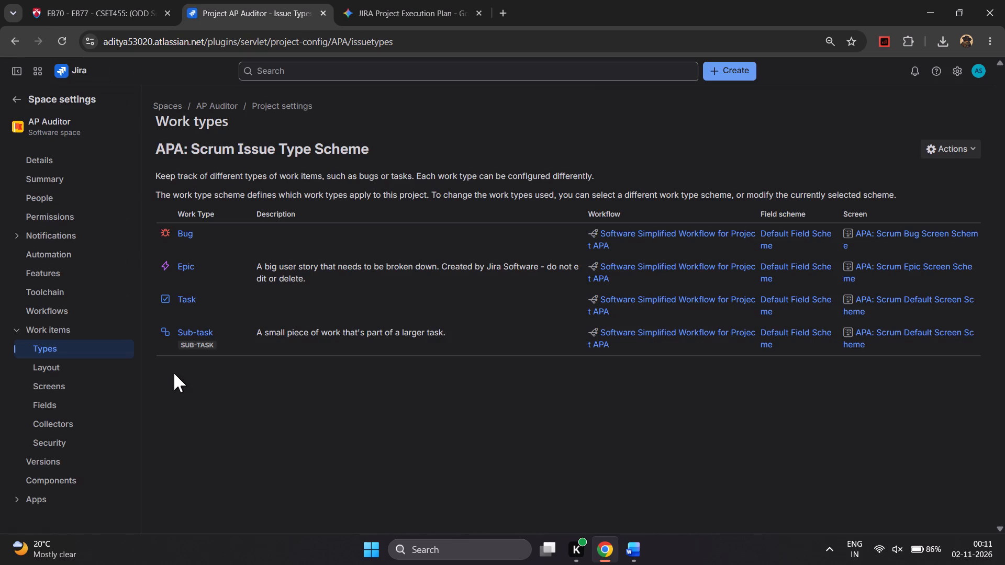
scroll(185, 288, left, 3)
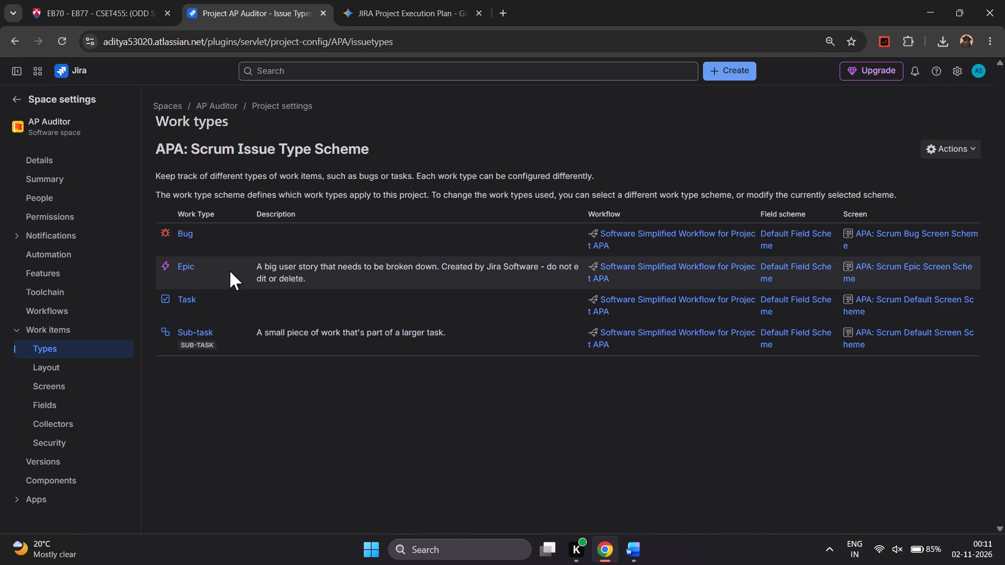
click(966, 155)
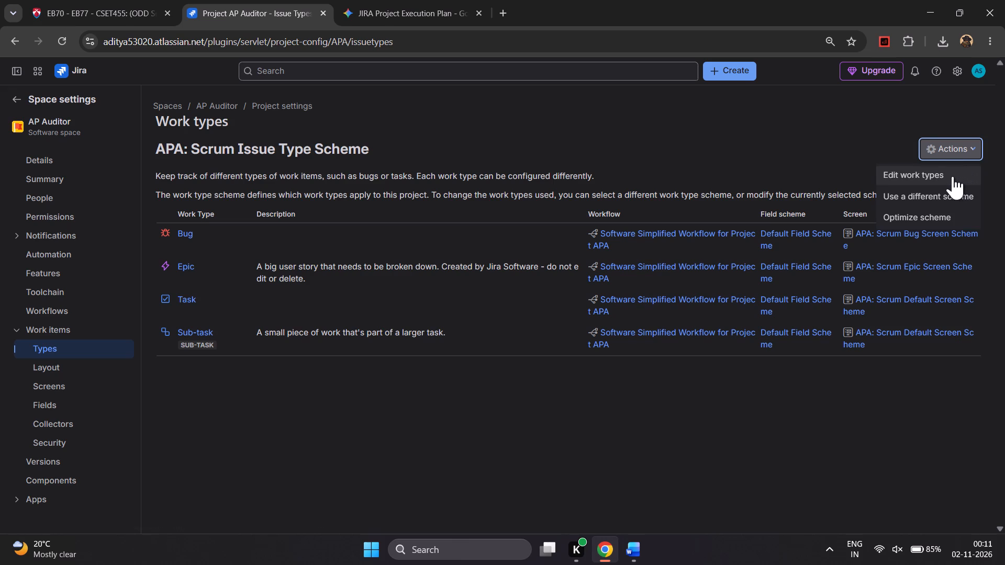
click(953, 176)
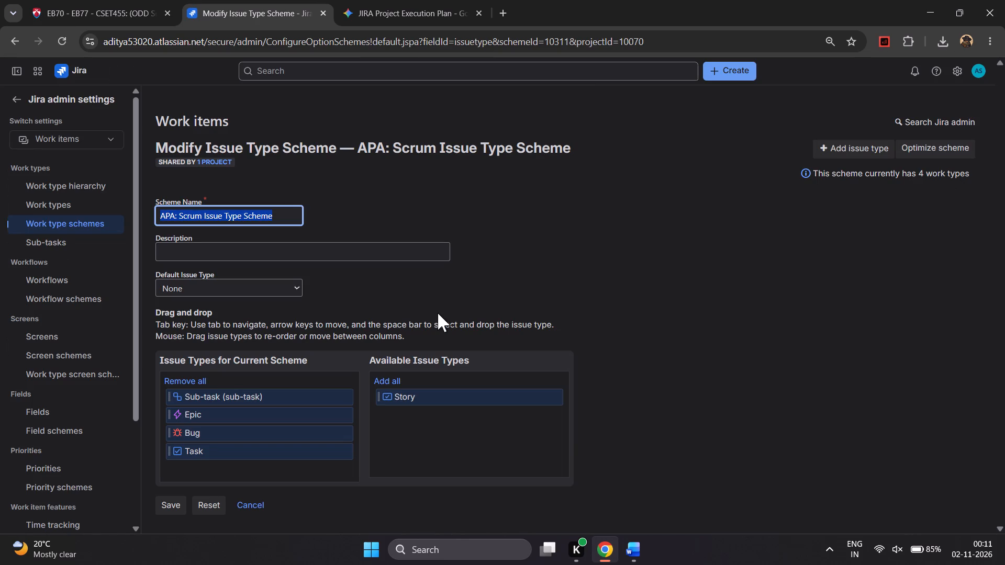
scroll(438, 313, down, 3)
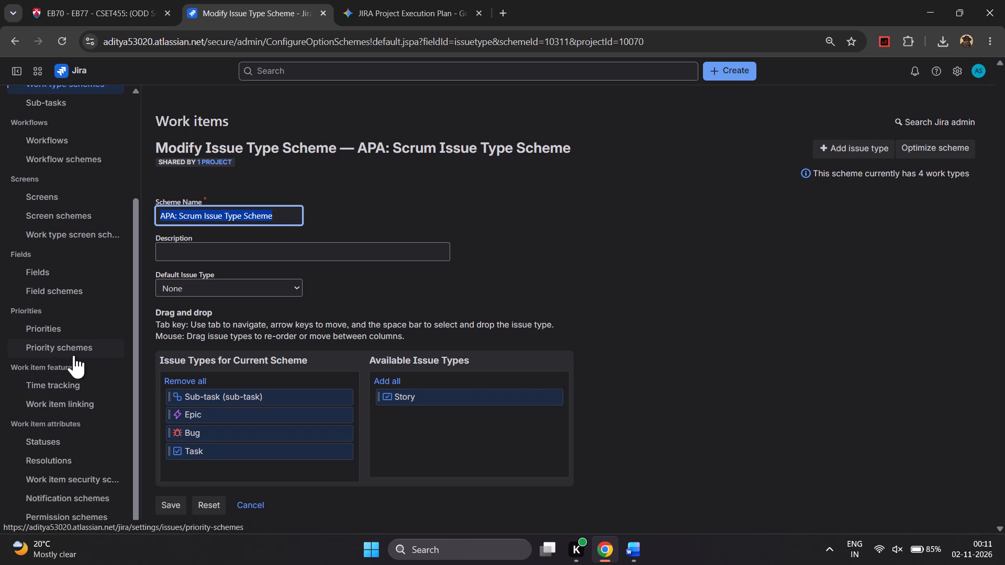
scroll(69, 250, up, 2)
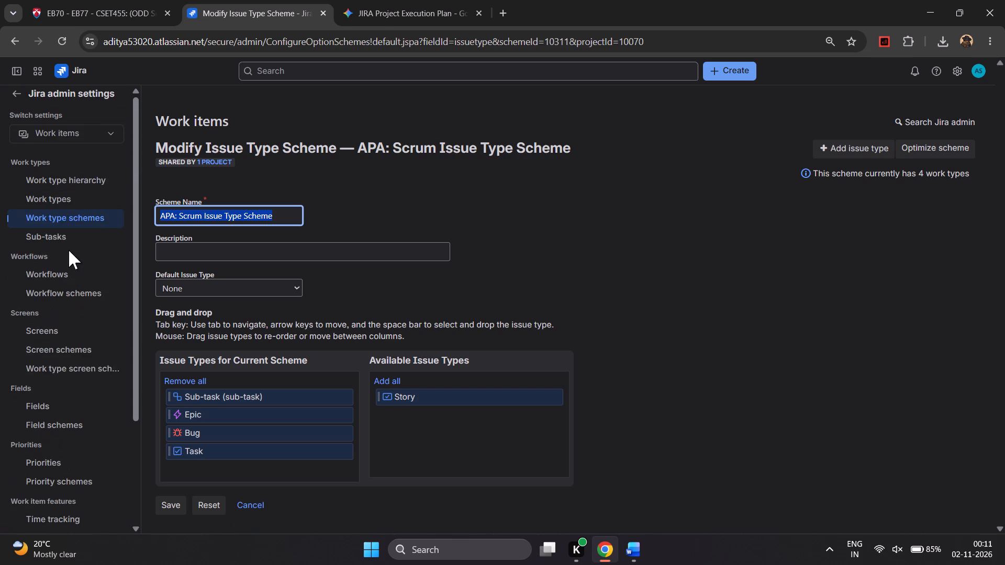
click(215, 298)
click(191, 280)
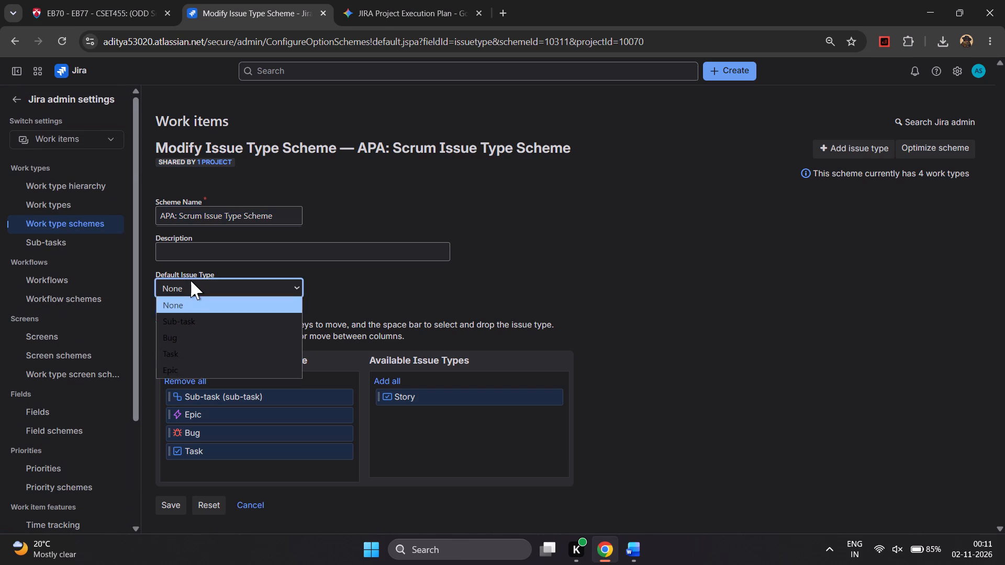
click(191, 280)
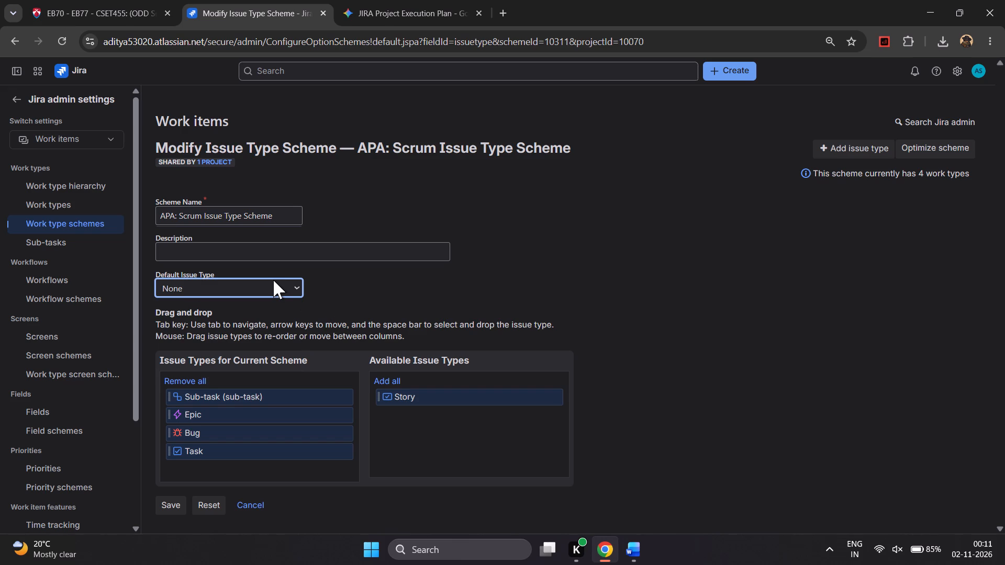
Return to the APA board backlog and filter it by all five epics, from Data Ingestion & Parsing to Configurable Policy & Analytics.
click(13, 31)
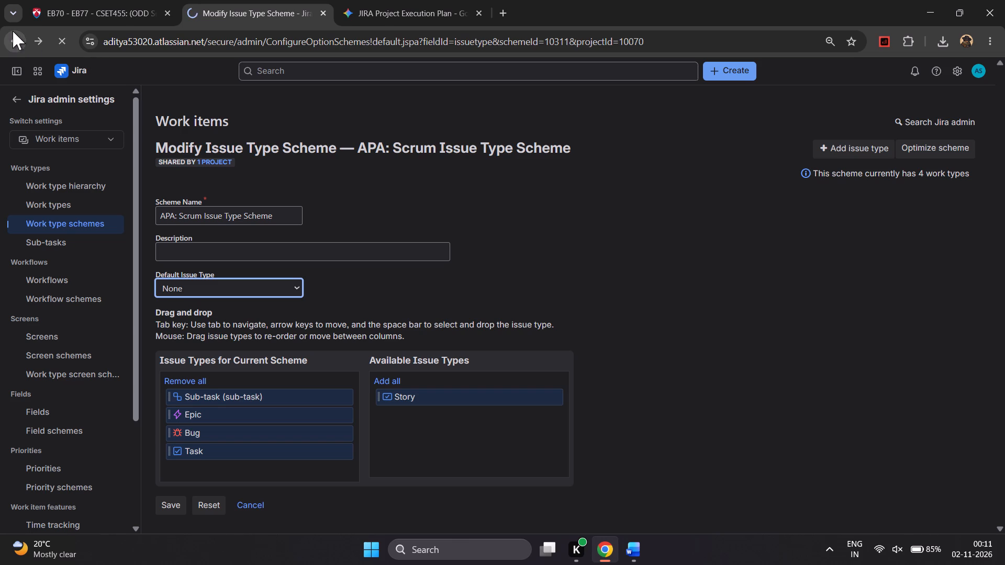
click(13, 31)
click(13, 31)
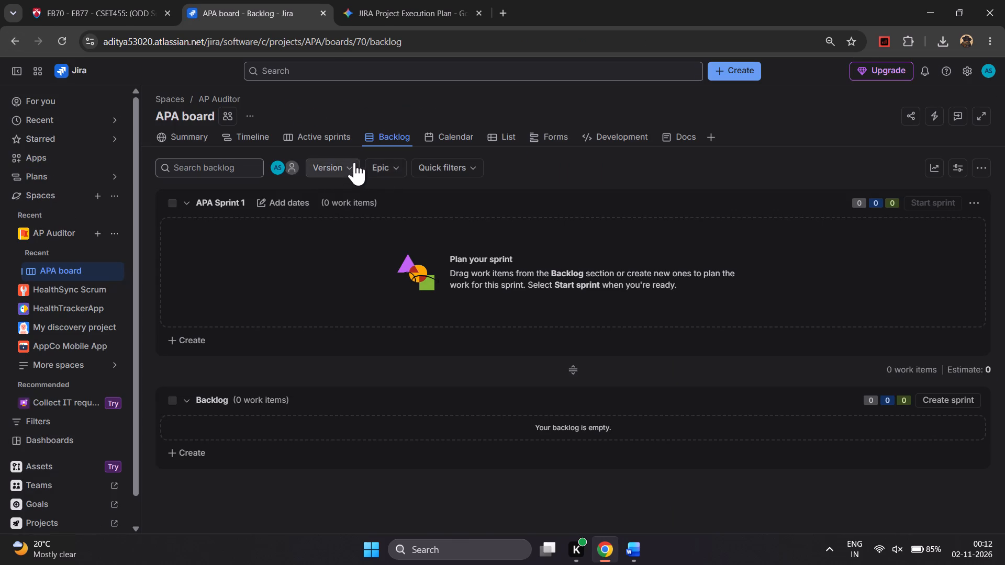
click(384, 162)
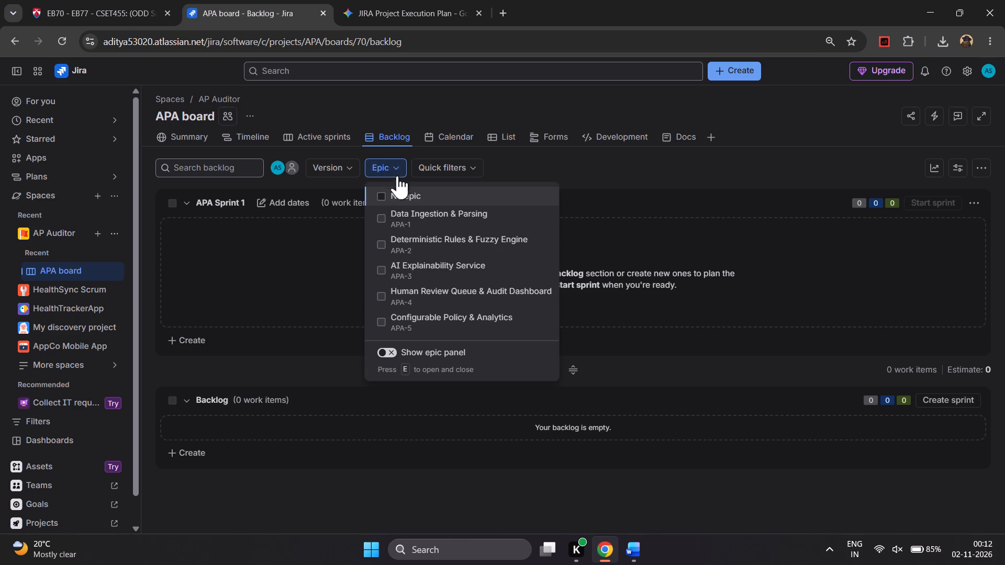
click(421, 217)
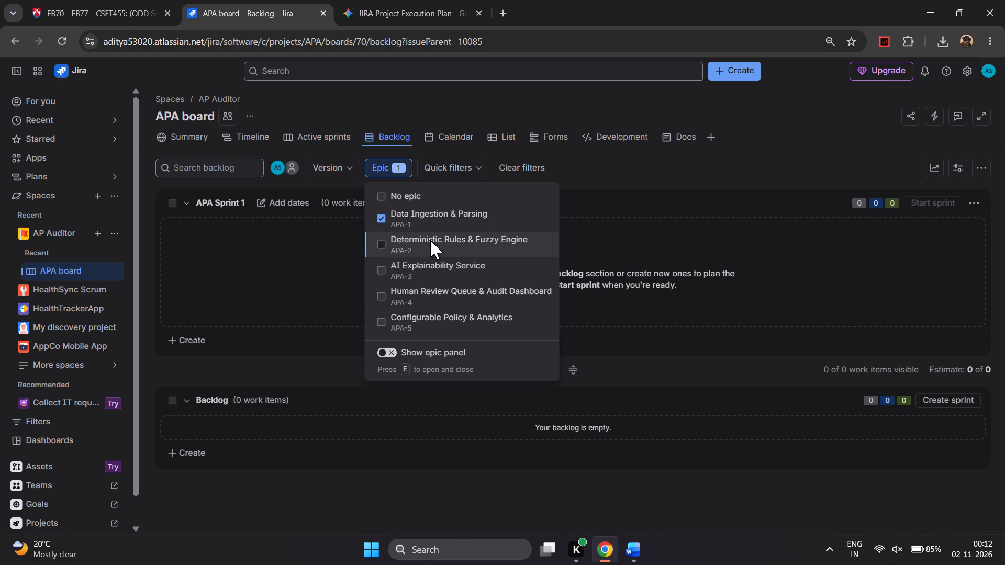
click(430, 240)
click(445, 281)
click(453, 313)
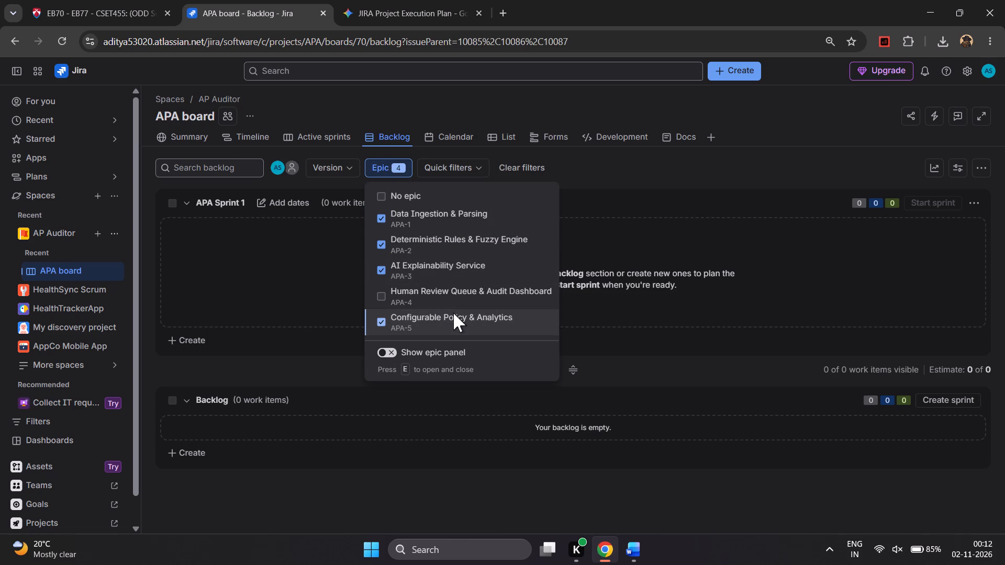
click(441, 302)
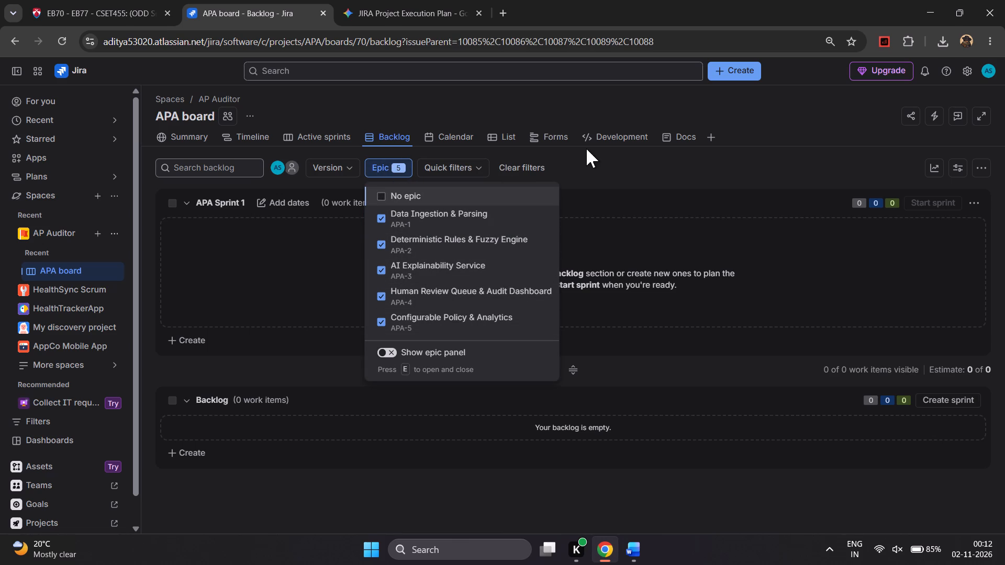
Show the epic panel beside the backlog.
click(386, 353)
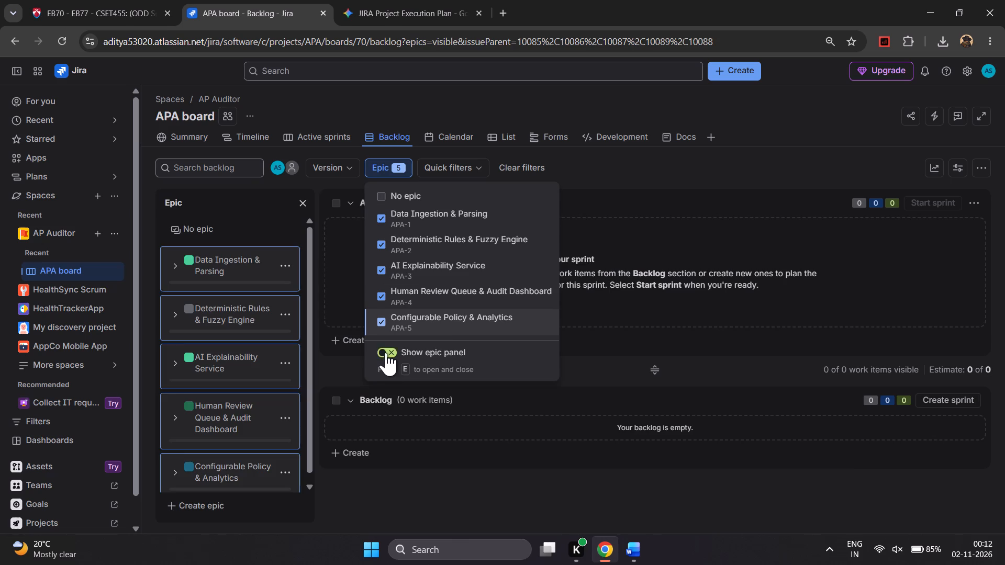
scroll(273, 379, down, 2)
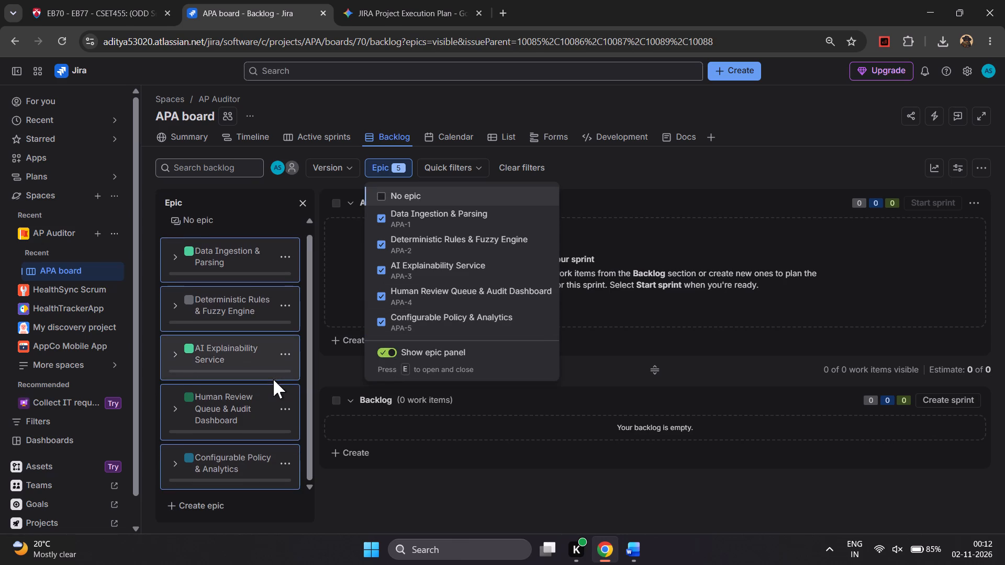
click(609, 169)
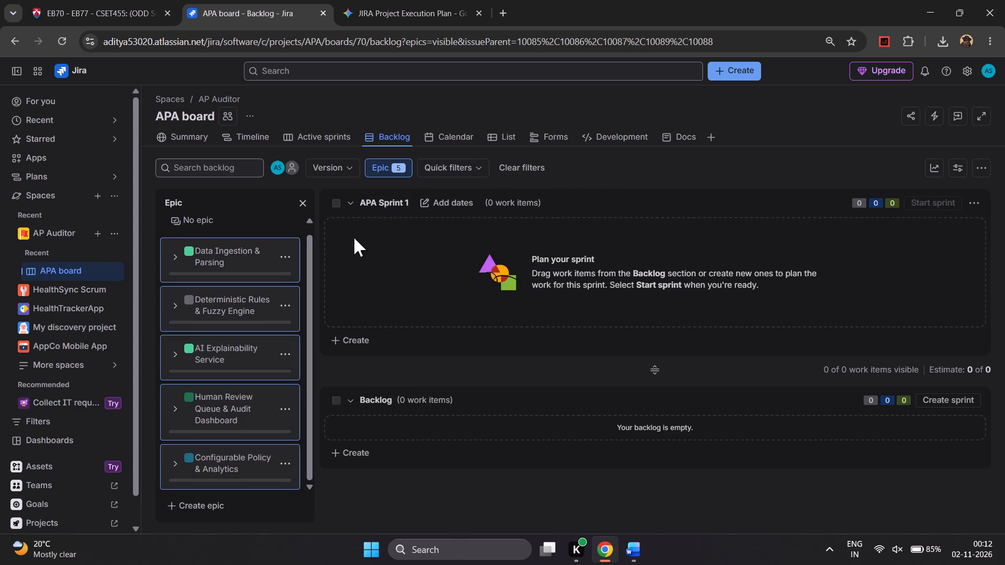
Check the work type choices for a new item in the filtered backlog.
click(344, 461)
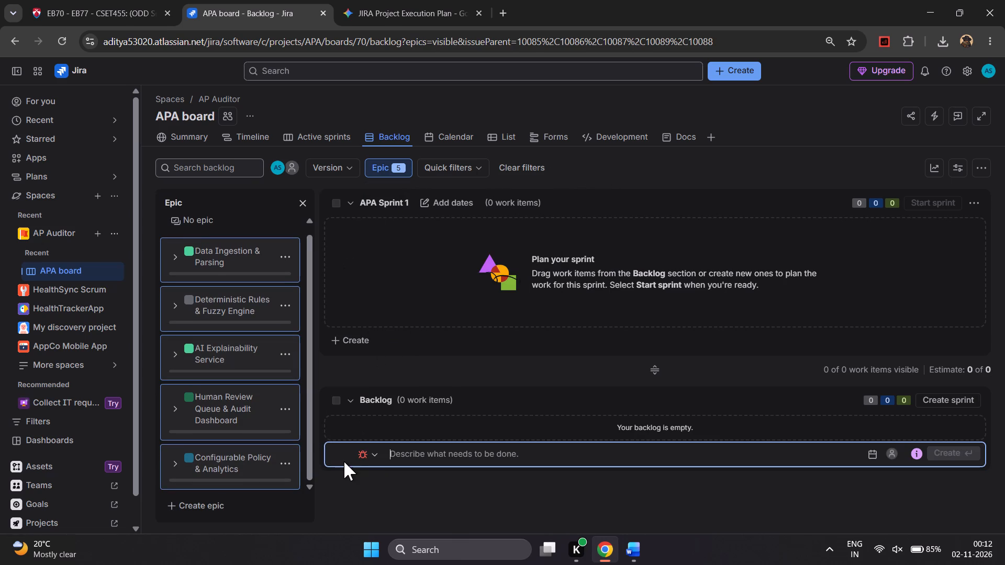
click(372, 457)
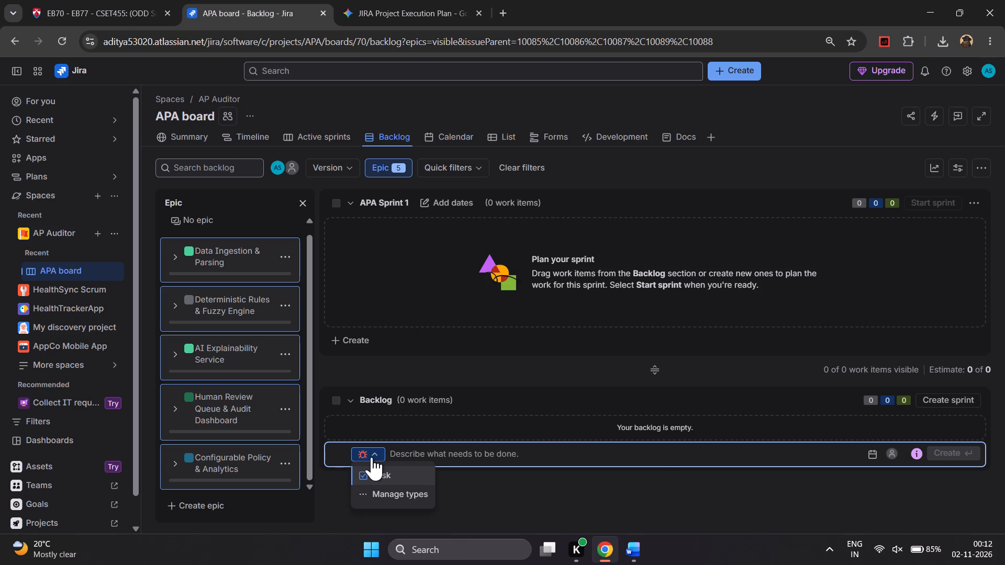
click(705, 486)
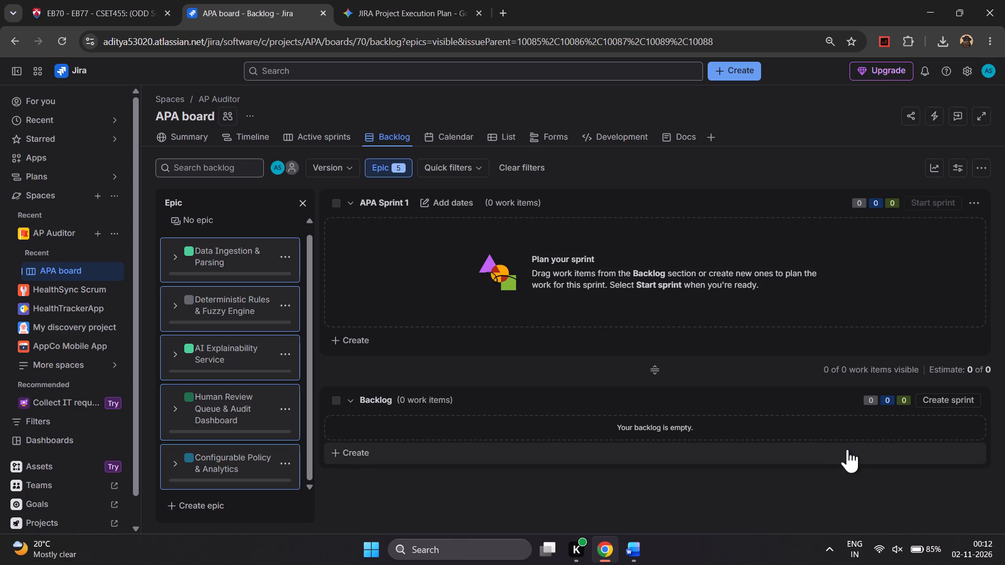
Create a backlog bug titled "As a Finance Executive, I want to upload bulk invoices via CSV/Excel so that monthly claims are ingested quickly.".
click(847, 449)
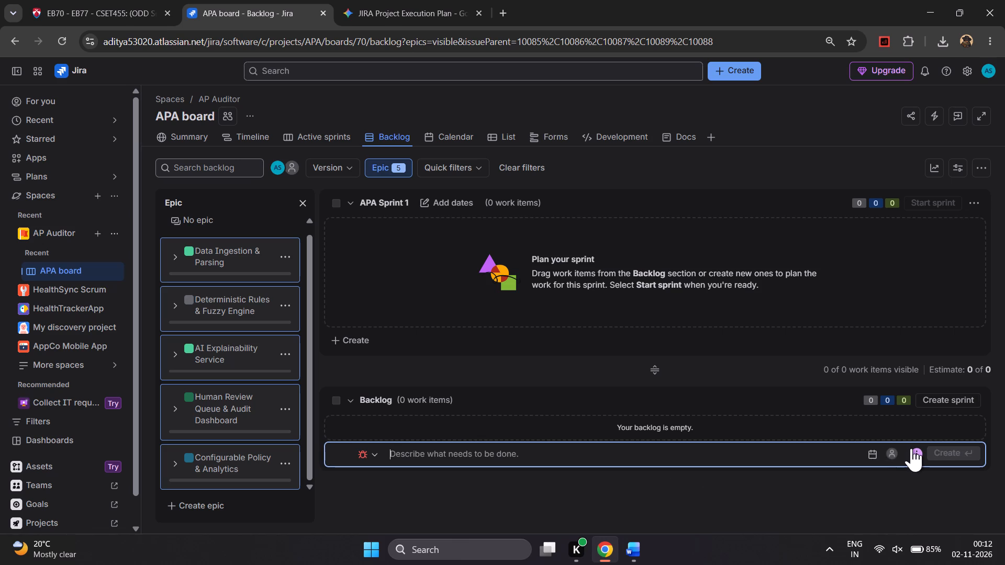
click(923, 455)
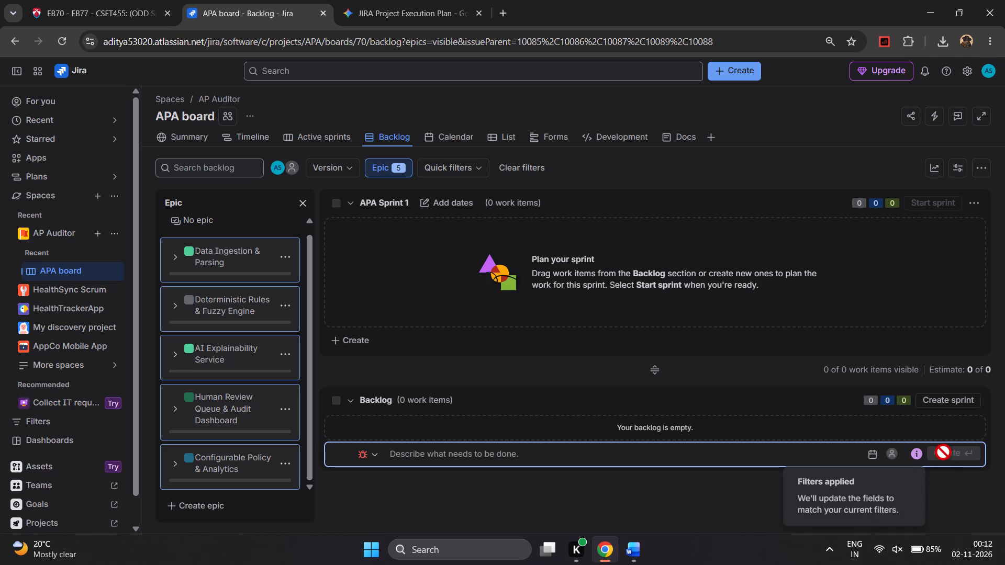
click(893, 456)
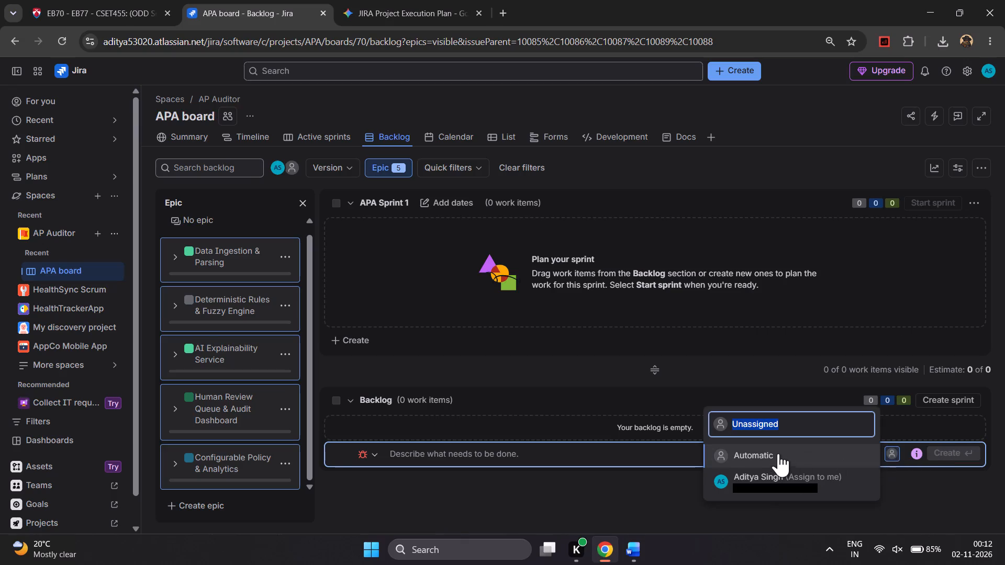
click(614, 453)
click(614, 453)
key(ctrl+v)
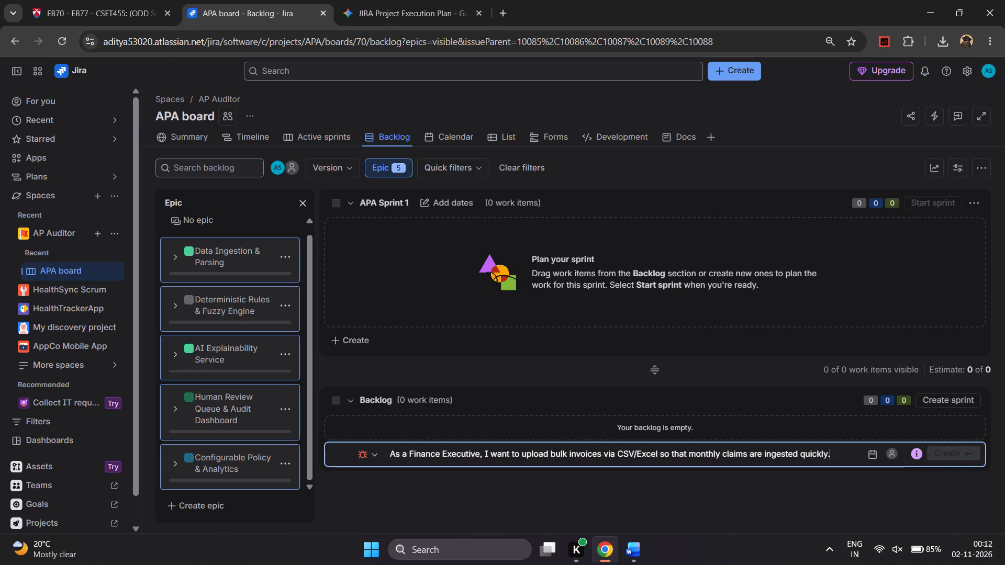
key(Return)
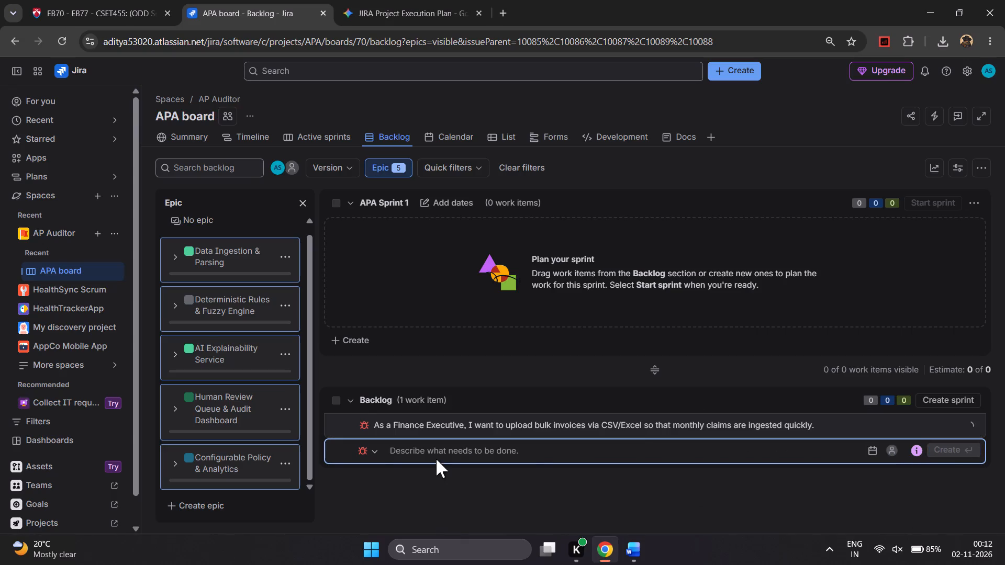
Open the details of the new bulk invoice upload bug and examine its actions and fields for a way to change it.
click(363, 433)
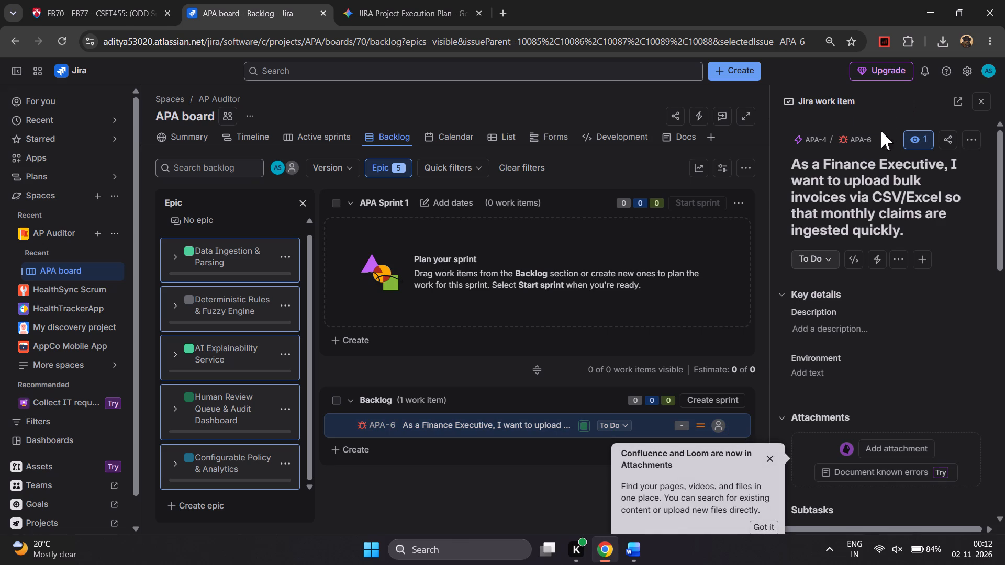
click(974, 136)
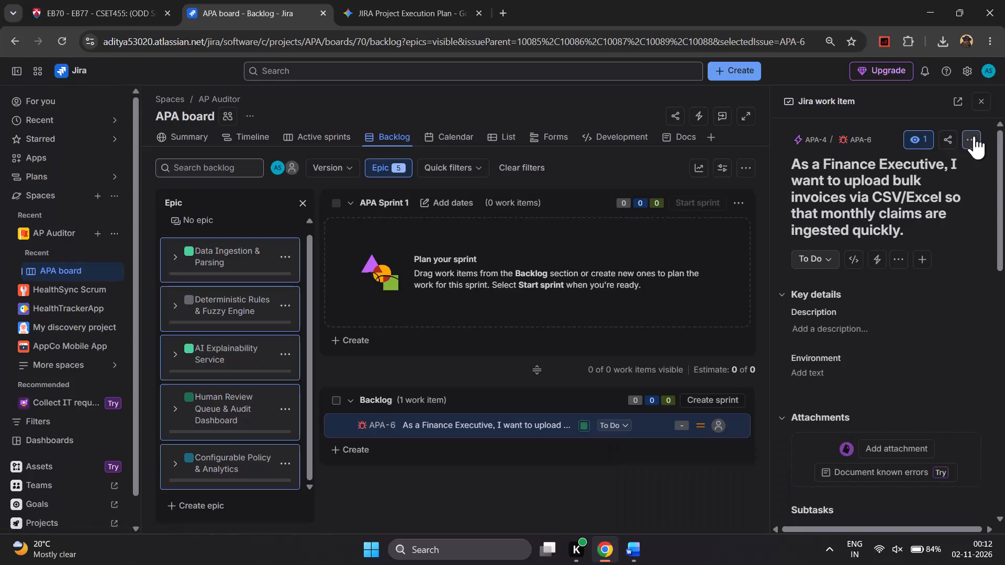
click(762, 490)
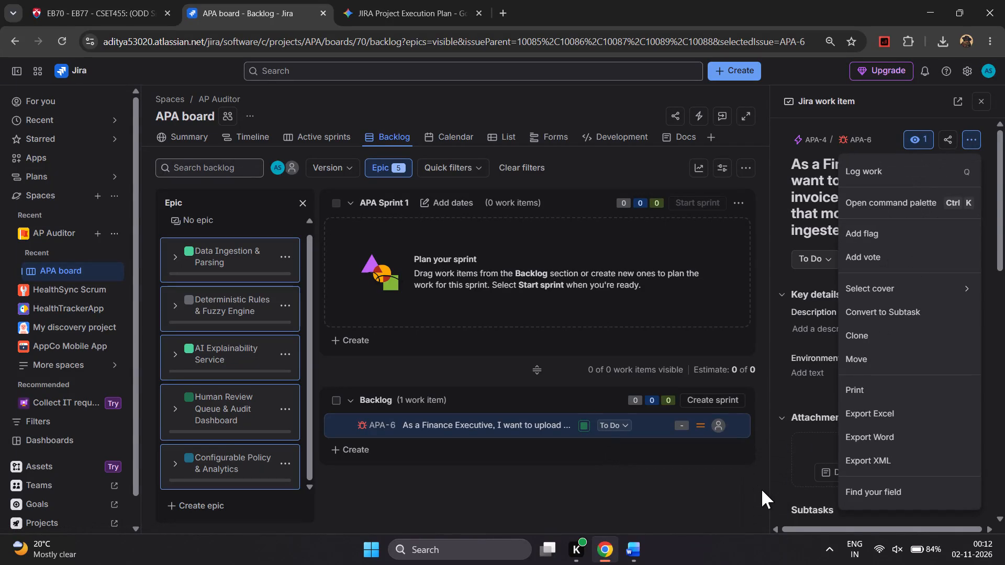
click(374, 425)
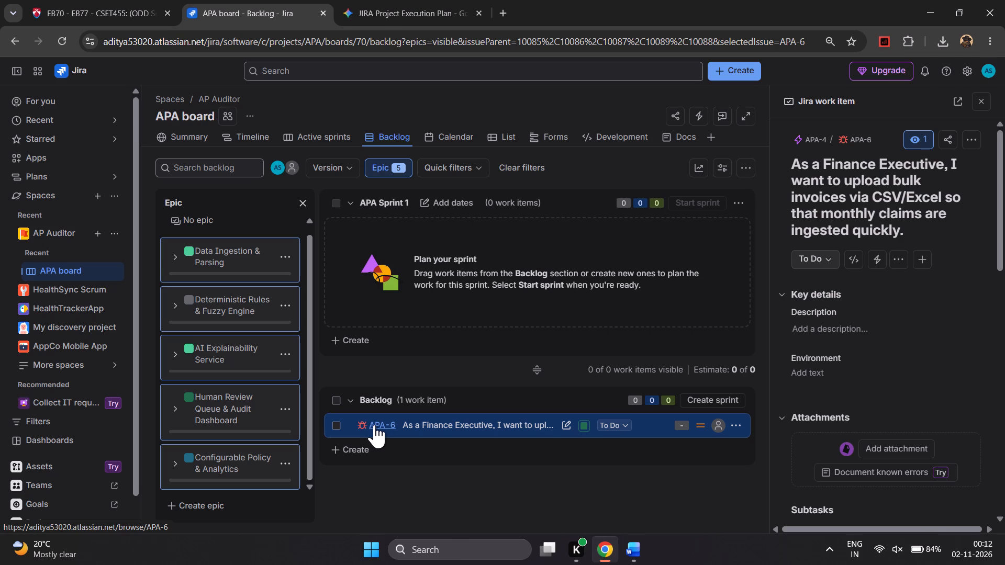
scroll(808, 302, down, 4)
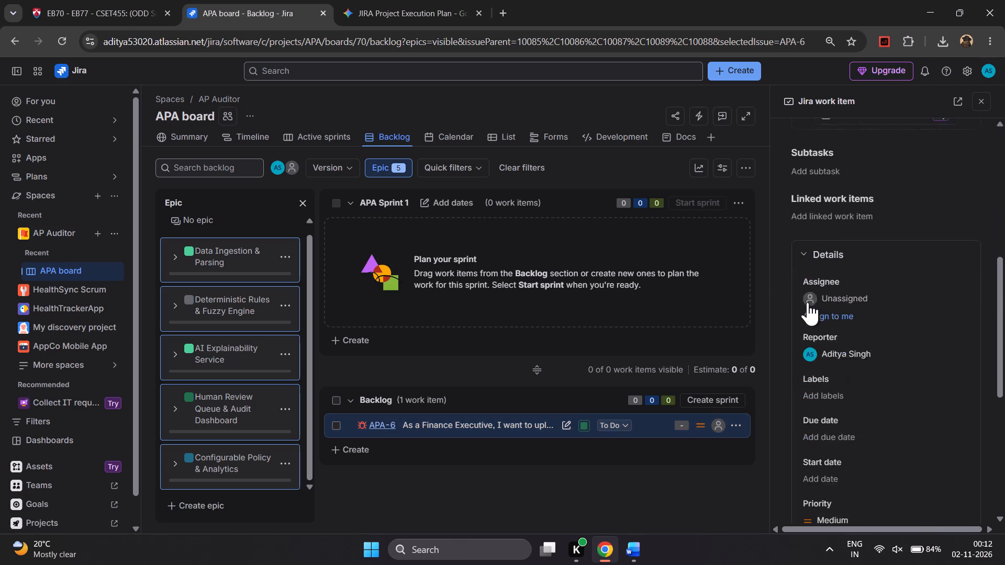
scroll(808, 302, up, 5)
scroll(808, 302, down, 7)
scroll(808, 302, up, 3)
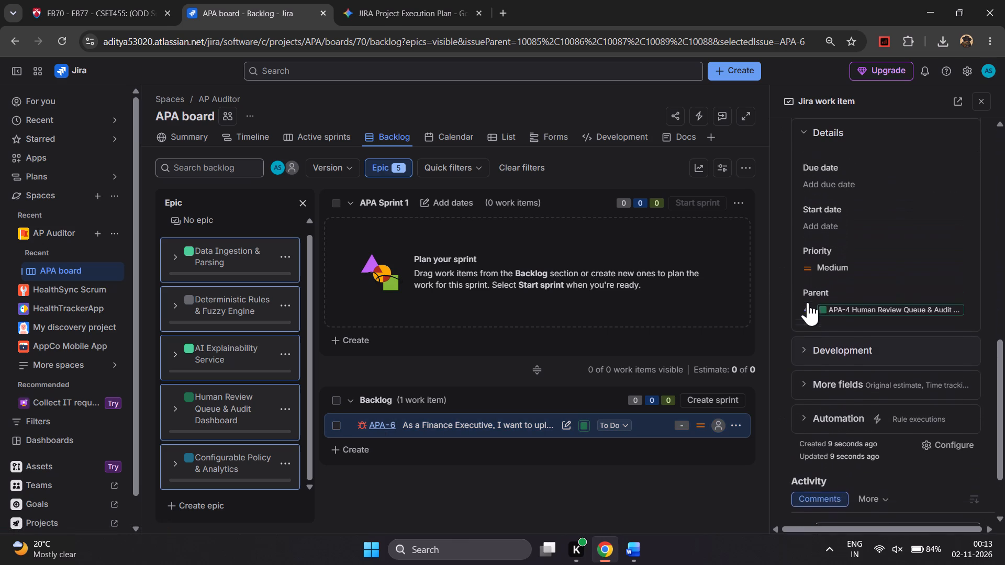
scroll(808, 302, up, 3)
scroll(808, 302, down, 7)
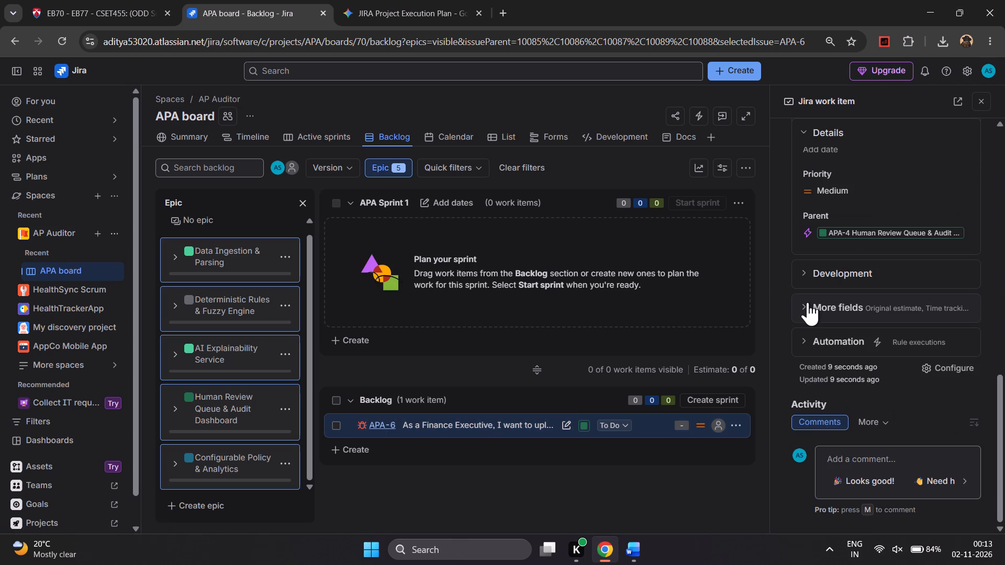
scroll(808, 302, up, 10)
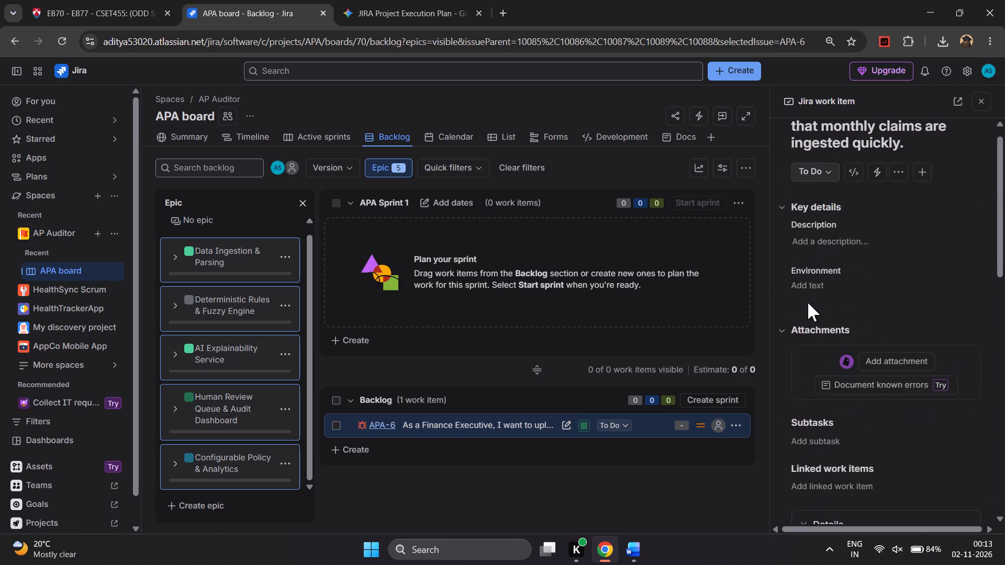
Open bug APA-6 on its own page in a separate tab and examine its options and fields.
click(850, 133)
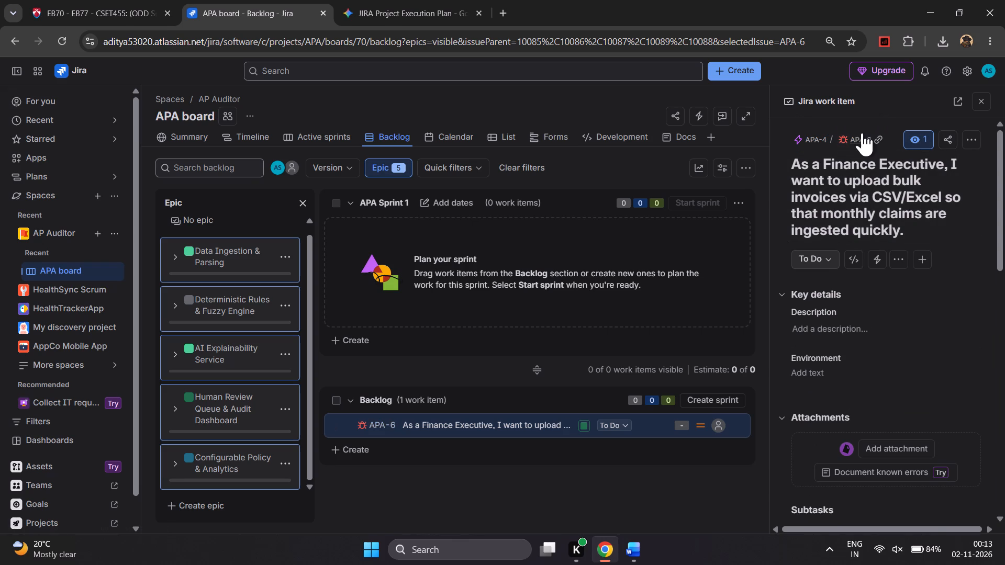
click(881, 137)
click(866, 142)
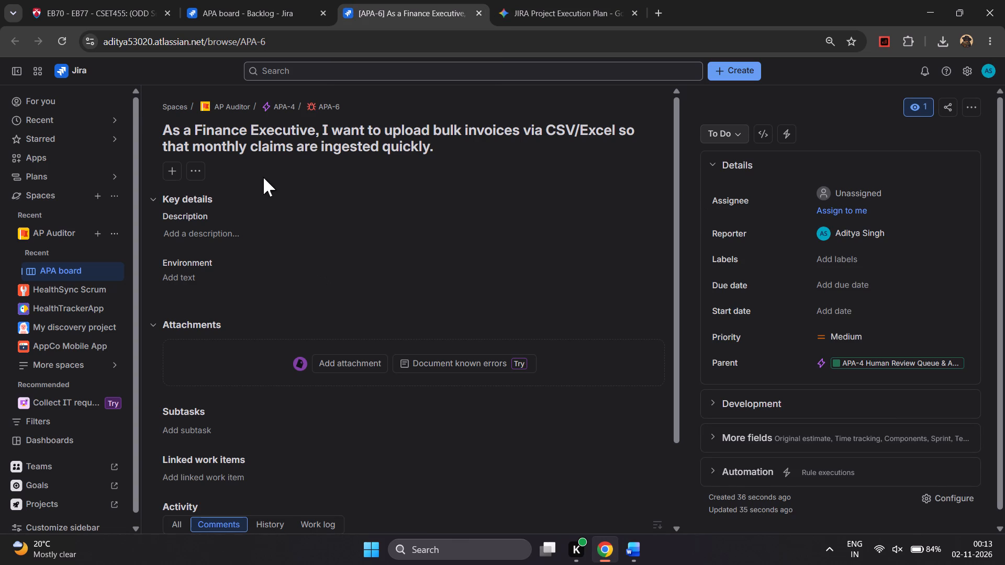
click(195, 168)
click(396, 234)
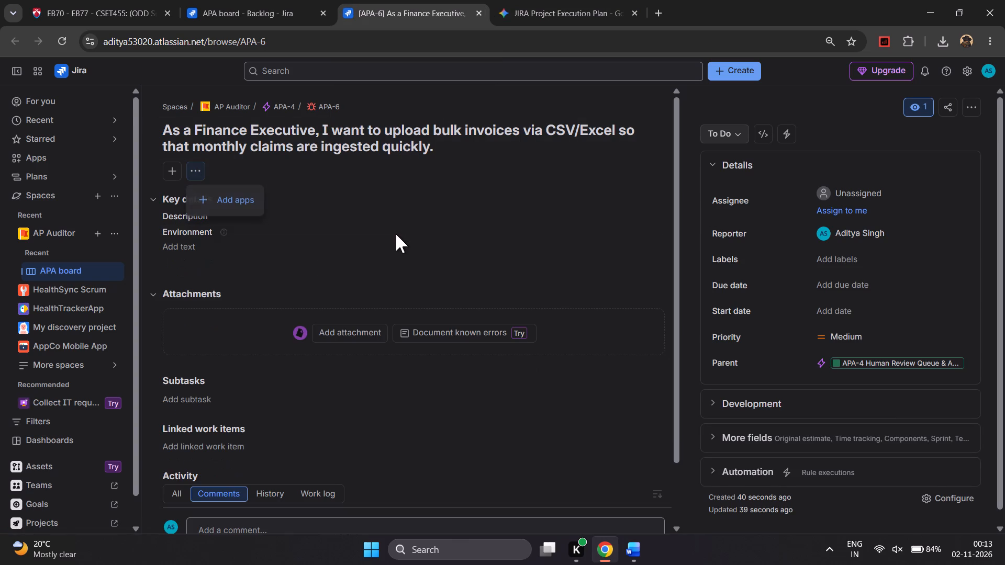
scroll(363, 229, down, 1)
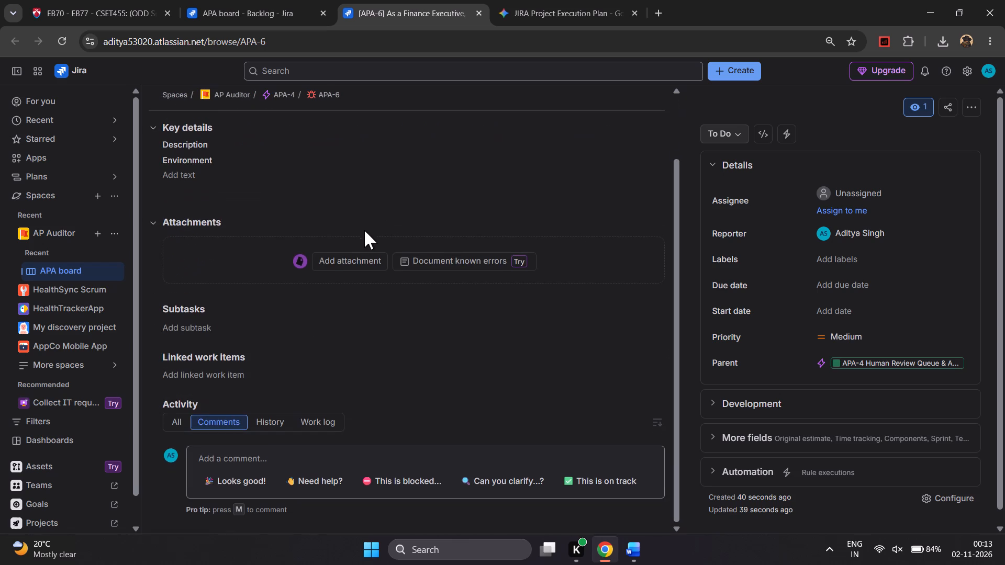
scroll(438, 292, down, 2)
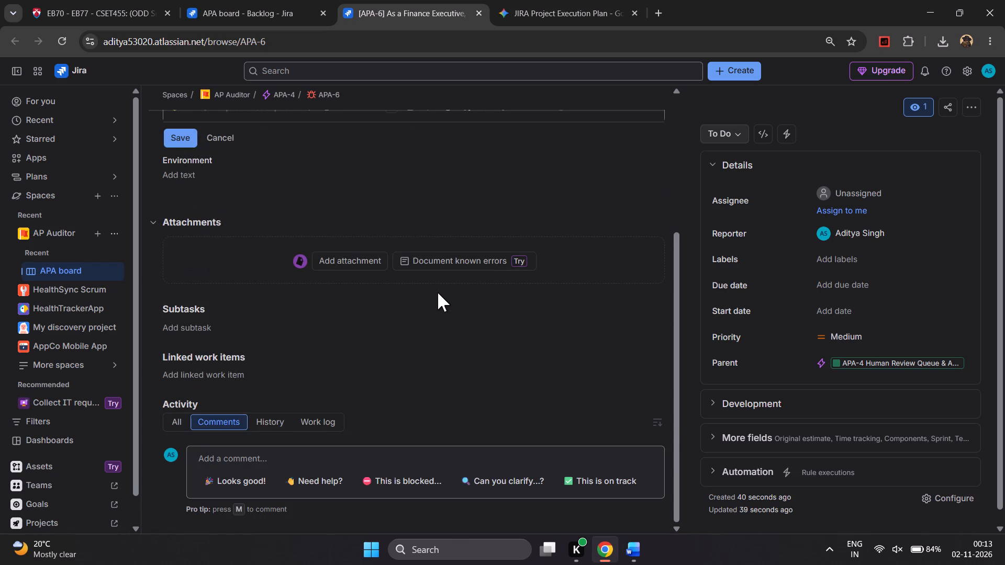
click(4, 35)
Return to the APA board backlog and select the bulk invoice upload bug APA-6.
click(219, 0)
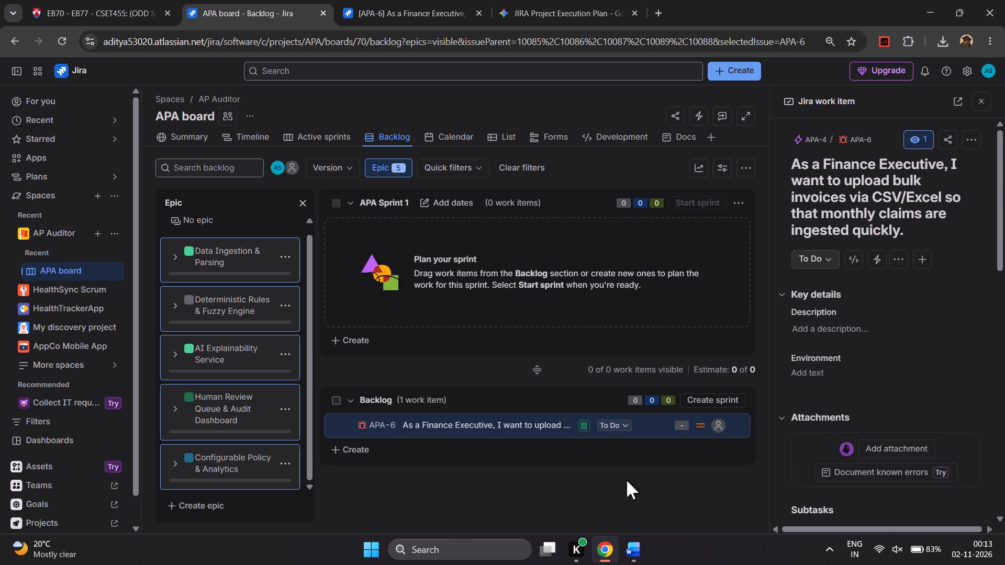
click(335, 425)
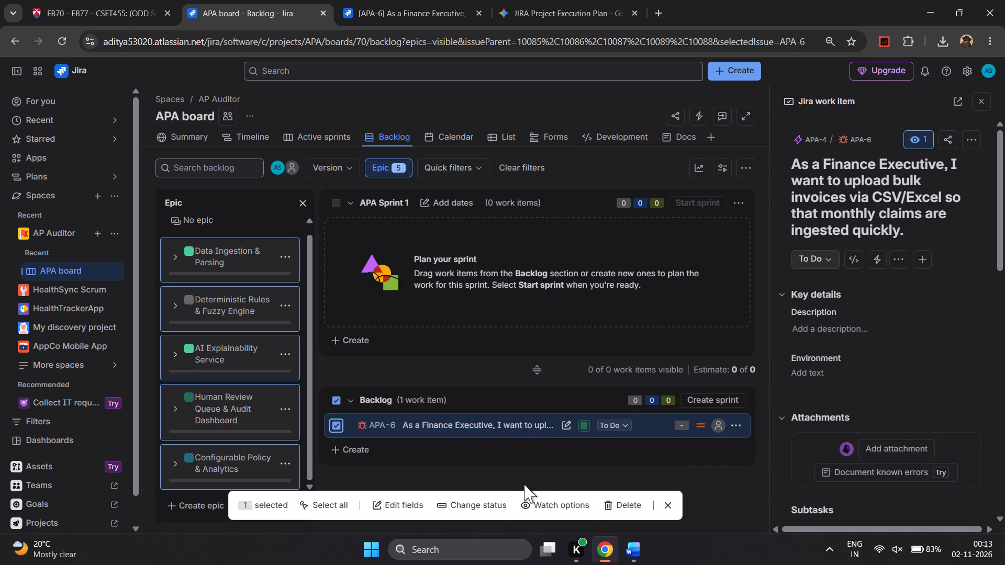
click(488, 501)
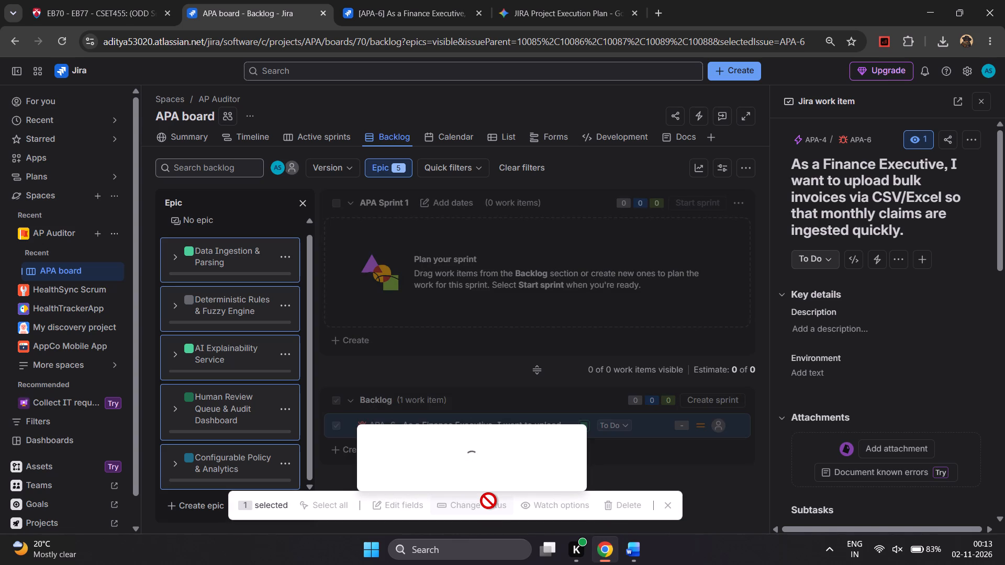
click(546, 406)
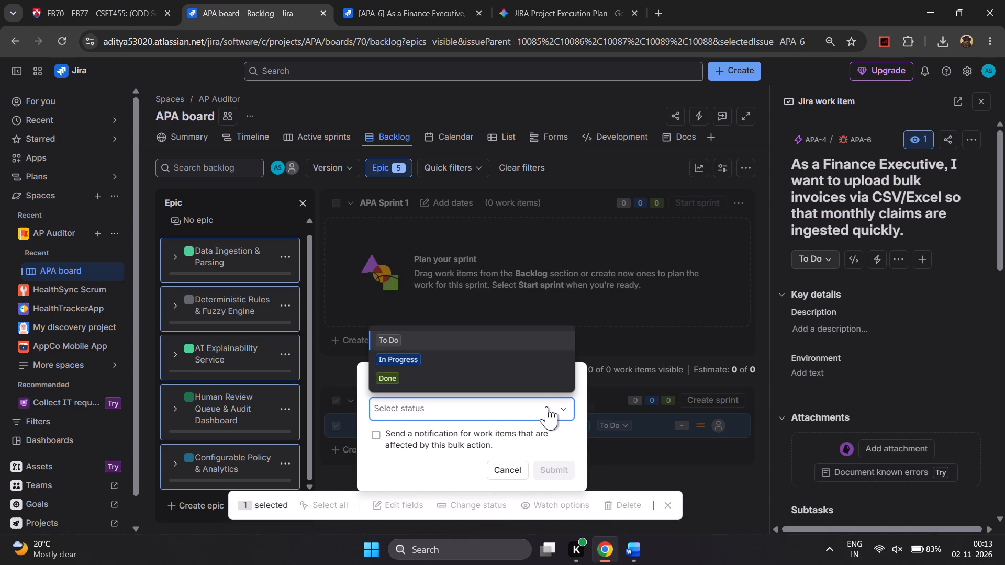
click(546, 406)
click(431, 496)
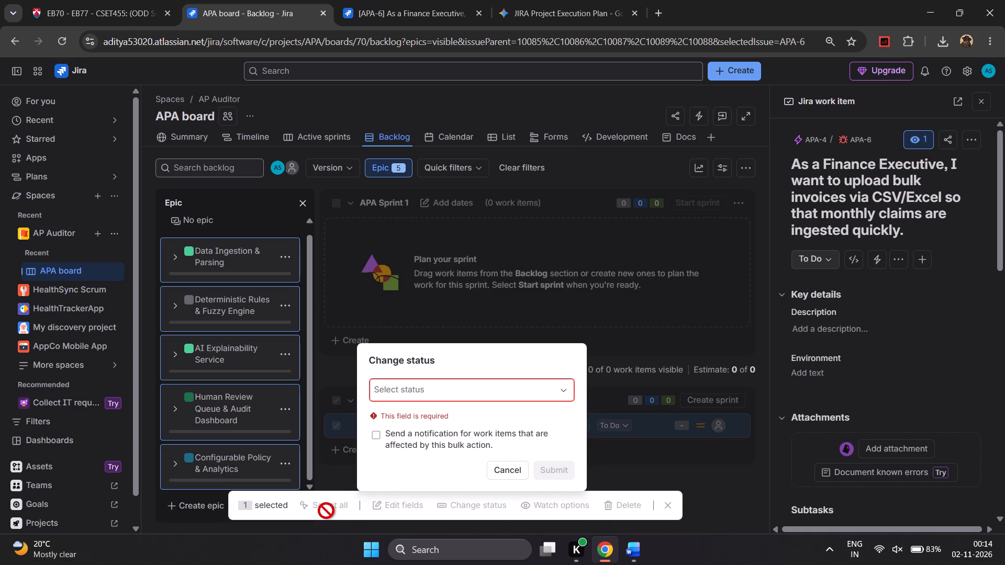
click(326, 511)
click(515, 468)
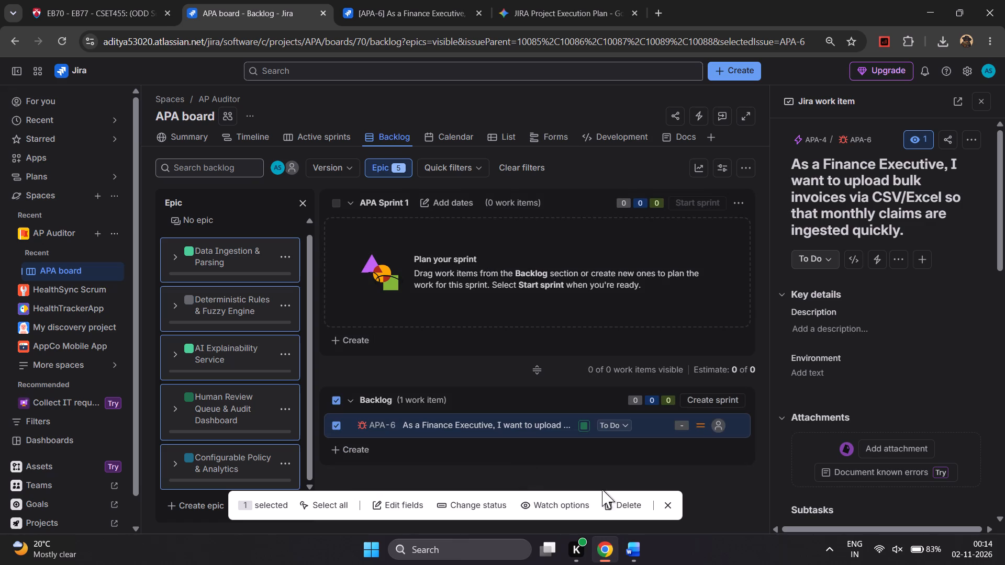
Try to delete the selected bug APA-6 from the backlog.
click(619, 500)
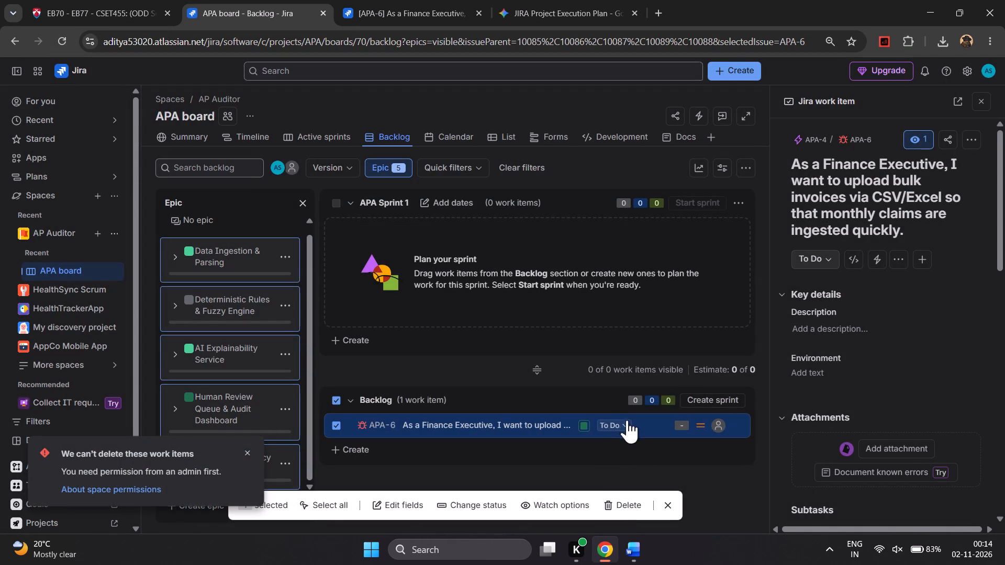
Read the linked Atlassian Support article about space permissions and permission schemes, and return to the backlog.
click(149, 488)
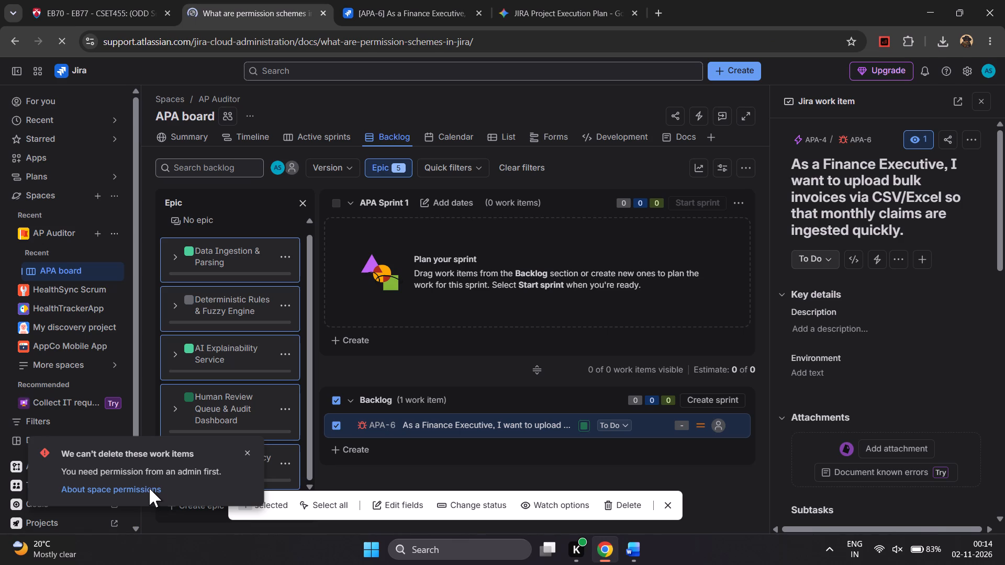
click(371, 0)
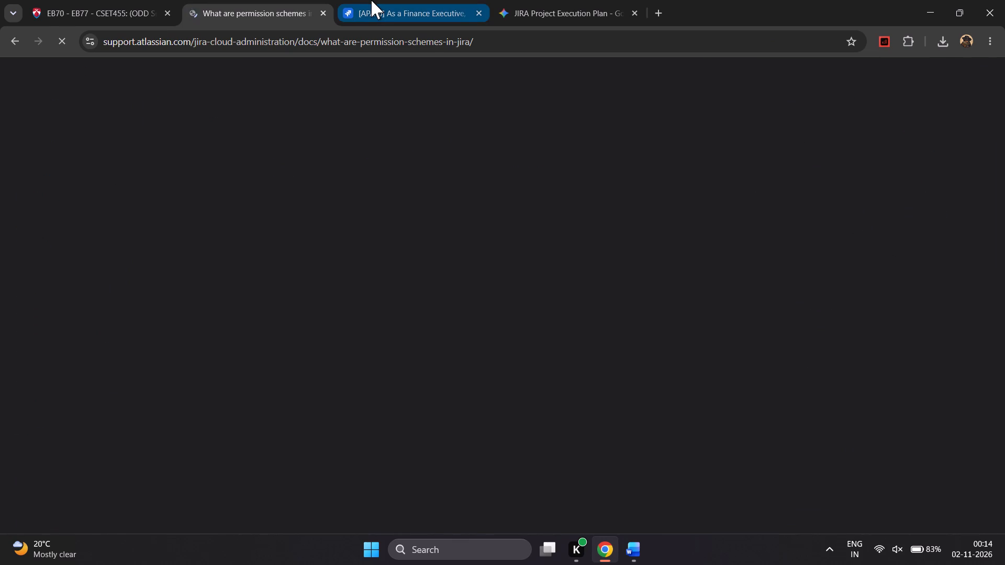
click(268, 0)
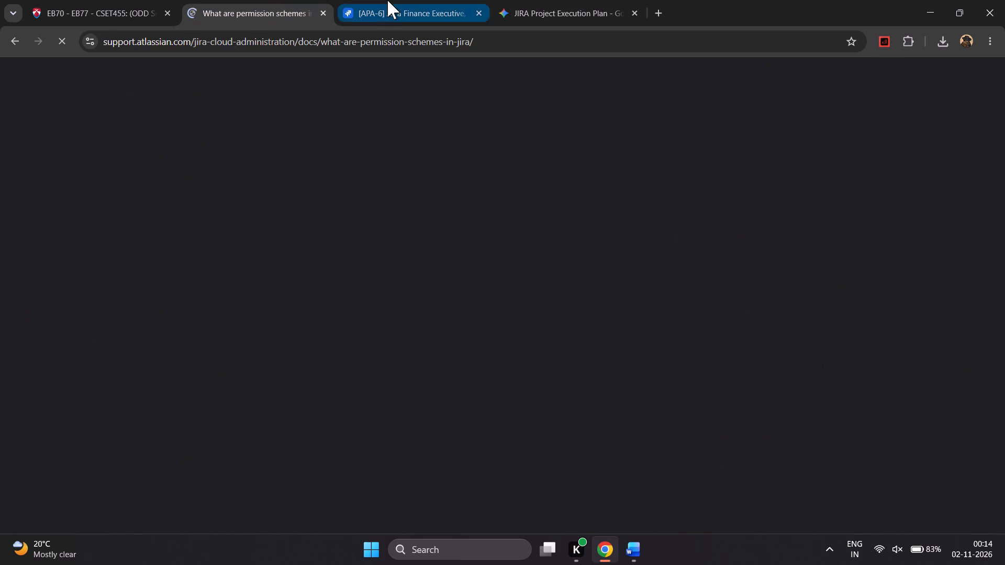
click(387, 0)
click(301, 0)
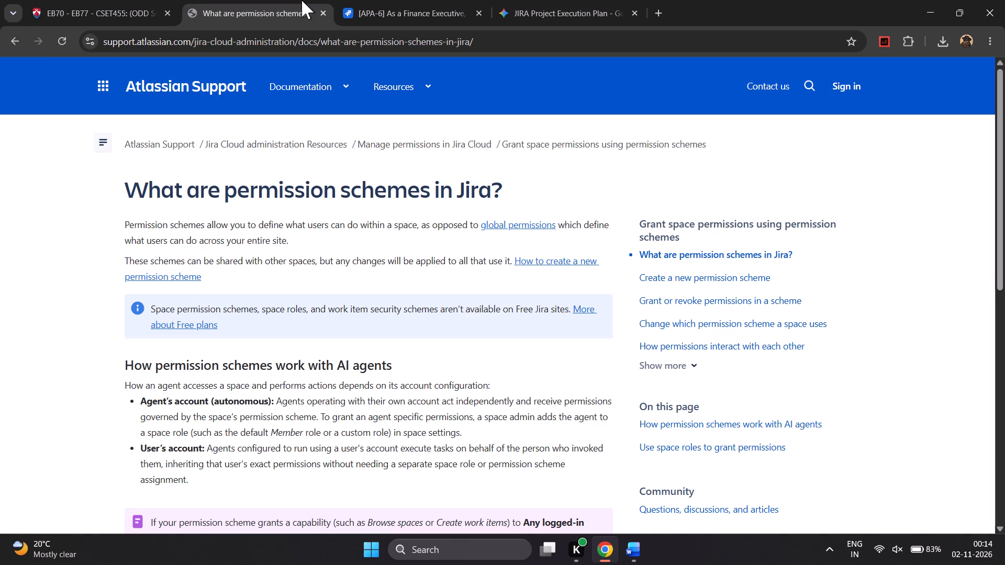
scroll(336, 278, down, 2)
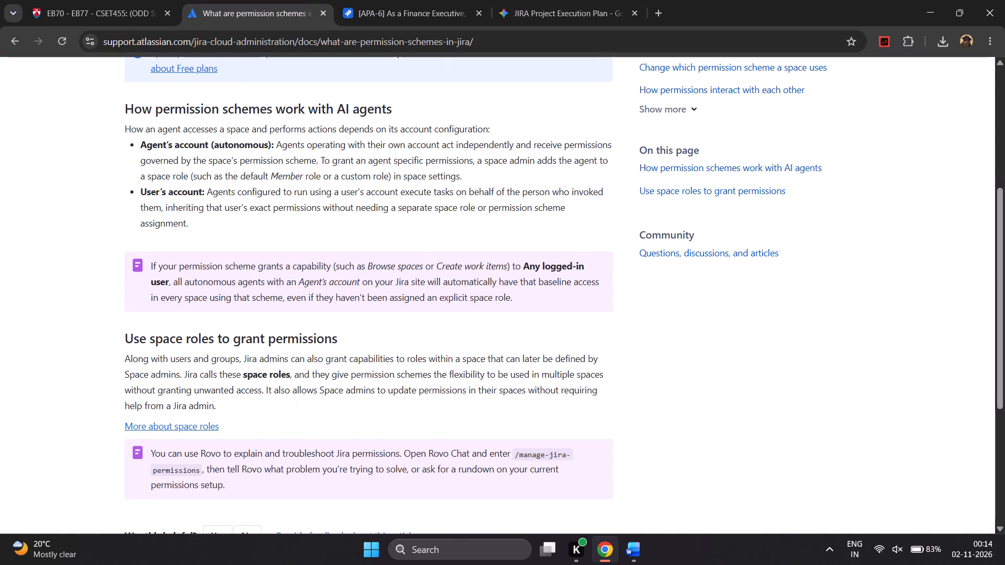
scroll(336, 278, down, 3)
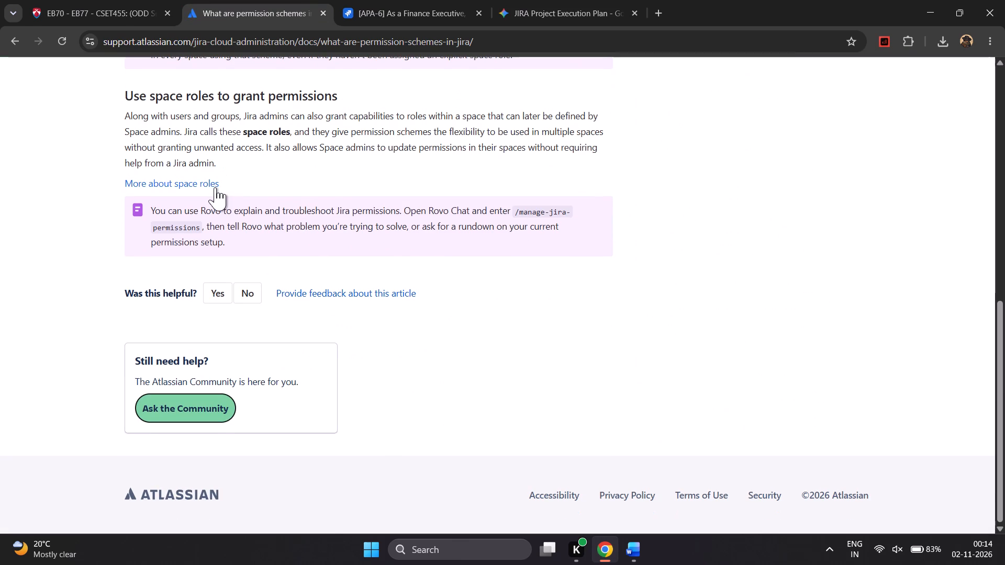
scroll(211, 216, up, 1)
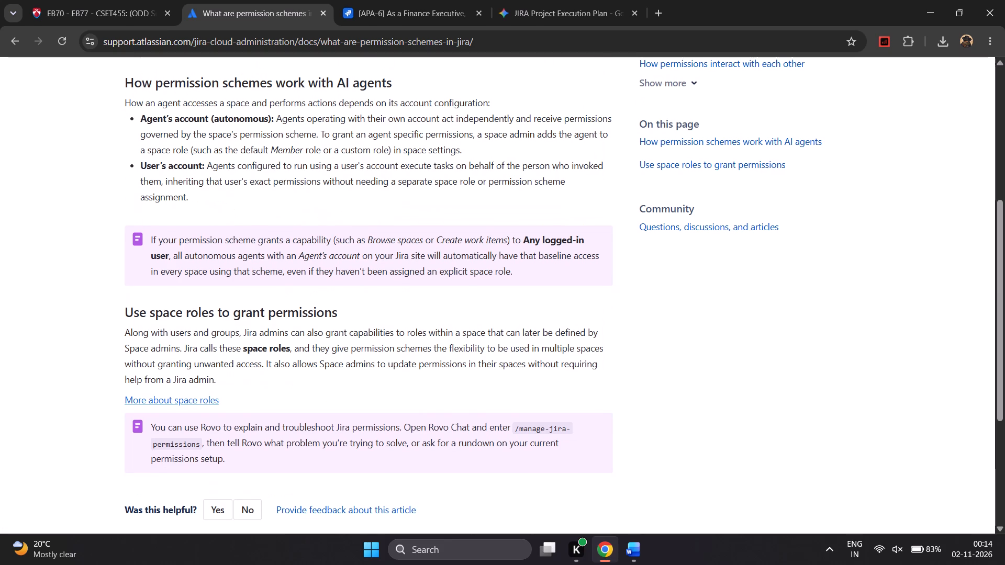
scroll(211, 216, up, 1)
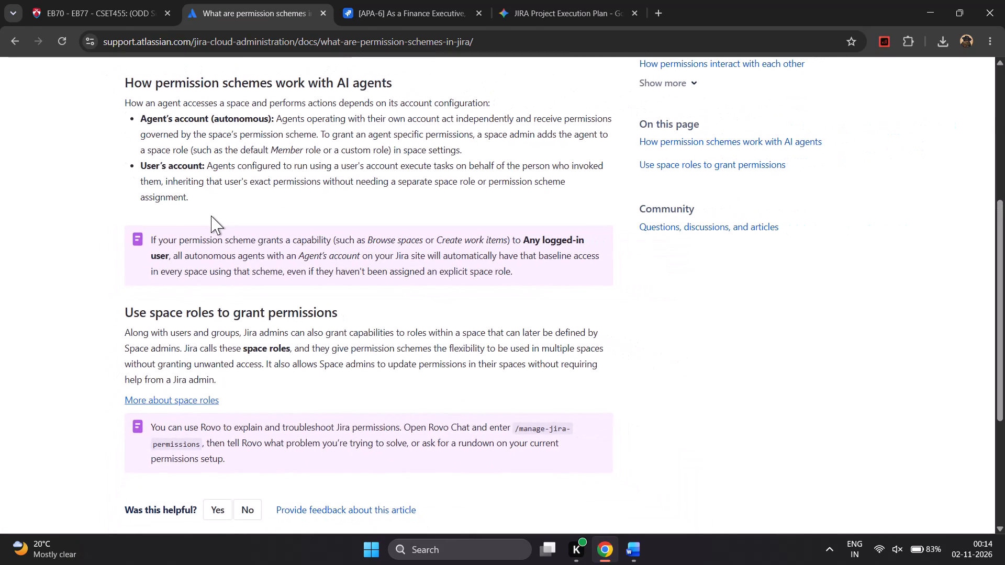
scroll(211, 216, up, 1)
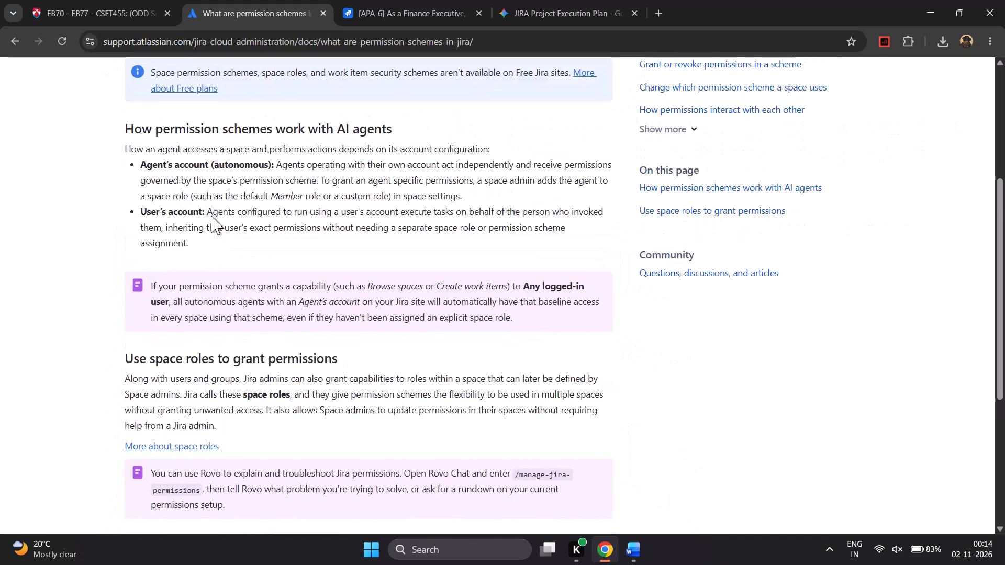
scroll(211, 216, up, 2)
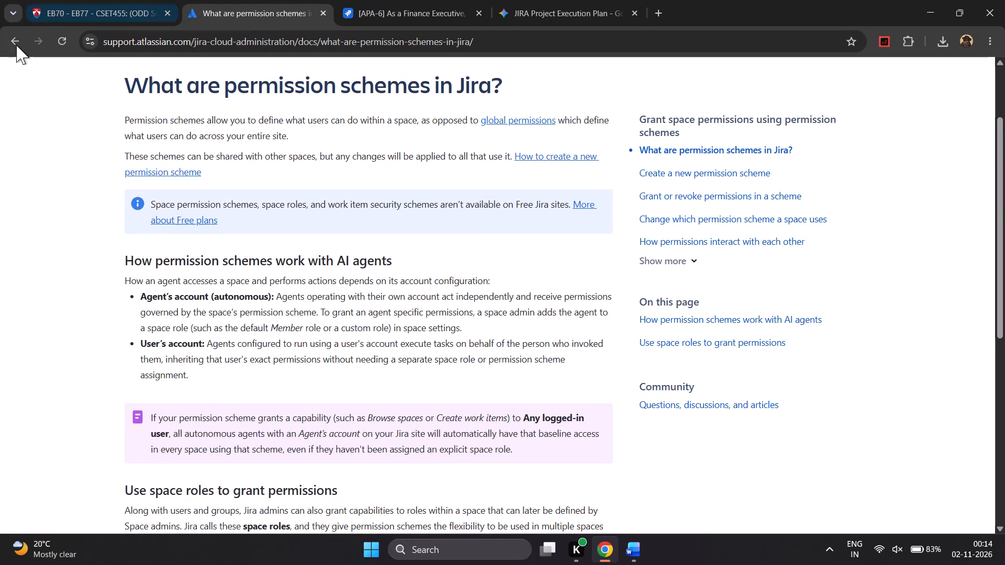
click(16, 45)
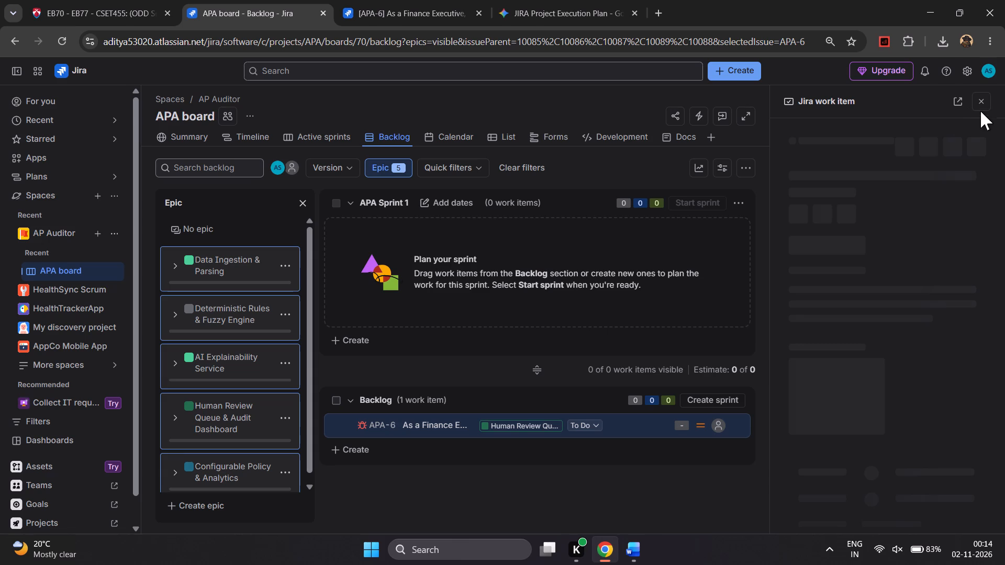
Close the bug's details and open the space settings of AP Auditor.
click(982, 109)
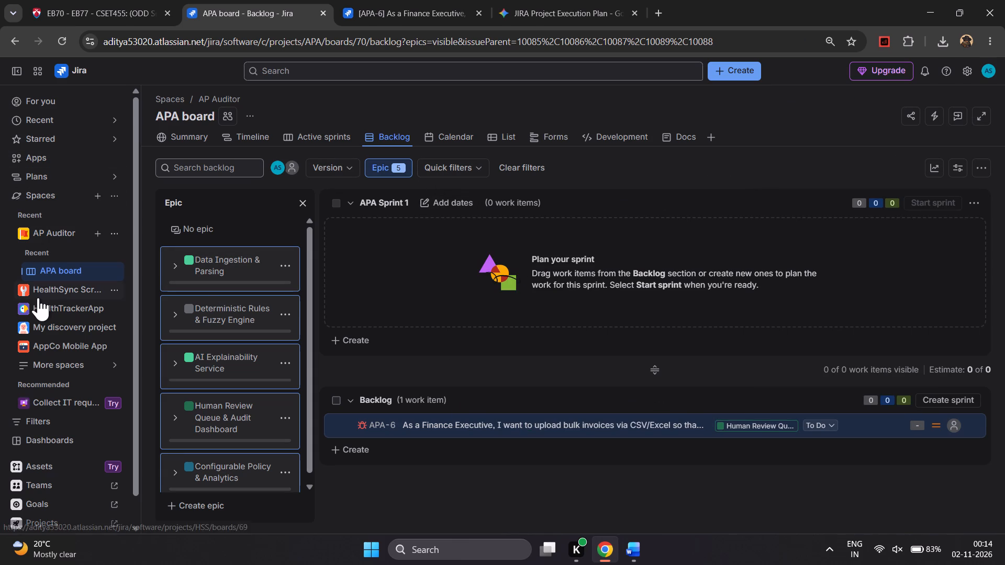
click(118, 225)
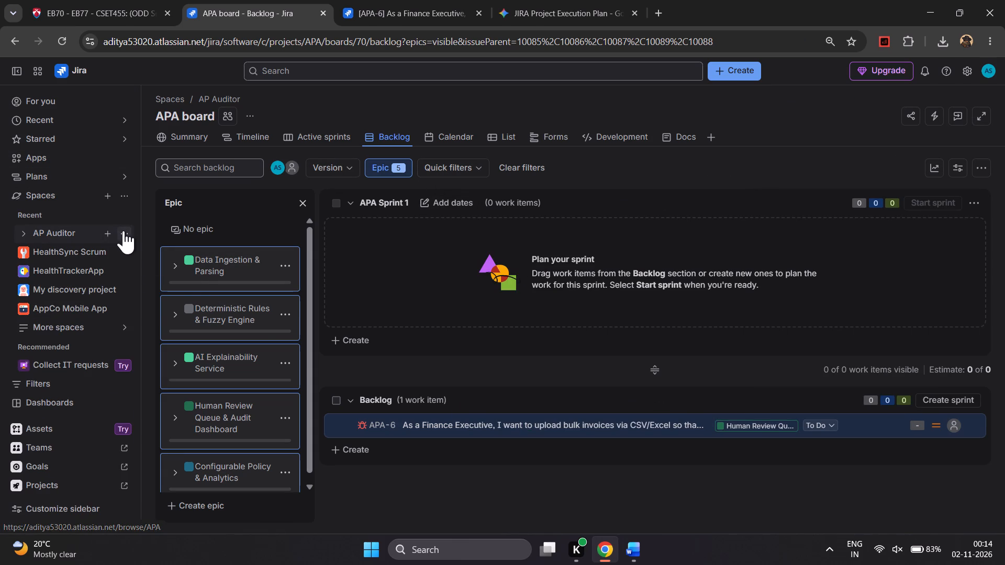
click(124, 231)
click(174, 327)
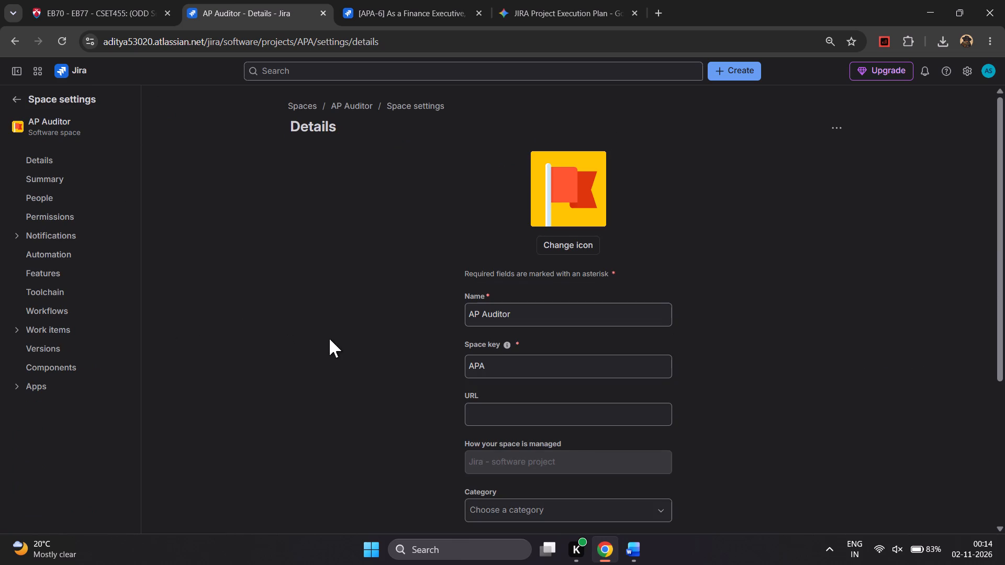
Examine AP Auditor's Summary, Permissions, People, Automation and Features settings for options governing work item deletion.
click(39, 175)
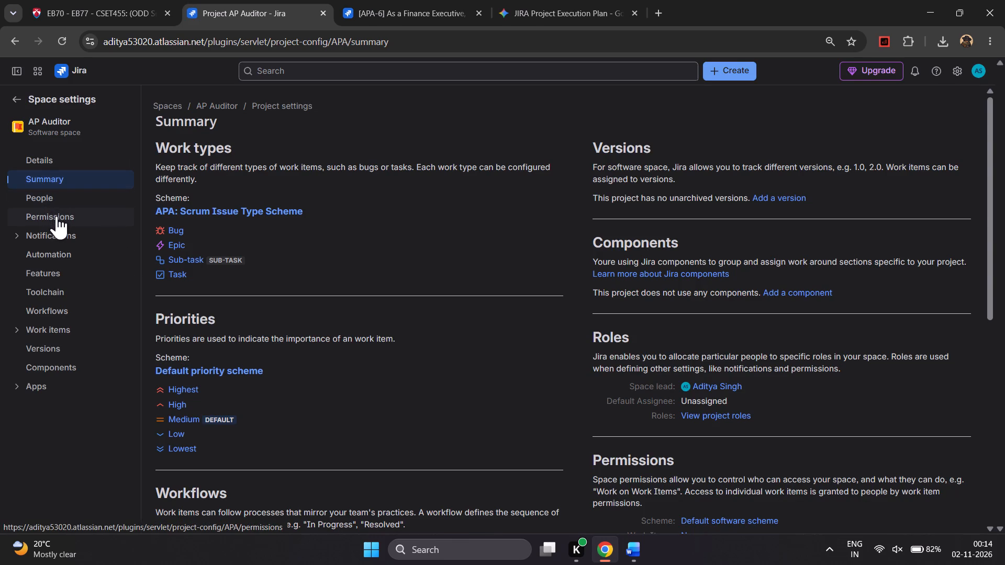
scroll(189, 292, up, 1)
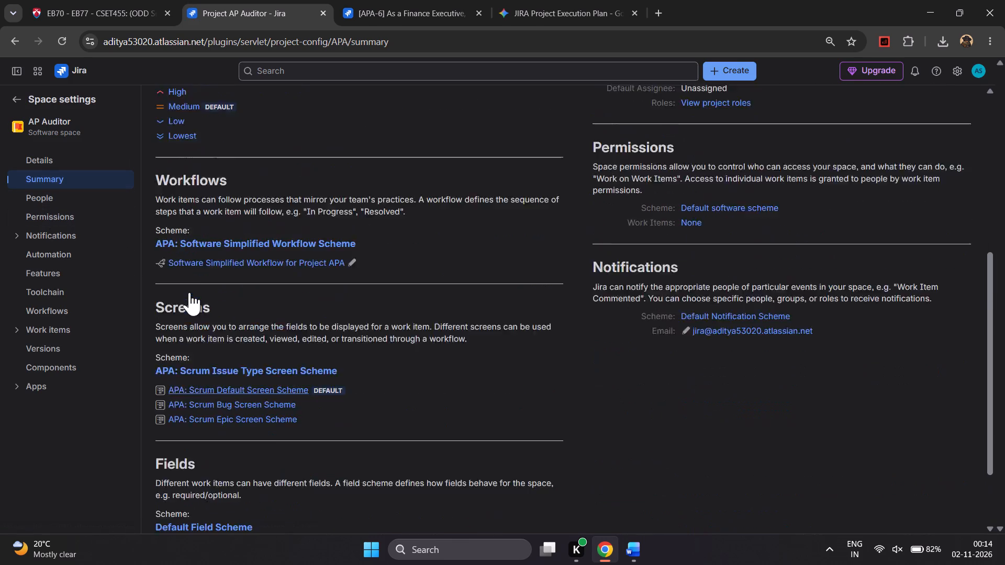
click(31, 210)
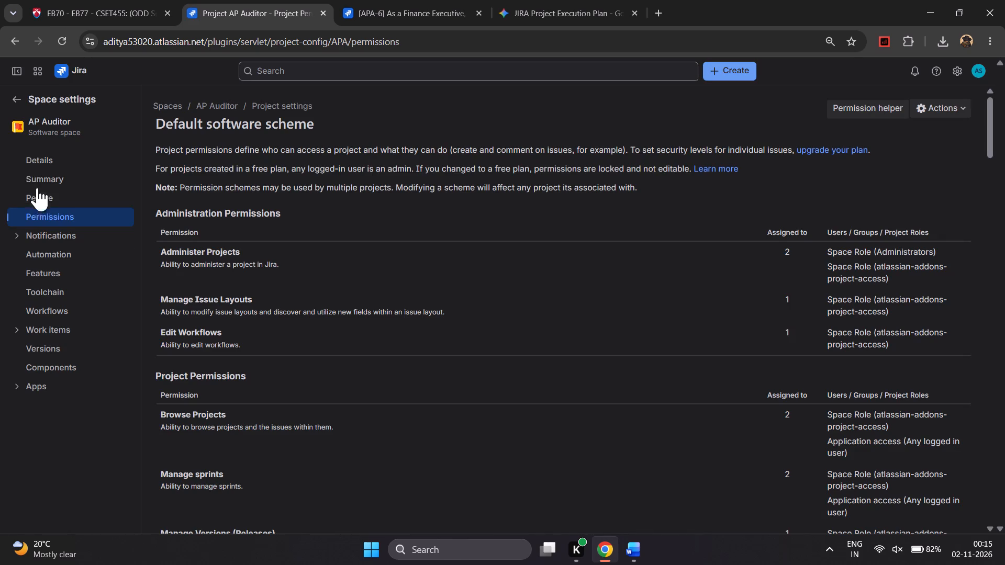
click(52, 193)
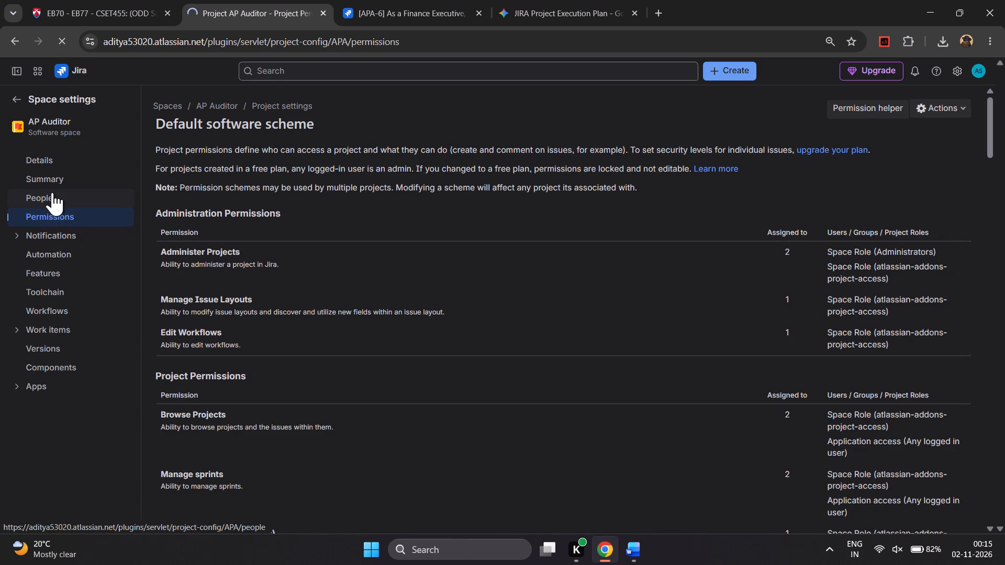
click(83, 263)
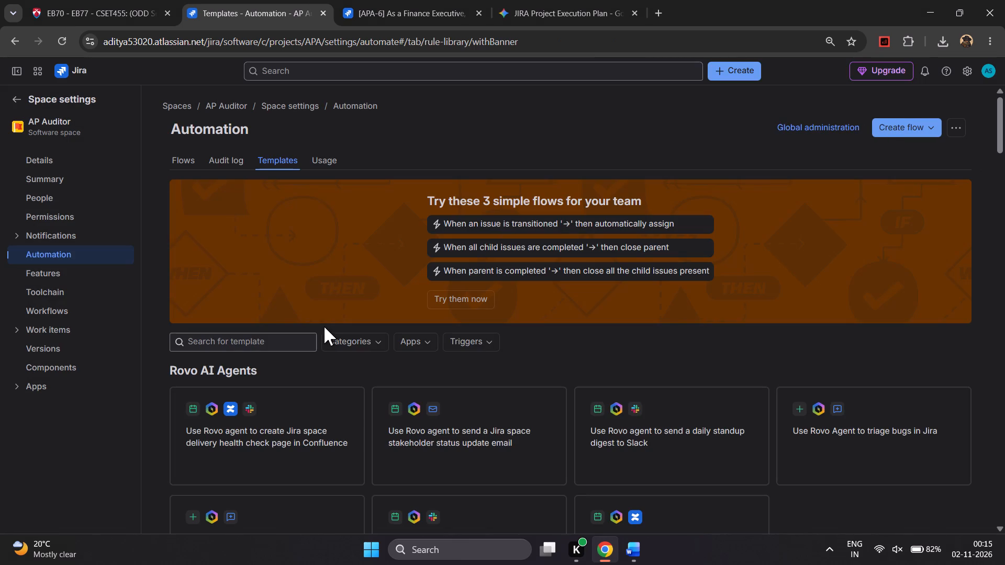
click(18, 281)
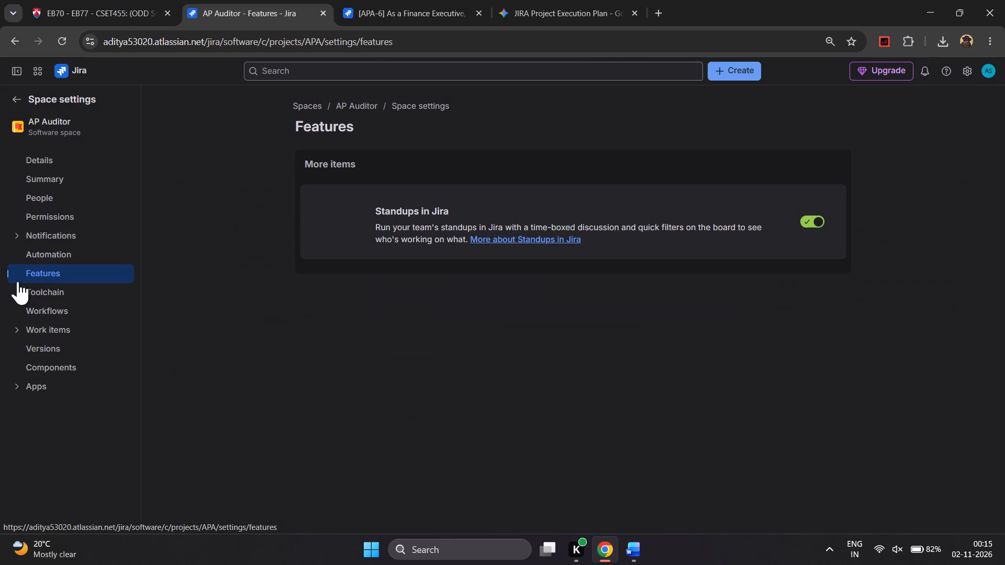
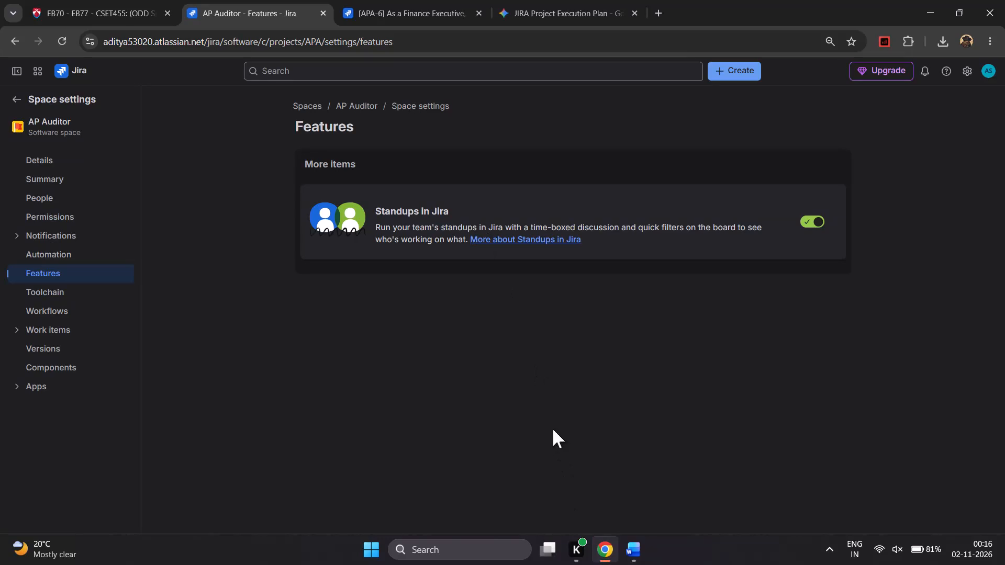
Leave AP Auditor's space settings and return to the APA board's backlog.
click(422, 98)
click(425, 103)
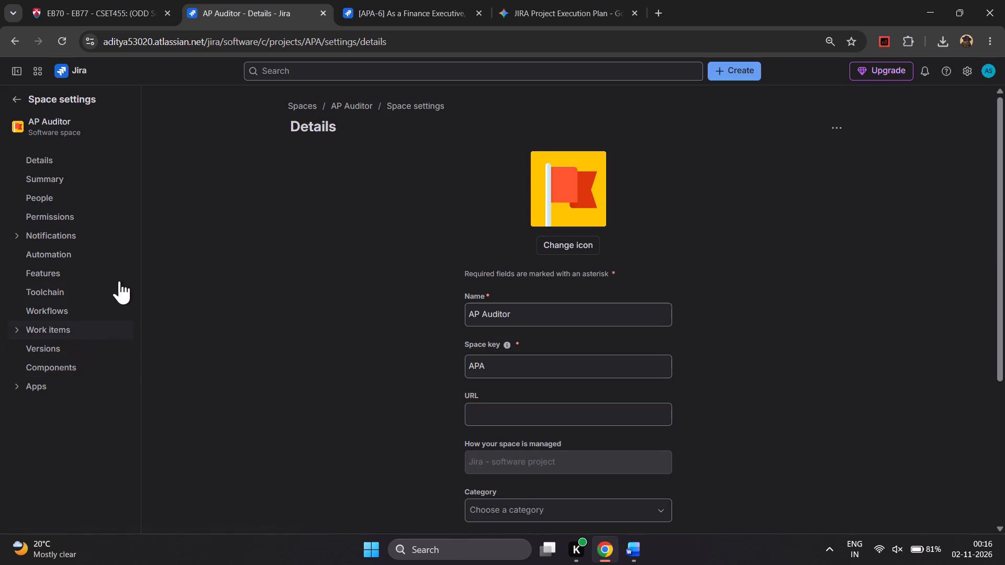
click(21, 100)
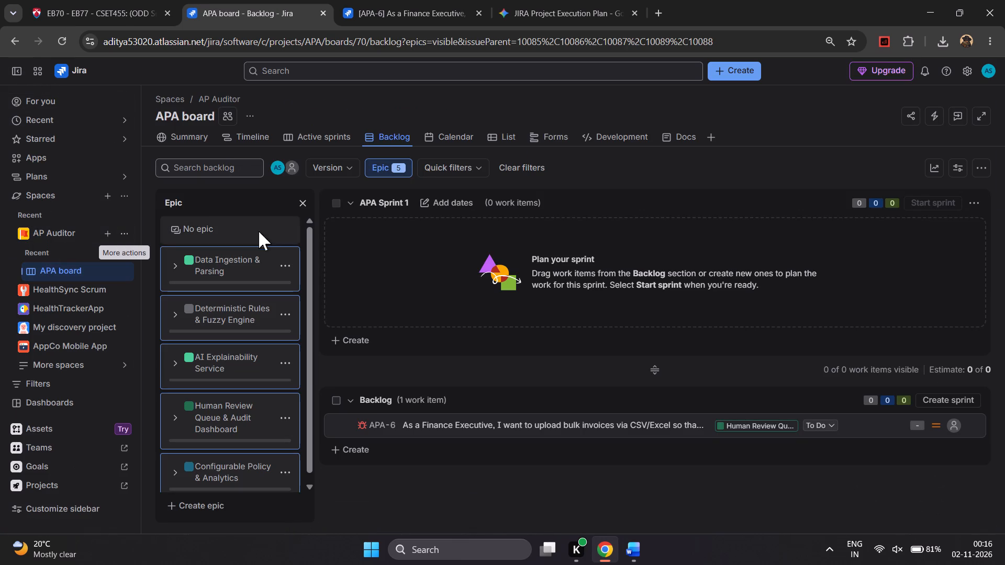
scroll(457, 387, down, 1)
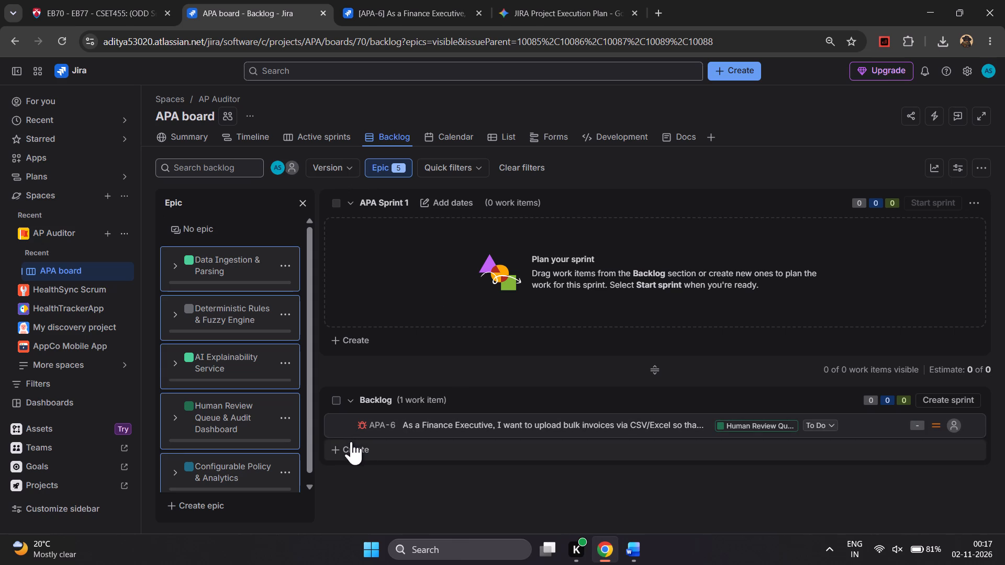
Start a new backlog item as a Task, check the other work types offered, and open type management.
click(351, 442)
click(379, 451)
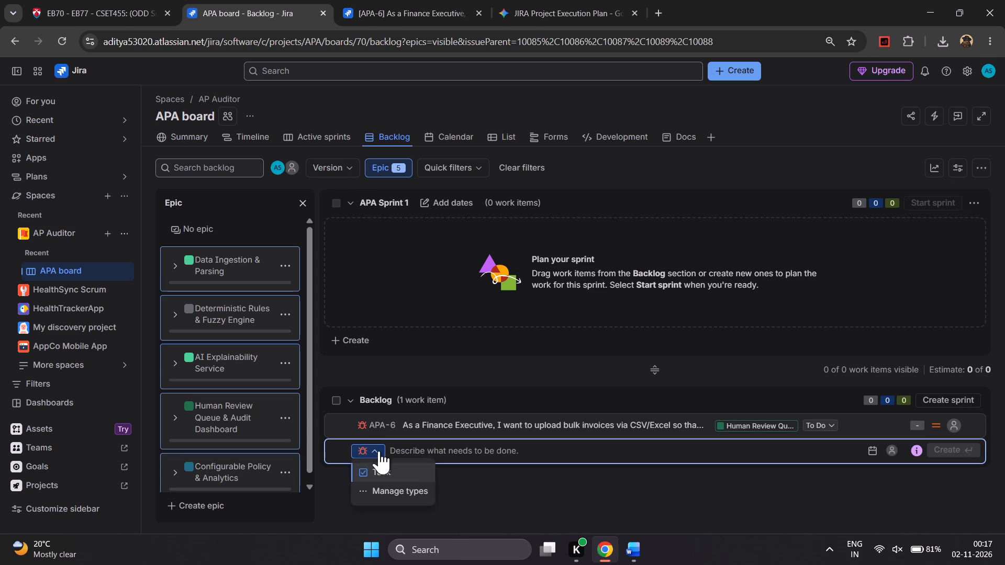
click(365, 476)
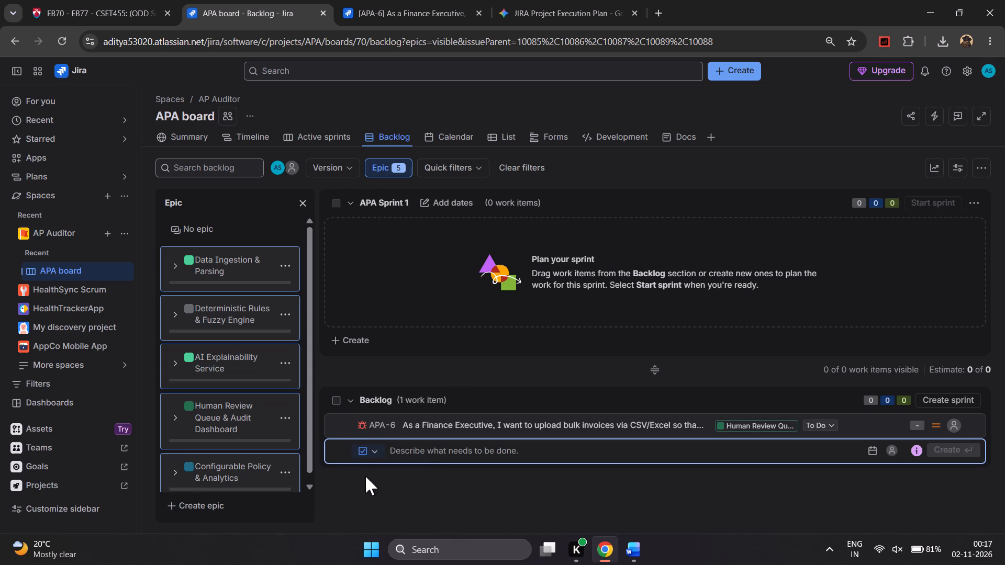
click(370, 449)
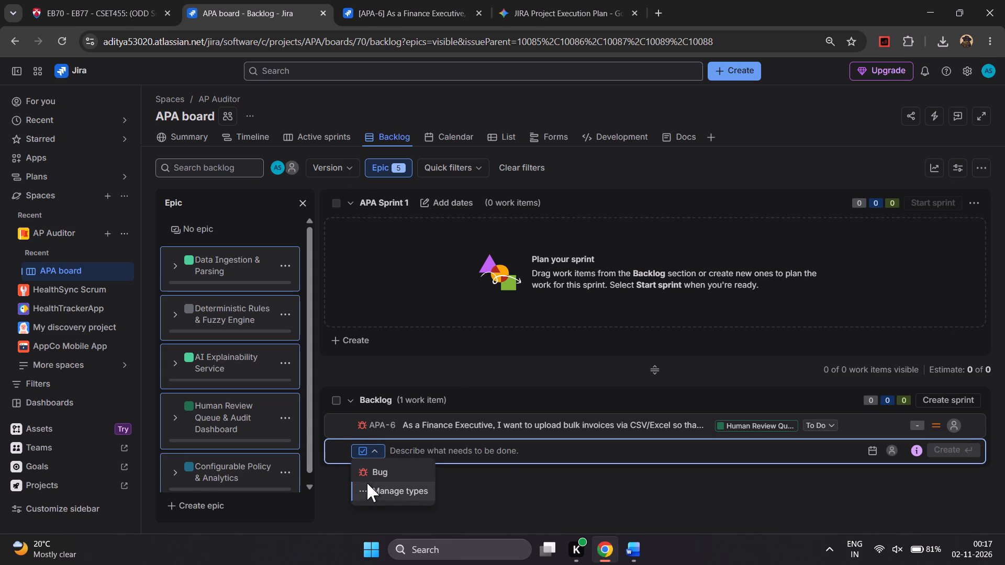
click(367, 483)
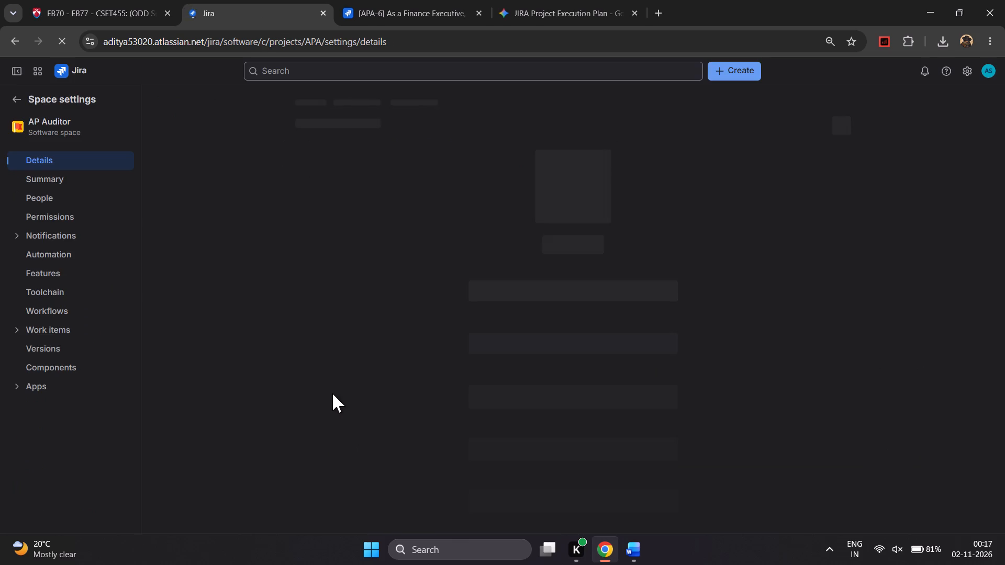
Open AP Auditor's permission settings.
click(66, 217)
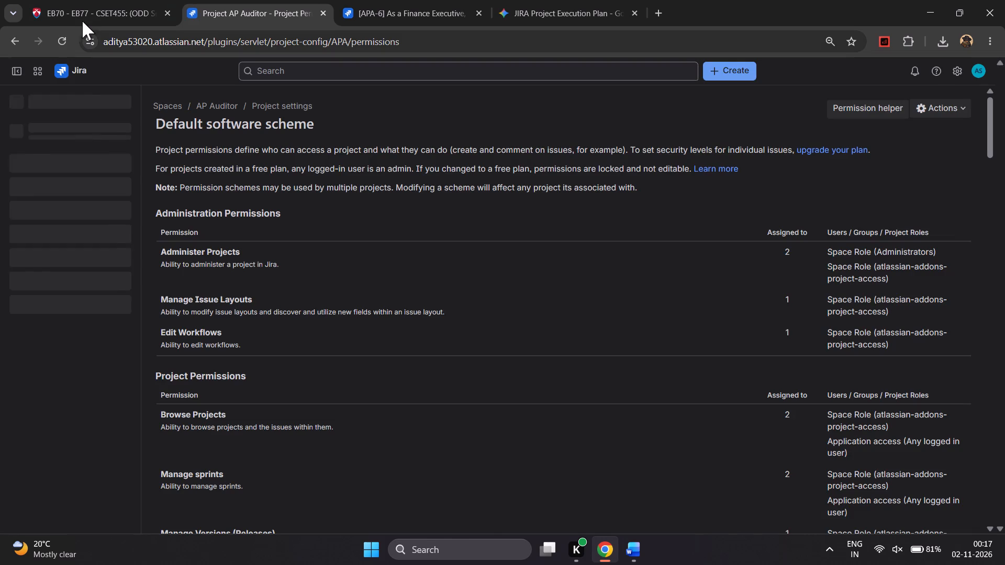
Open YouTube in a new browser tab and place that tab directly before the Jira permissions tab.
click(665, 3)
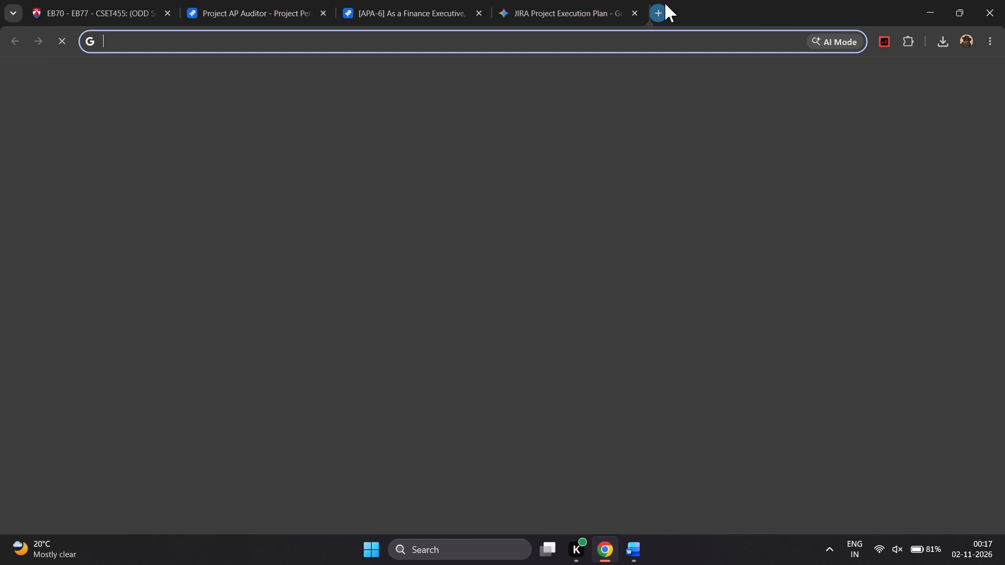
key(u)
key(BackSpace)
key(BackSpace)
key(y)
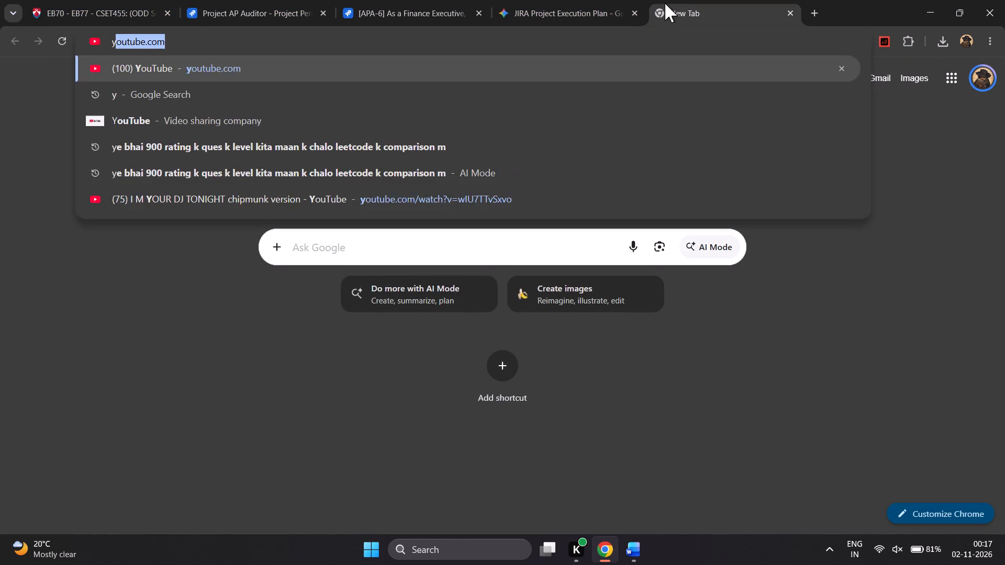
key(Return)
drag(716, 0, 421, 0)
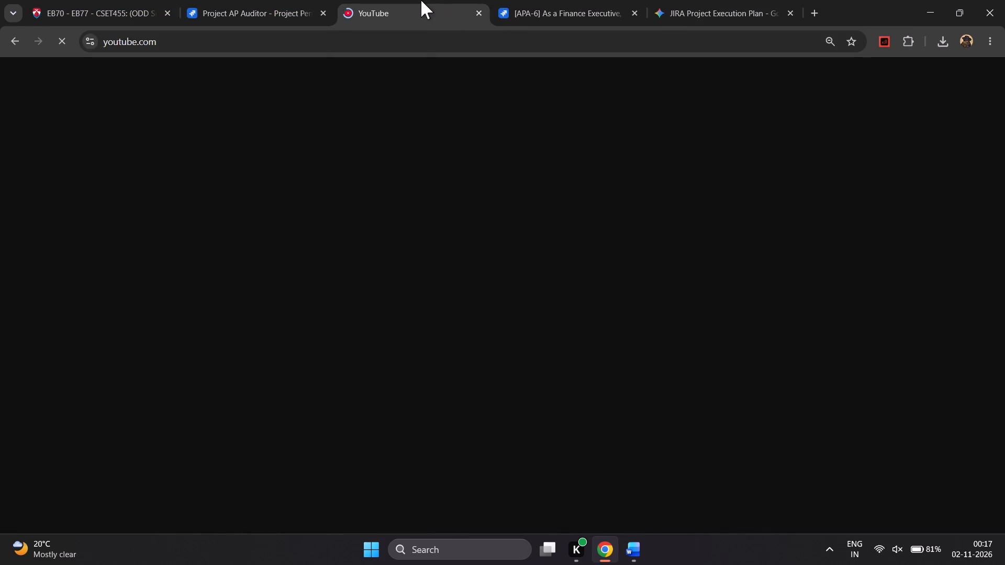
drag(421, 0, 294, 0)
Search YouTube for "hawaana" and play the Camila Cabello - Havana (Audio) ft. Young Thug mix.
click(370, 65)
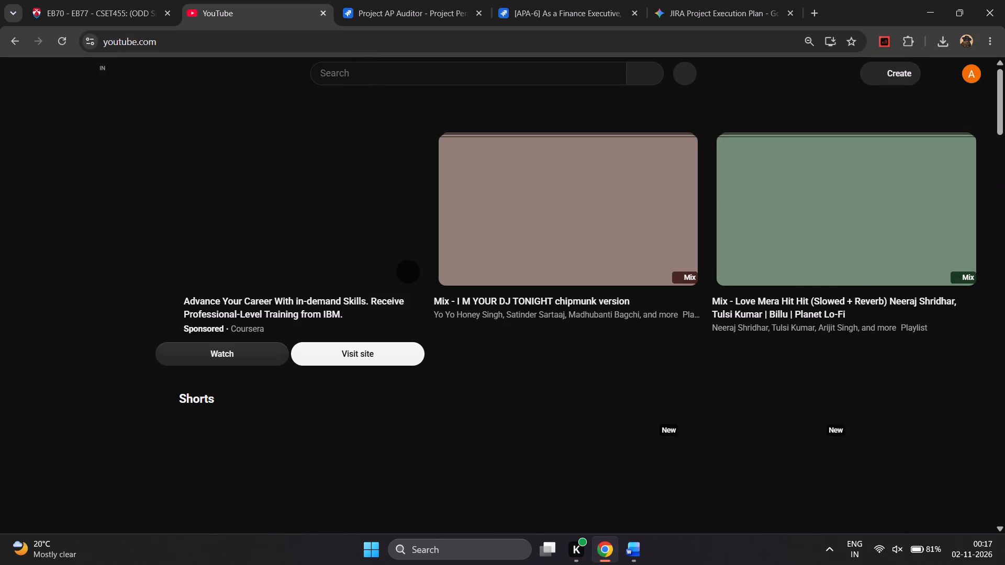
text(hawaaa)
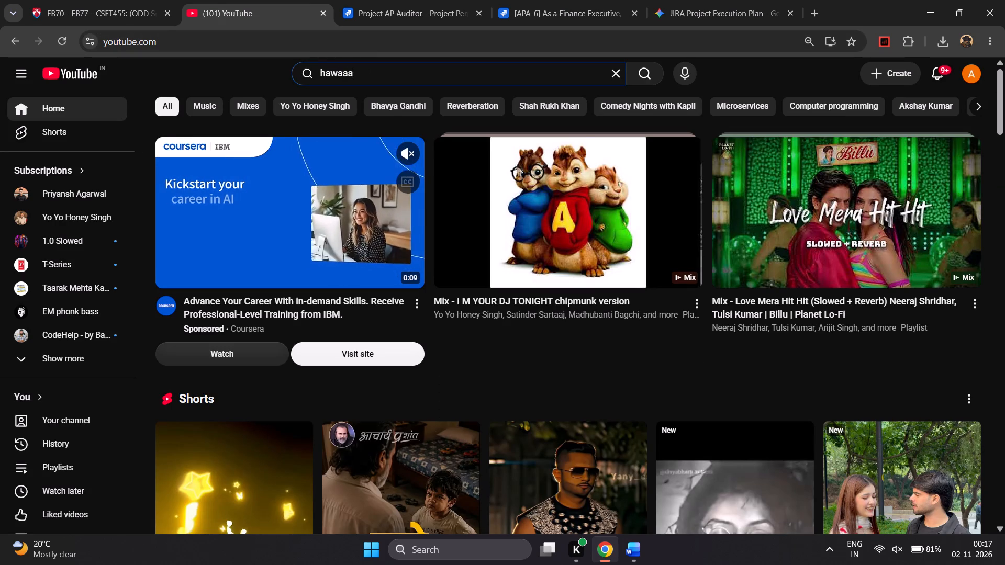
key(BackSpace)
text(na)
key(Return)
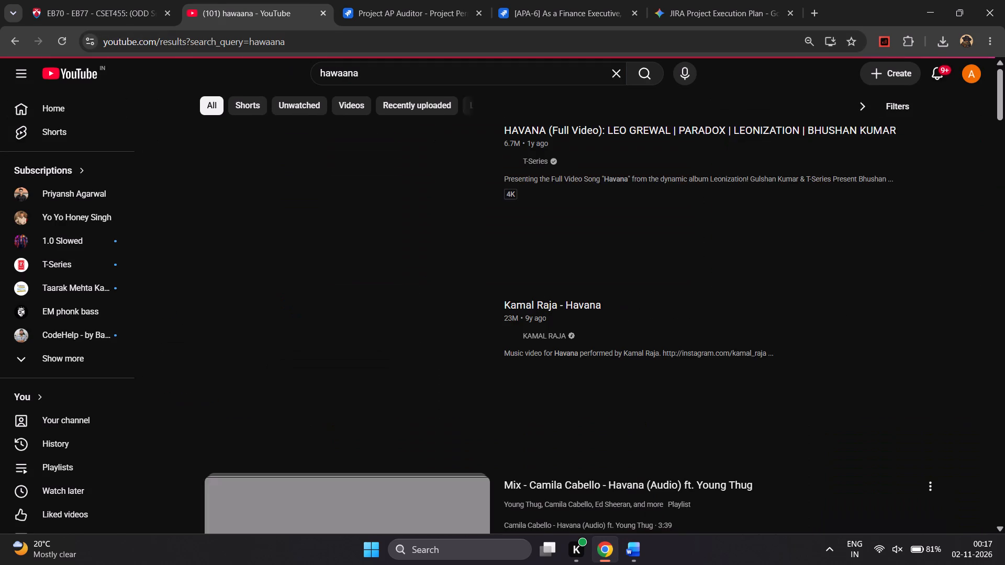
scroll(367, 209, down, 2)
click(364, 258)
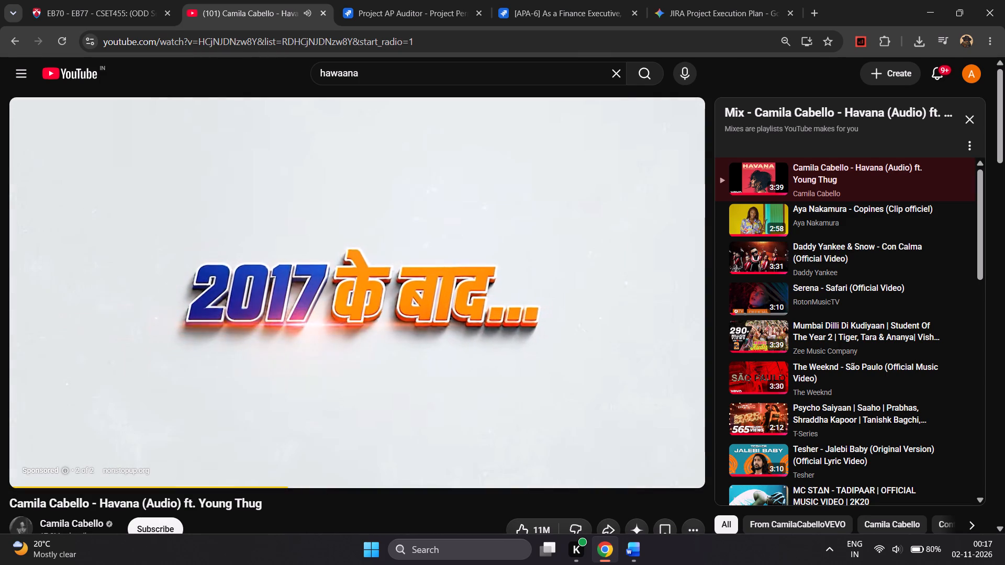
Lower the playback volume of the YouTube video.
click(314, 467)
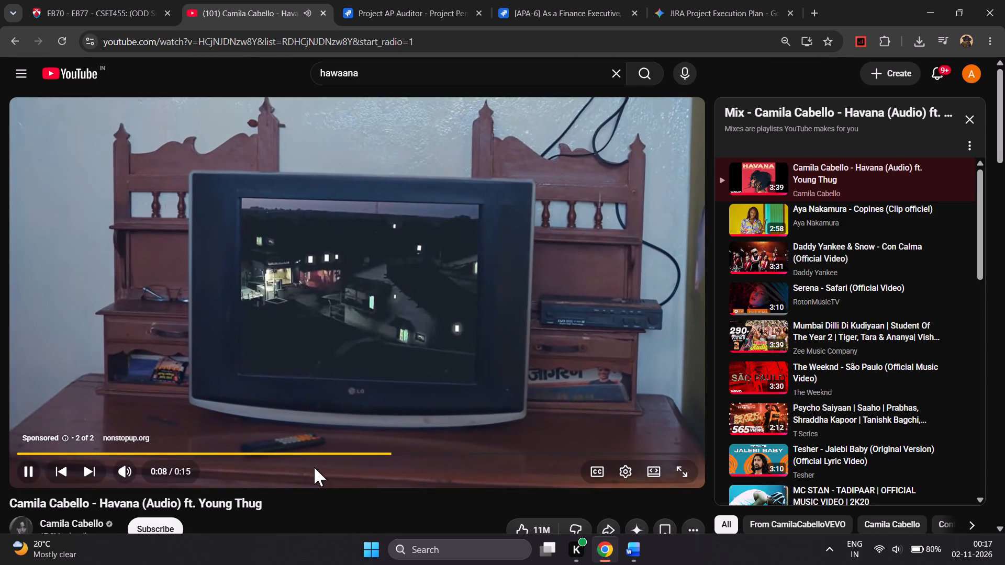
key(Down)
key(Down)
Return to Jira and examine the Default software scheme's permissions, especially which roles are granted Delete Issues.
click(412, 0)
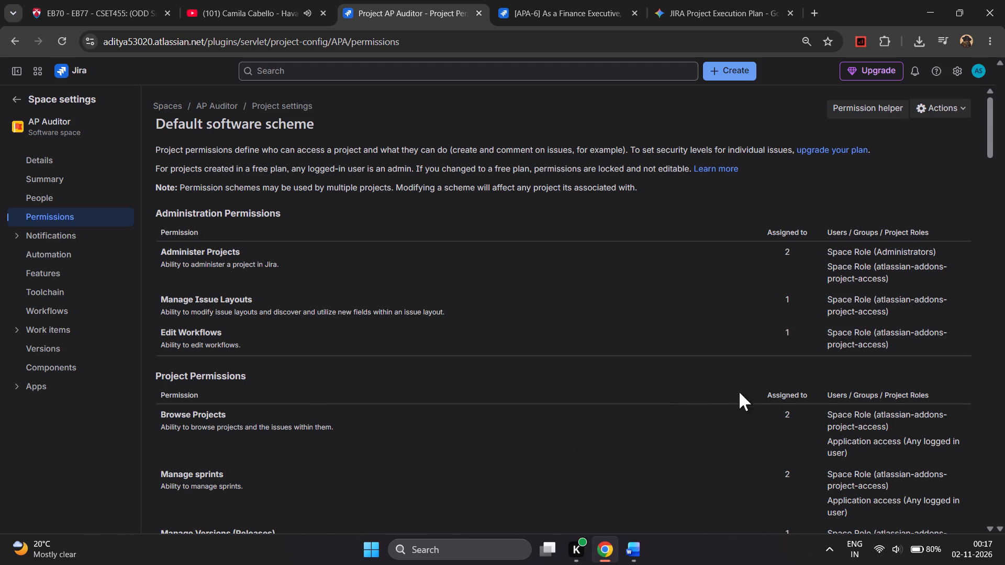
scroll(612, 456, down, 2)
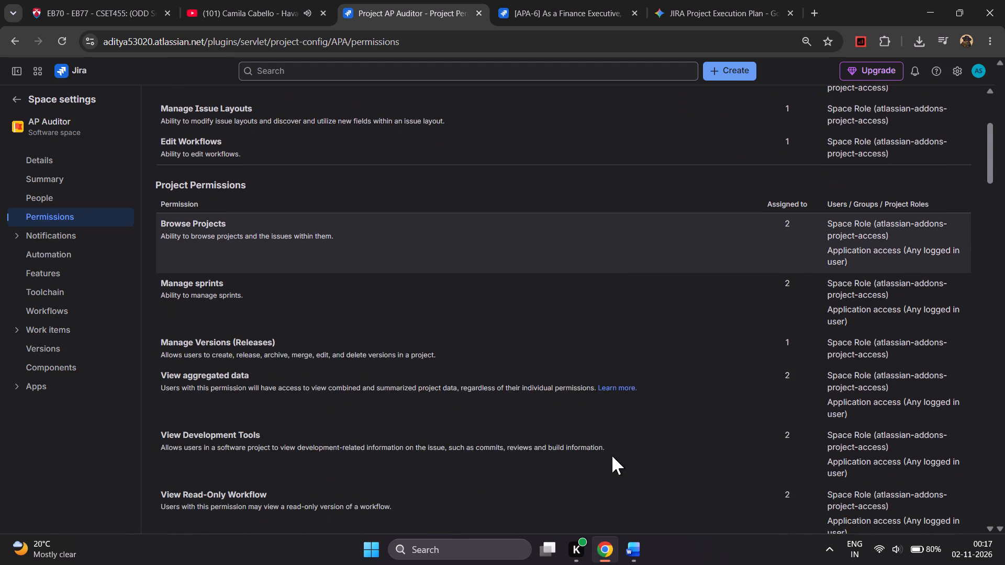
scroll(612, 456, down, 1)
scroll(338, 351, up, 1)
scroll(338, 351, down, 4)
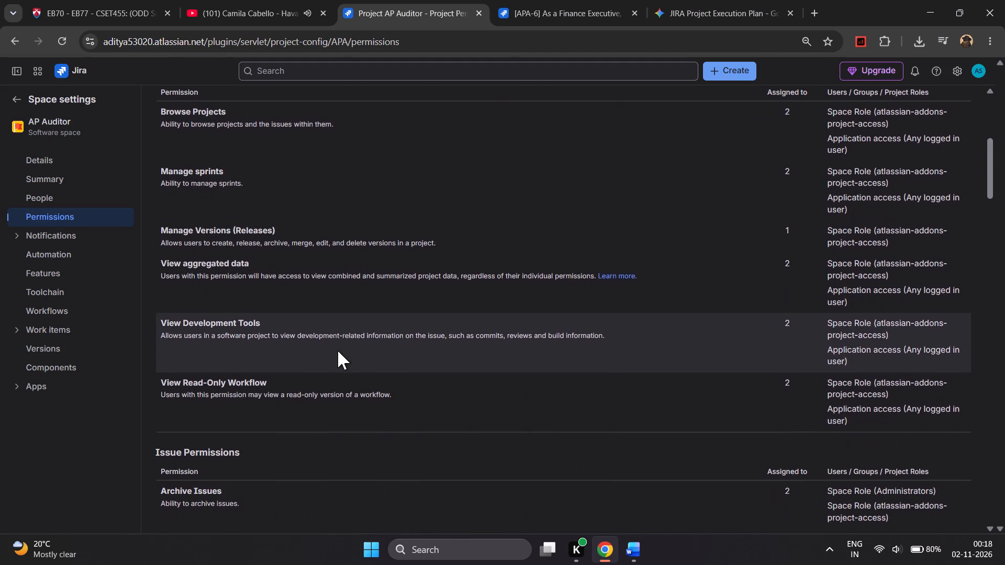
scroll(338, 351, down, 4)
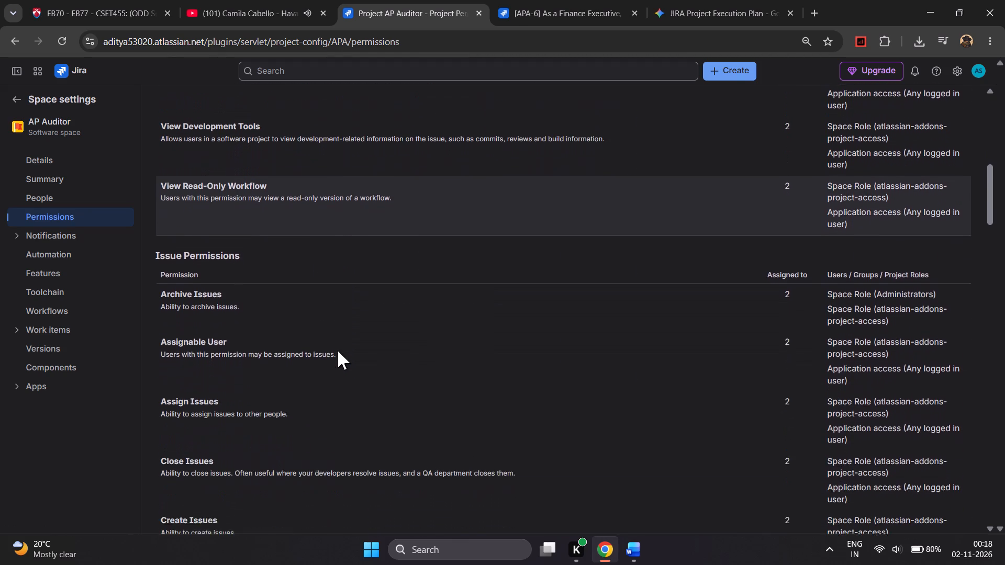
scroll(338, 351, down, 4)
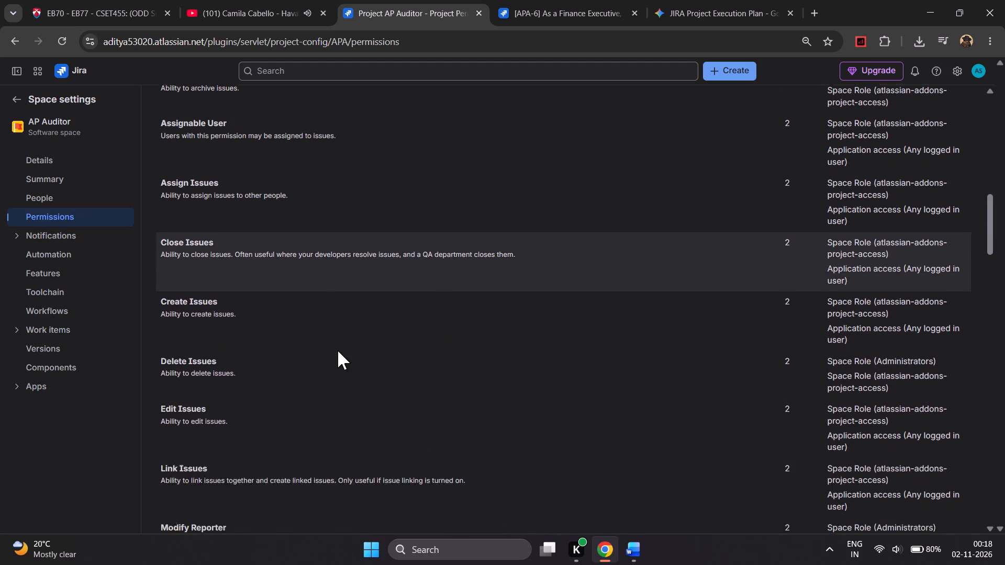
scroll(338, 351, down, 1)
click(740, 333)
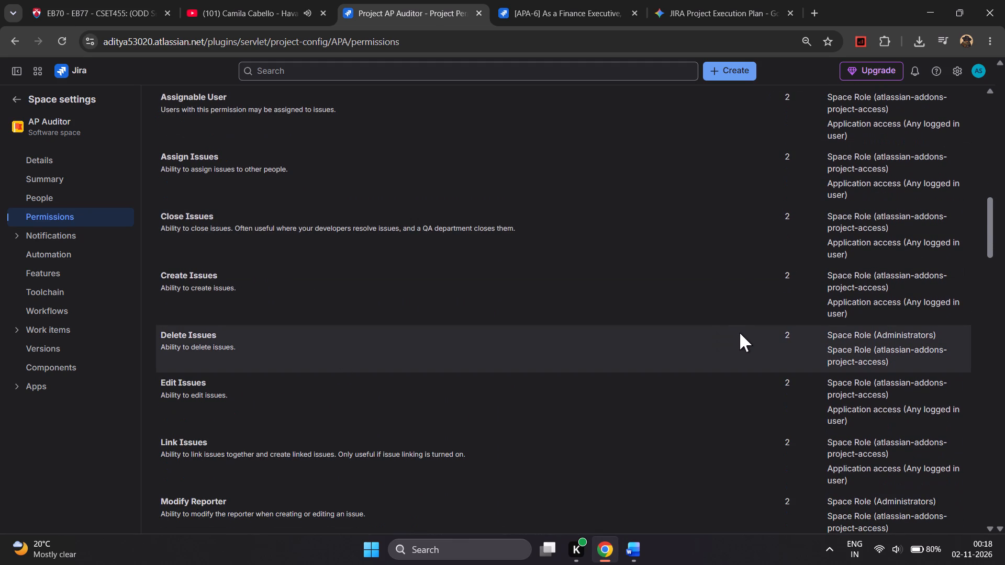
click(870, 339)
double_click(772, 339)
scroll(772, 339, up, 4)
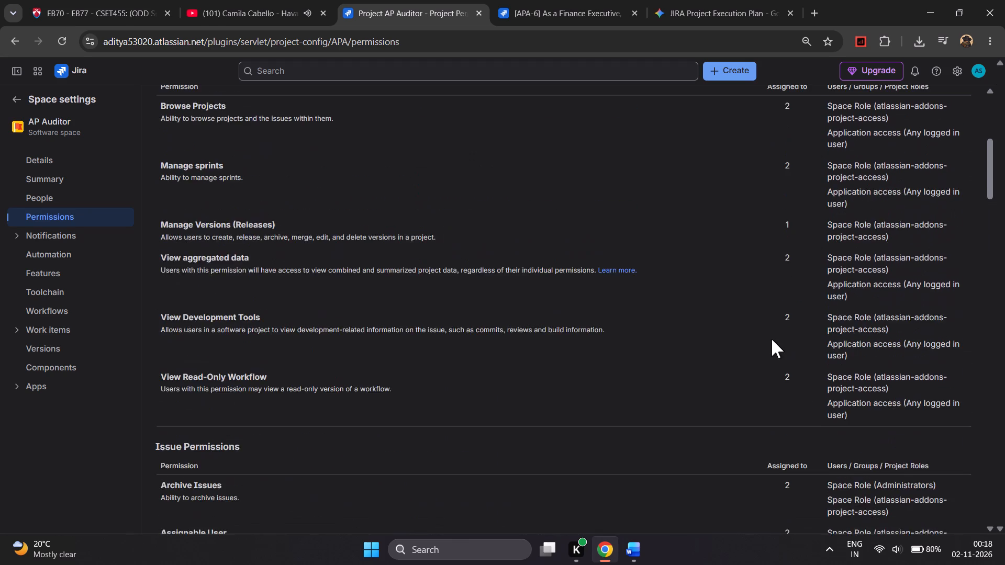
scroll(772, 339, up, 1)
scroll(772, 339, down, 3)
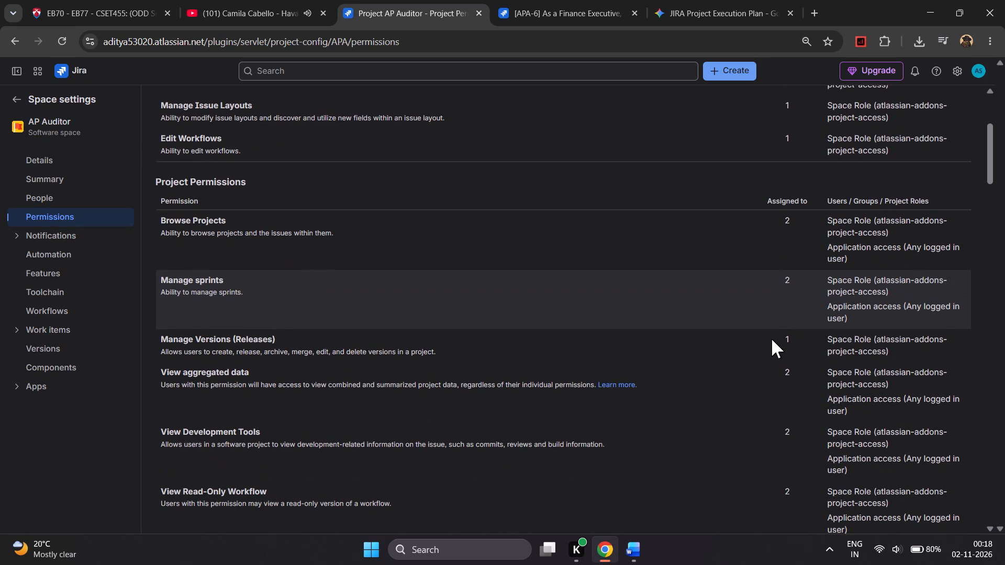
scroll(772, 339, down, 2)
scroll(772, 339, up, 3)
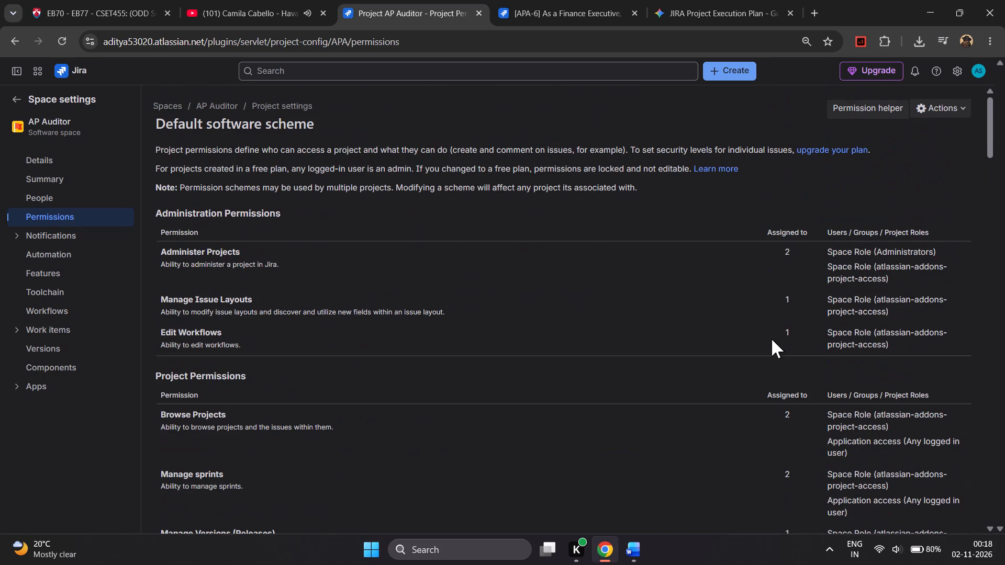
Open the Default software scheme for permission editing and look through its administration and project permissions.
click(941, 107)
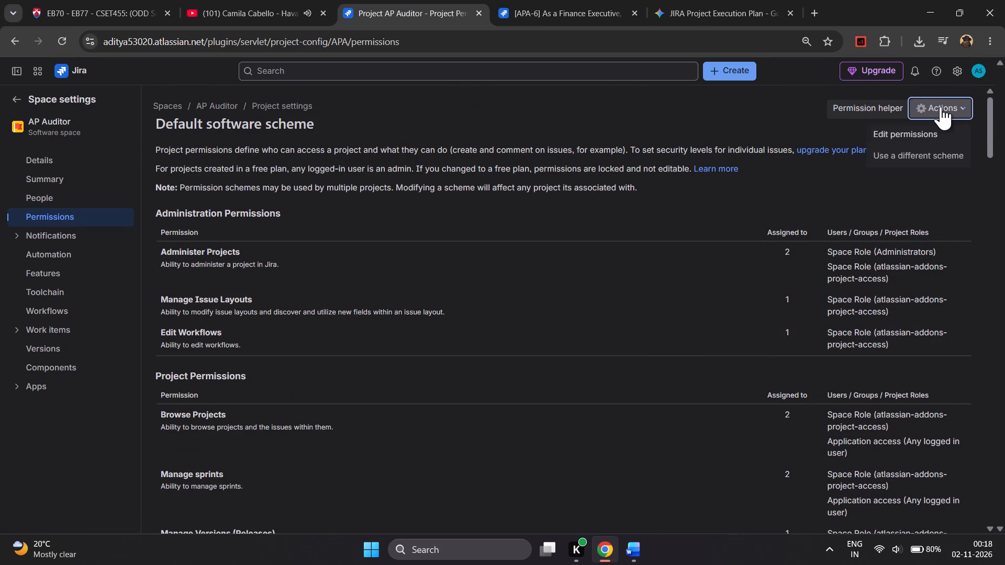
drag(947, 125, 949, 130)
click(949, 130)
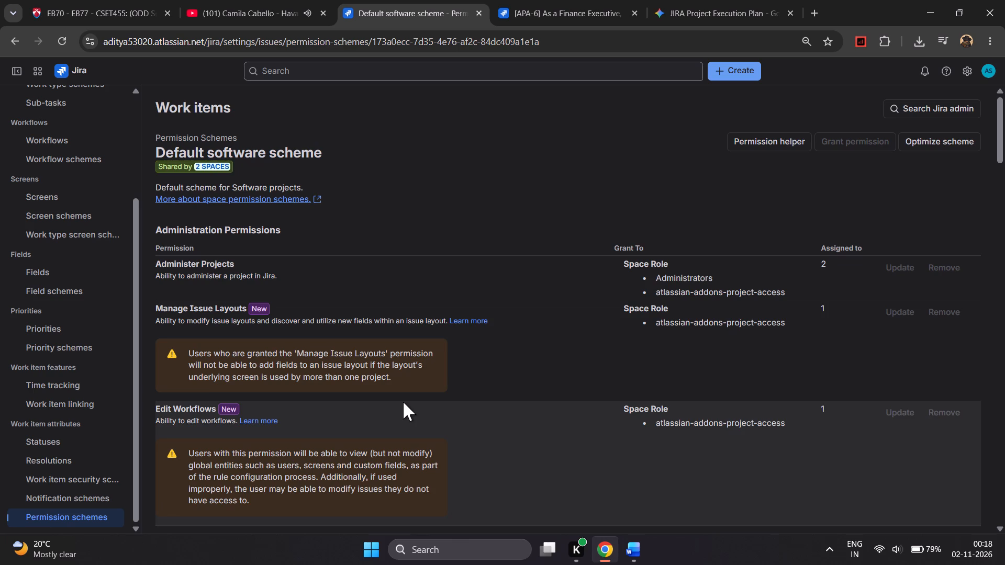
scroll(403, 402, down, 4)
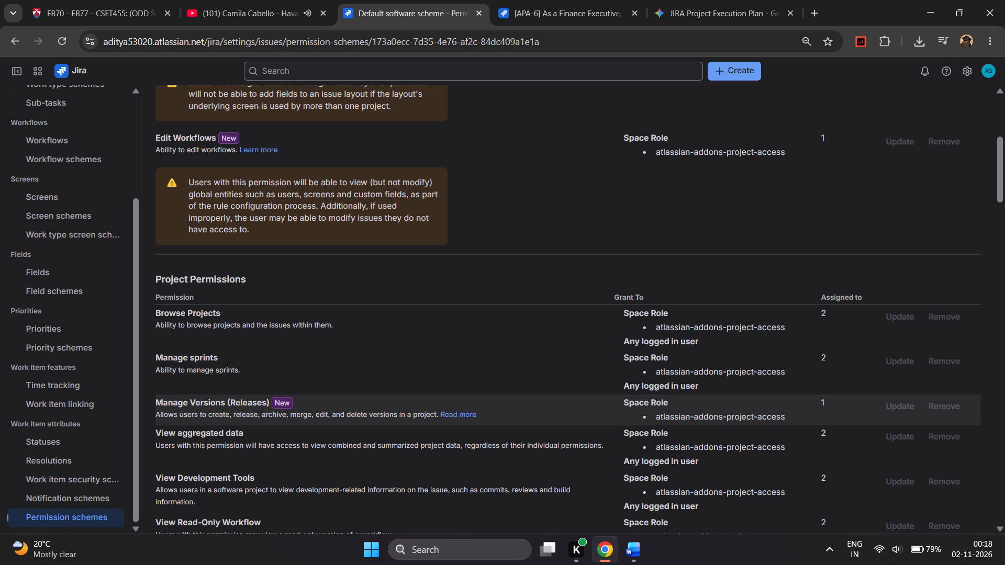
Switch to YouTube and lower the volume of the playing Havana video further.
click(293, 0)
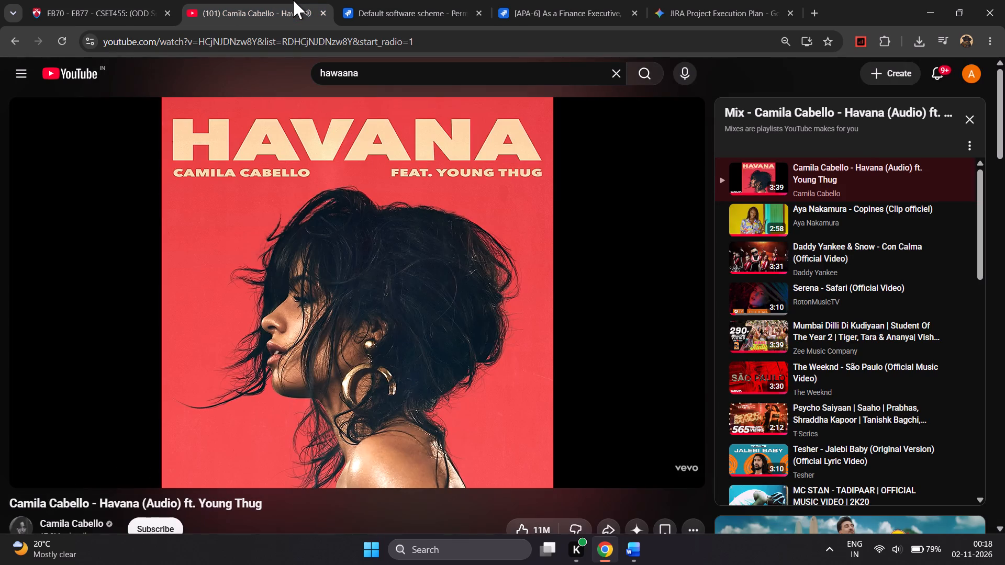
key(Down)
key(Down)
key(Down)
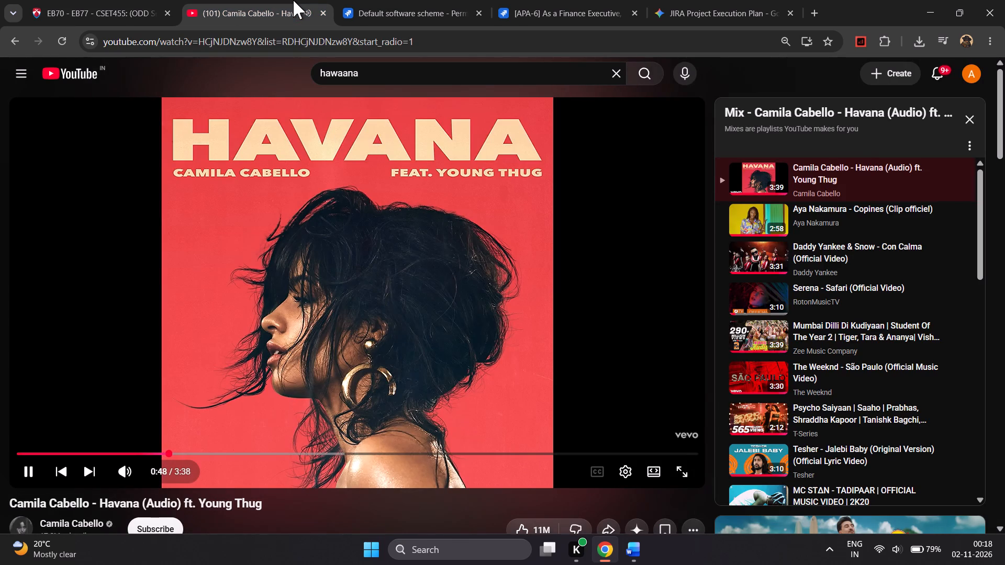
Return to the Default software scheme in Jira and examine the grants under Issue Permissions, including Delete Issues.
click(388, 0)
scroll(479, 214, down, 2)
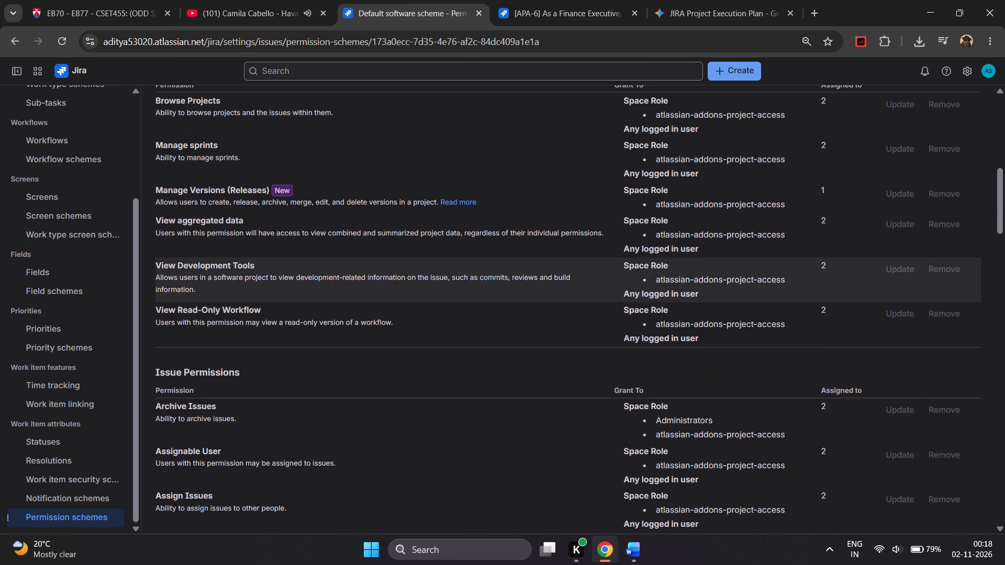
scroll(244, 277, down, 2)
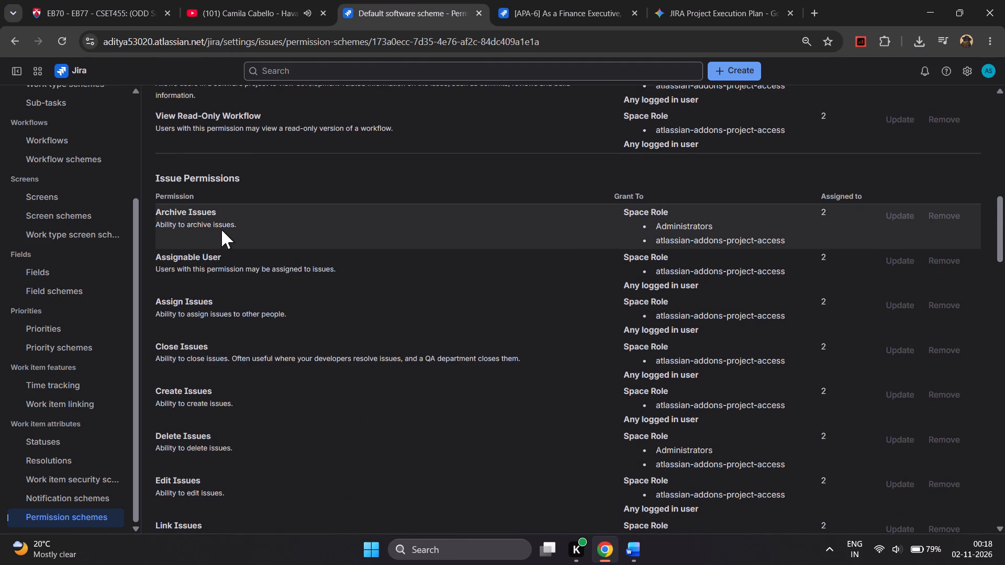
scroll(221, 230, down, 6)
scroll(221, 230, up, 20)
scroll(221, 230, up, 2)
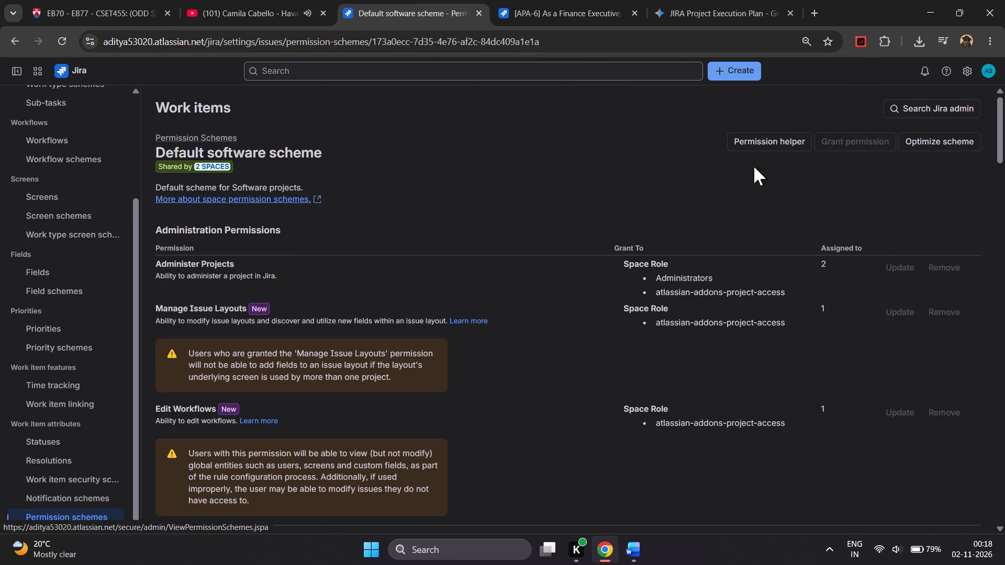
Use Permission helper to check the Delete Issues permission on work item APA-6, leaving the user blank.
click(796, 139)
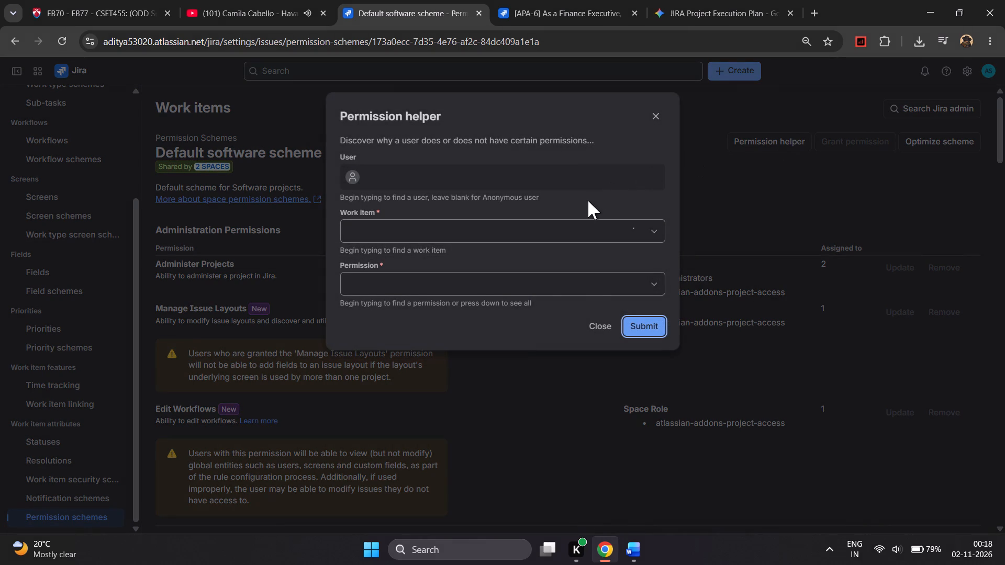
click(586, 220)
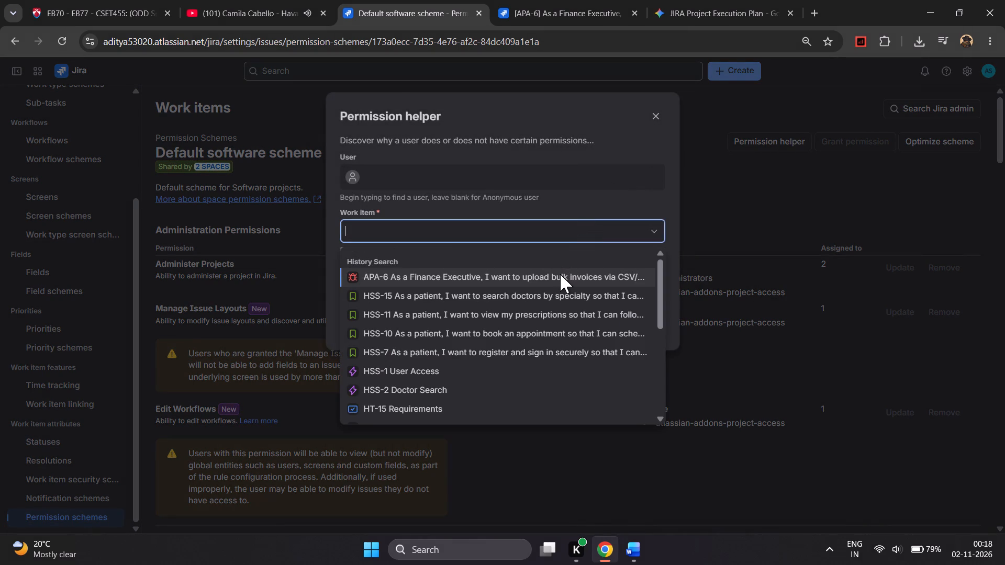
click(560, 274)
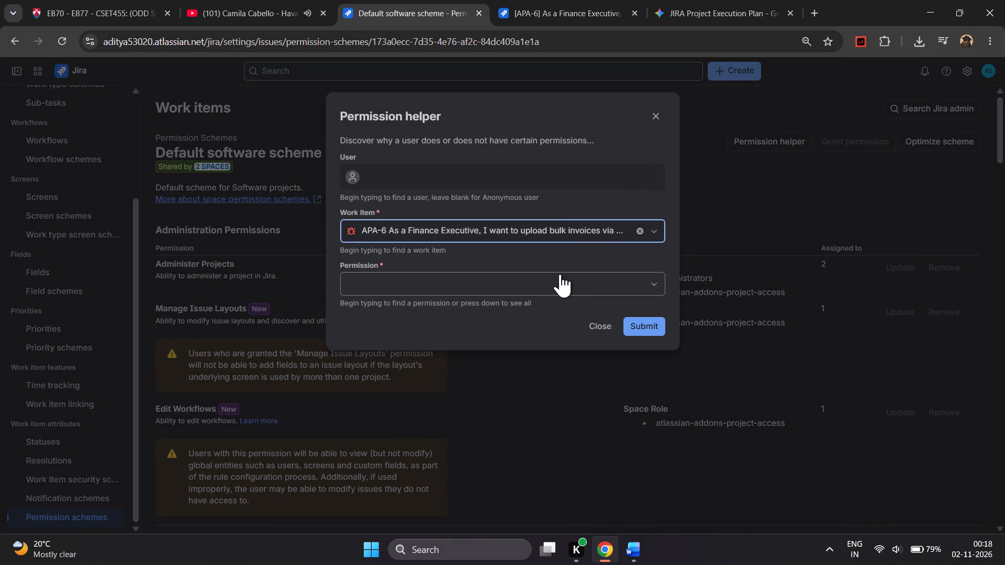
click(545, 279)
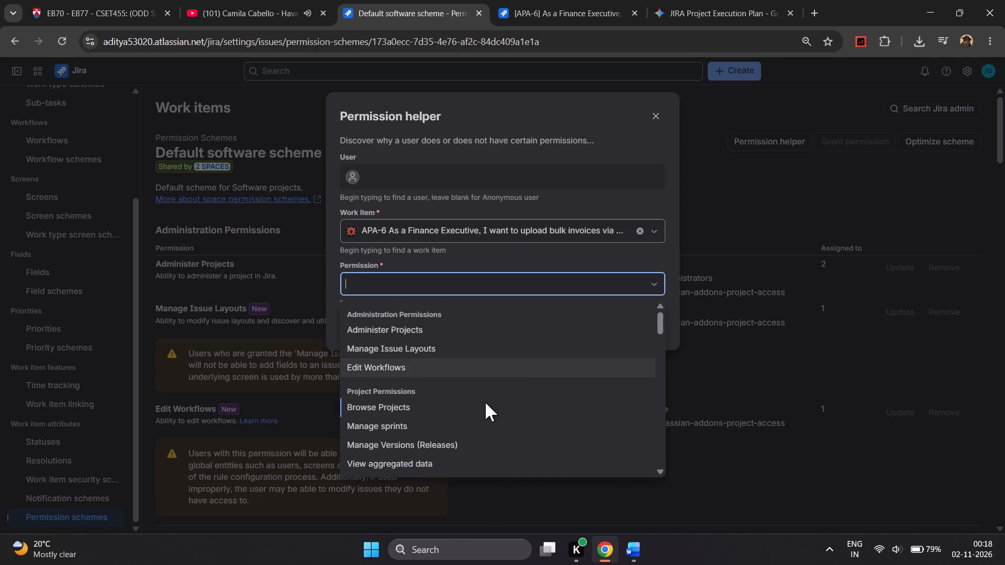
scroll(485, 417, down, 5)
scroll(485, 417, up, 2)
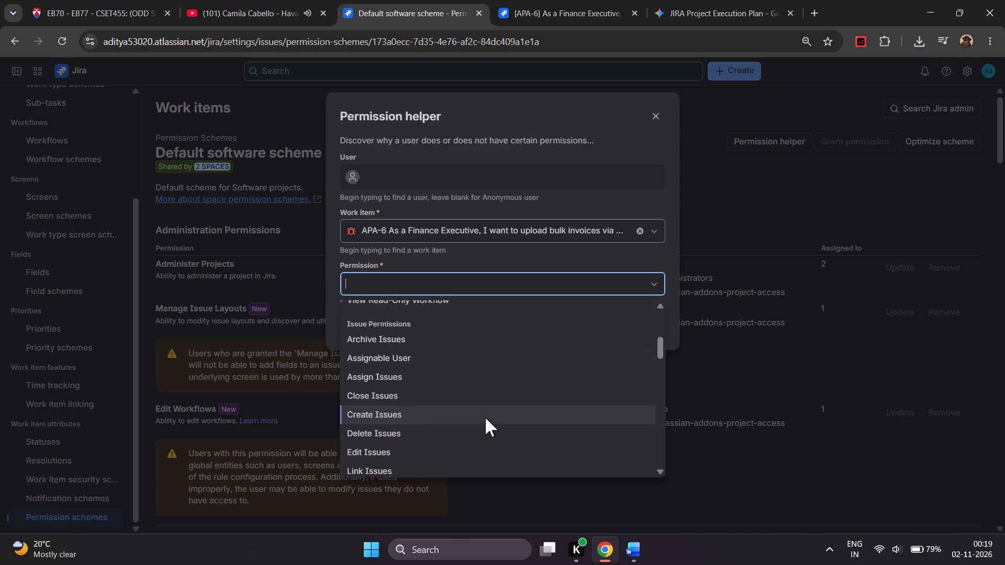
scroll(485, 417, up, 2)
scroll(485, 417, down, 1)
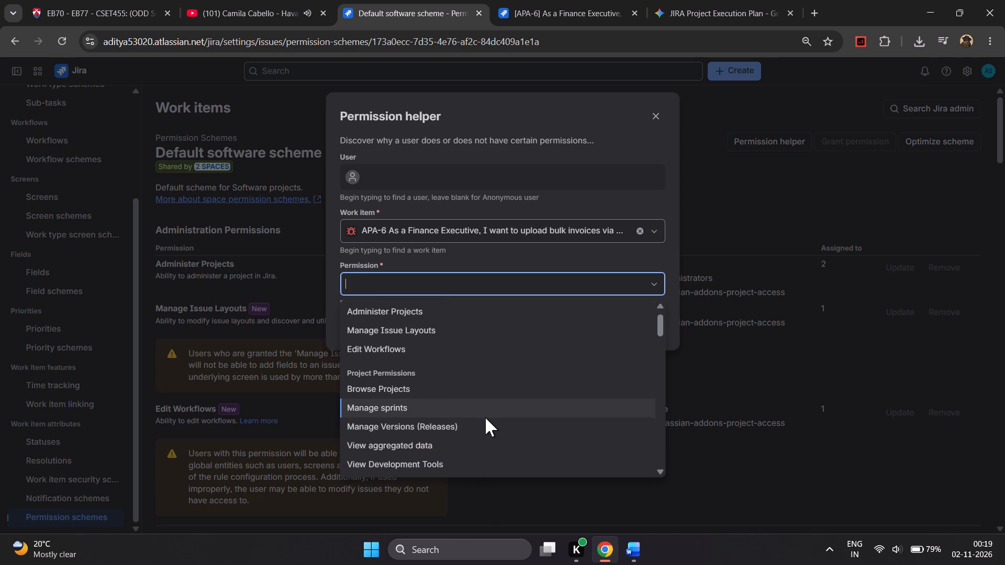
scroll(485, 417, down, 3)
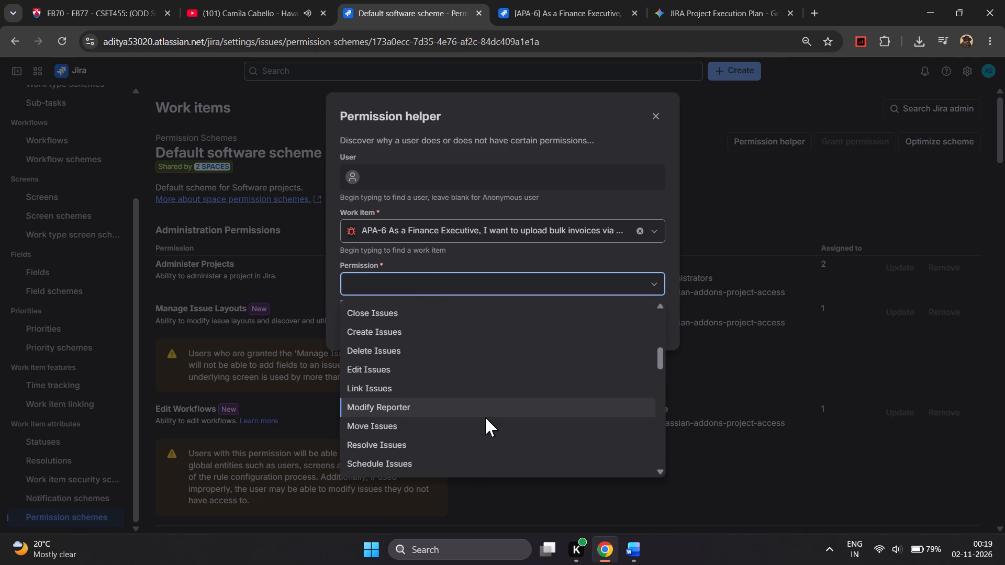
scroll(485, 417, down, 1)
scroll(485, 417, up, 1)
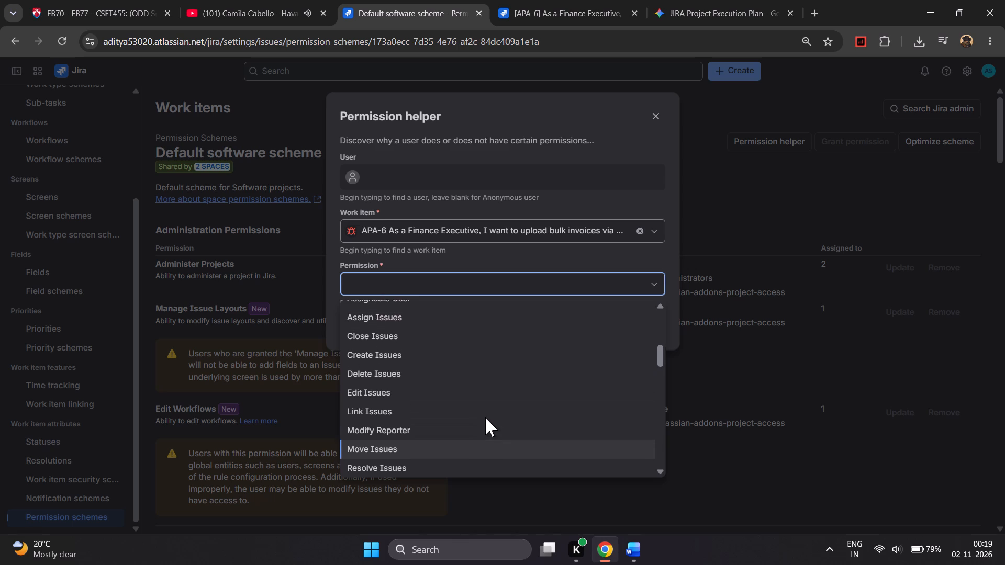
scroll(485, 417, up, 1)
scroll(485, 417, down, 1)
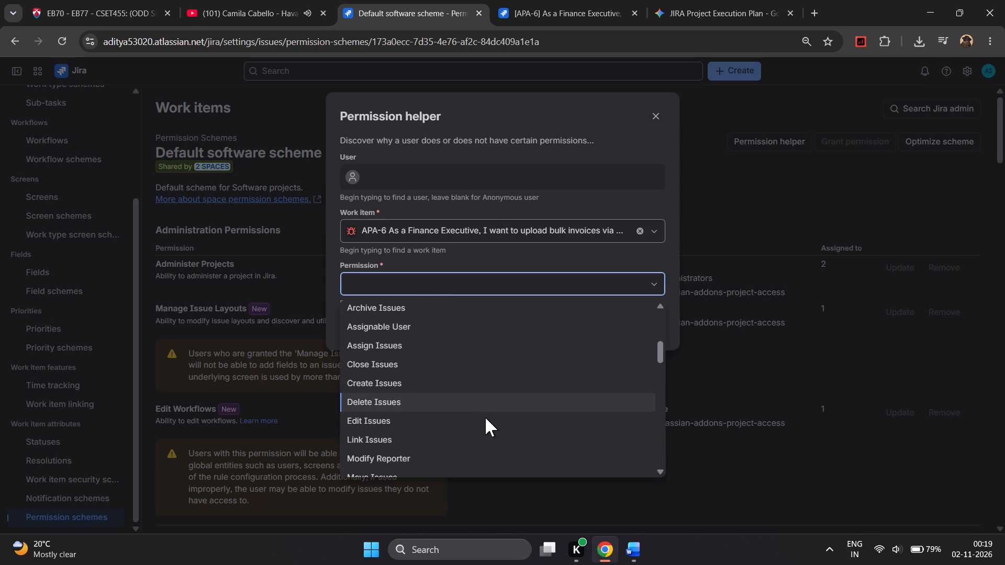
scroll(485, 417, down, 1)
click(467, 403)
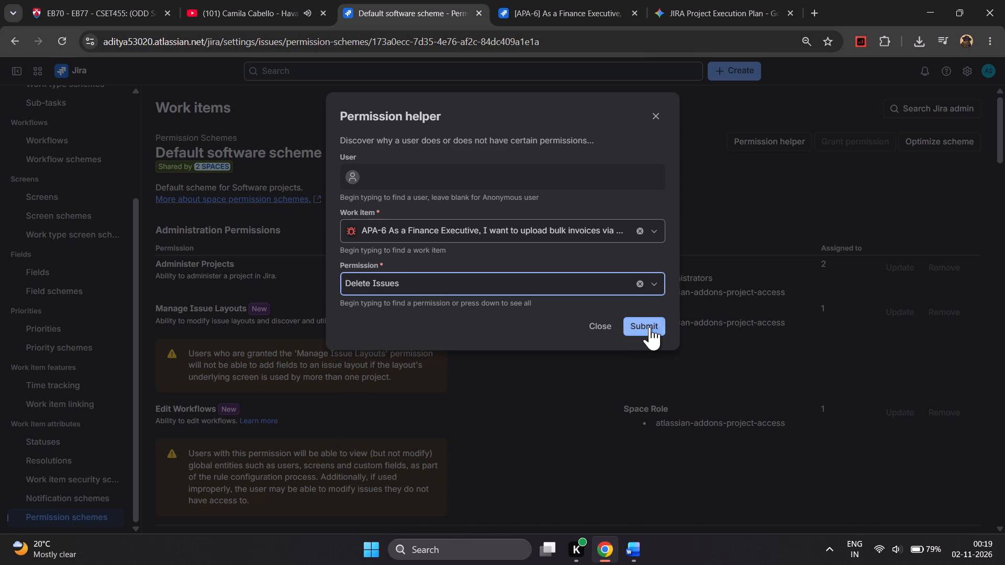
click(650, 327)
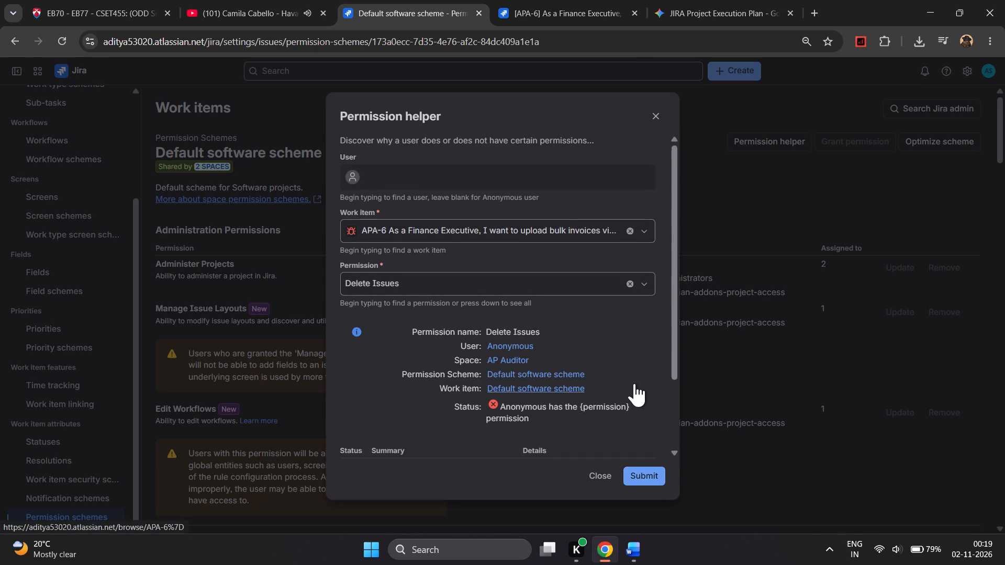
scroll(634, 383, down, 1)
click(648, 467)
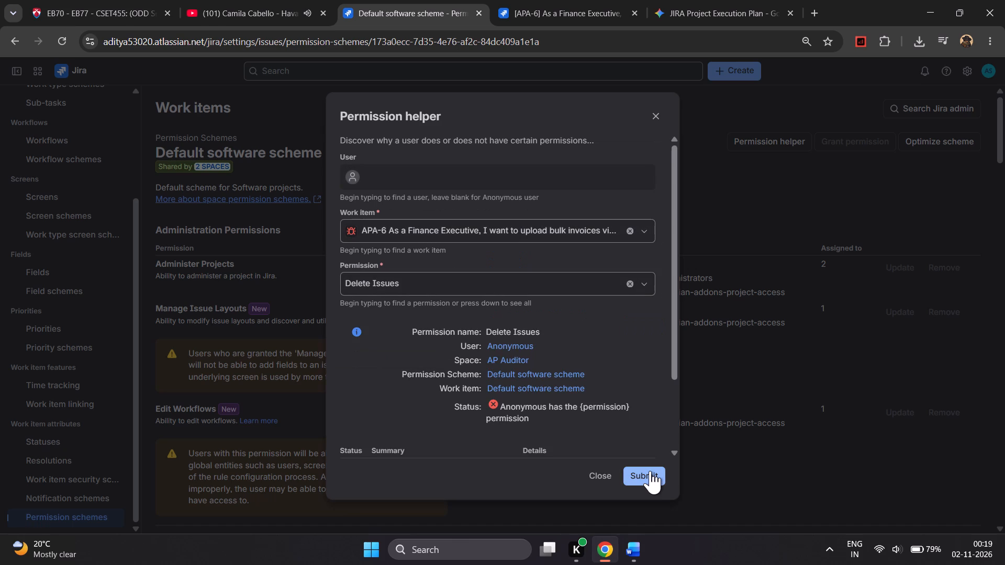
Switch to YouTube and rewind the playing Havana video.
click(301, 0)
key(Left)
key(Left)
key(Left)
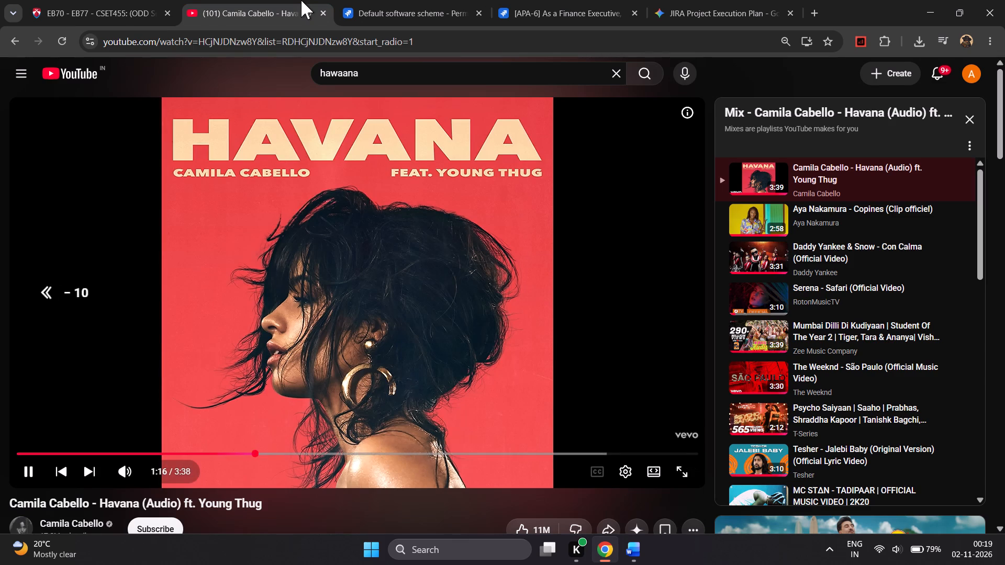
Back in Jira's Permission helper, check Delete Issues on APA-6 for your own user account and show the failed conditions.
click(400, 0)
click(487, 160)
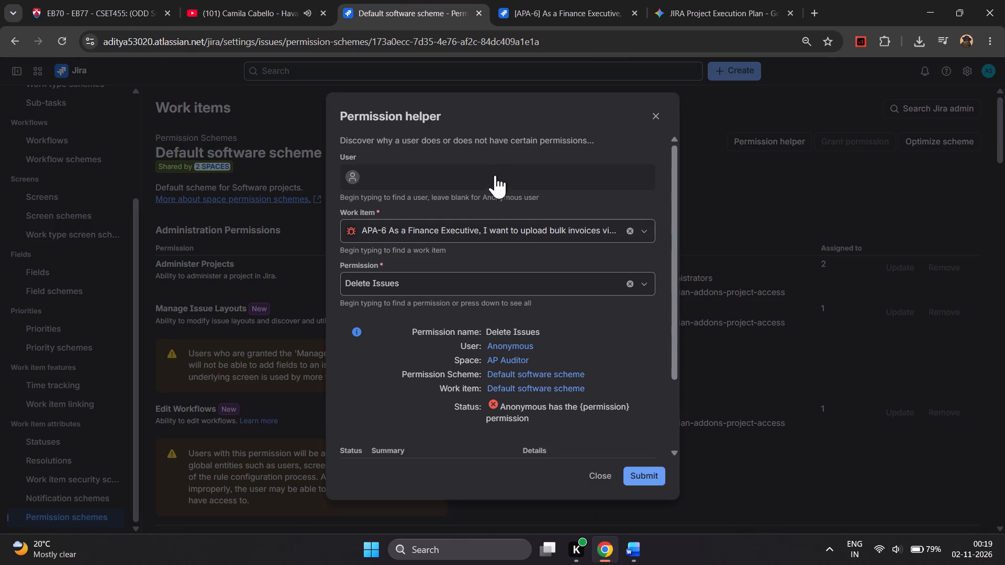
click(497, 178)
key(a)
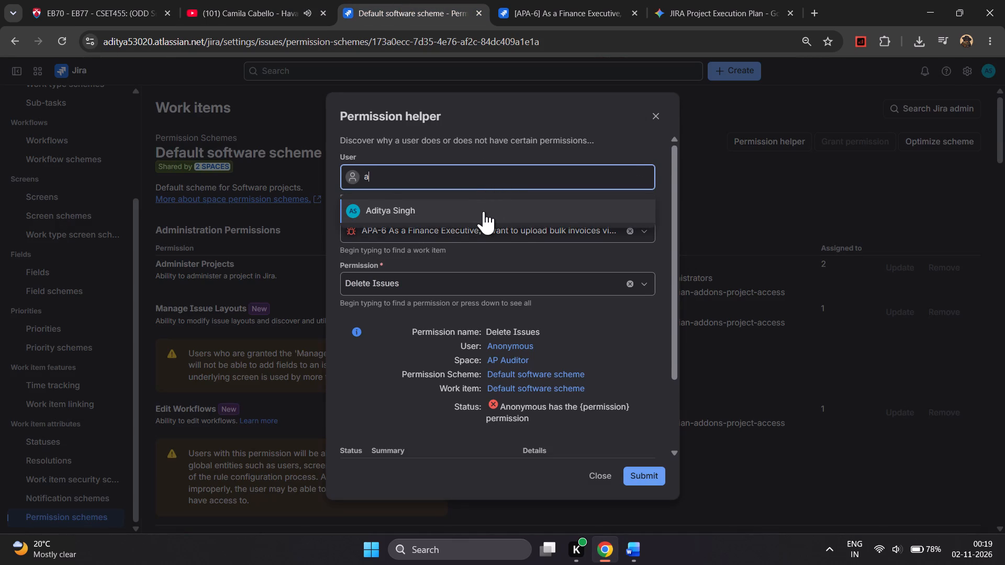
double_click(370, 214)
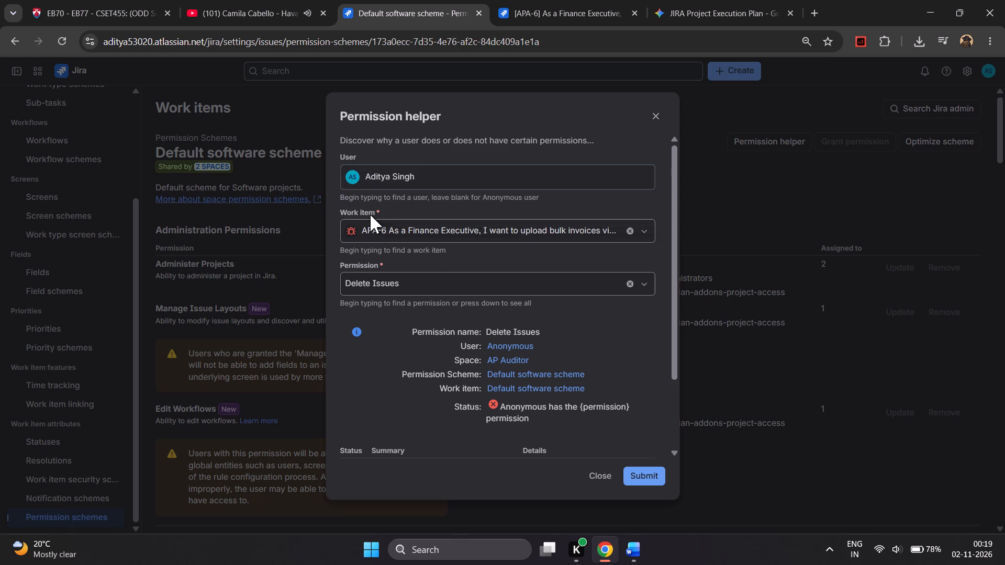
scroll(435, 307, down, 3)
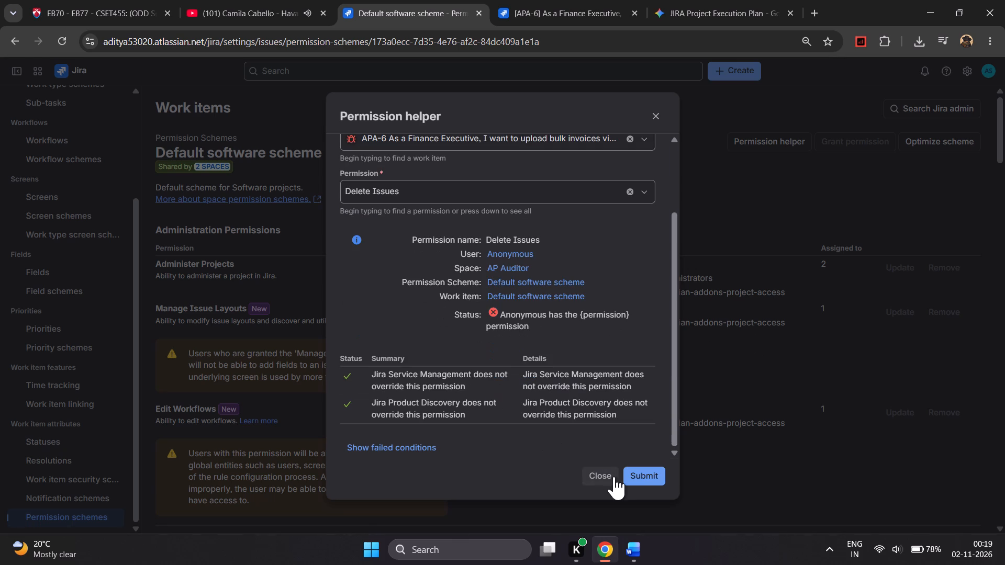
click(648, 483)
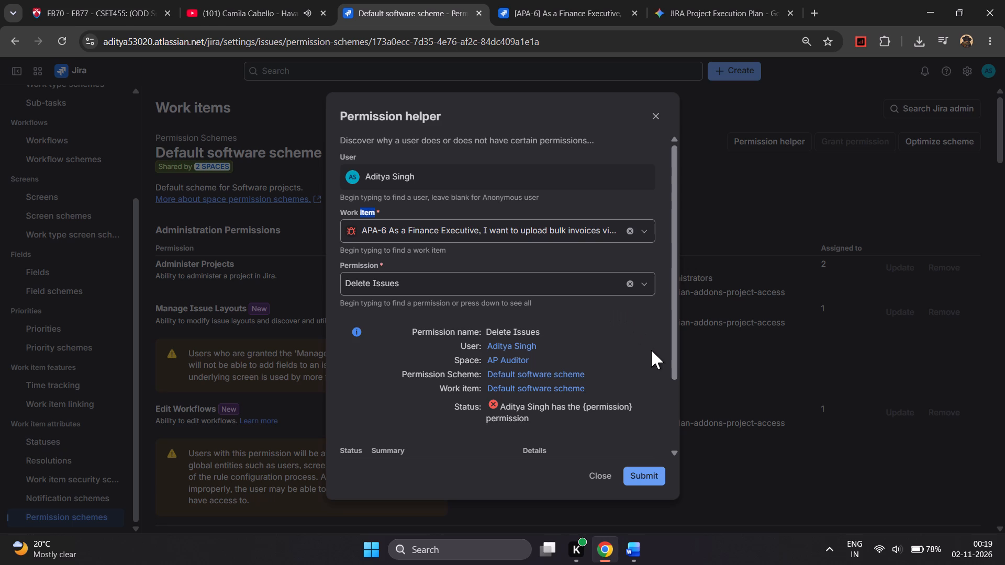
scroll(651, 350, down, 1)
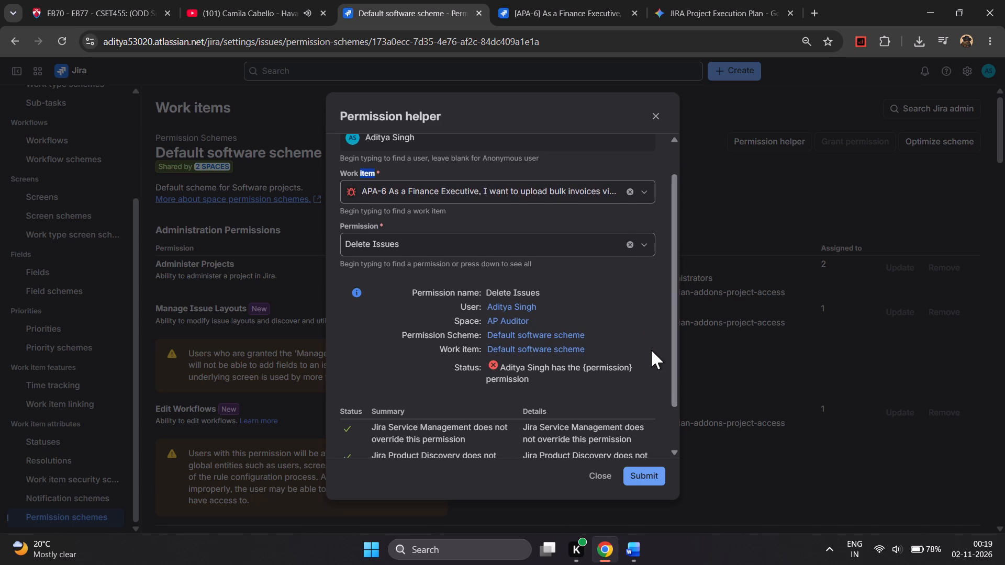
scroll(651, 350, down, 1)
click(424, 439)
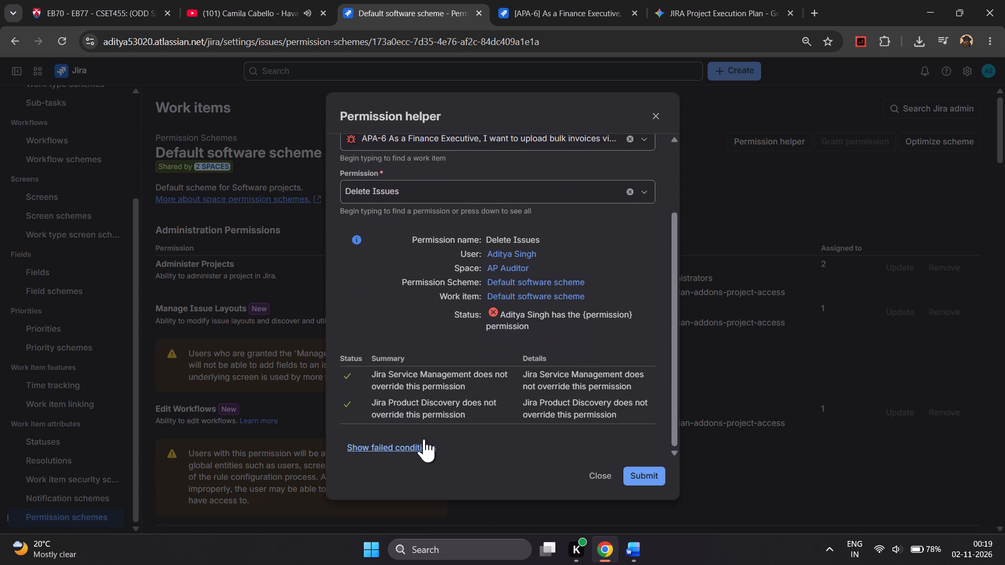
scroll(473, 425, down, 1)
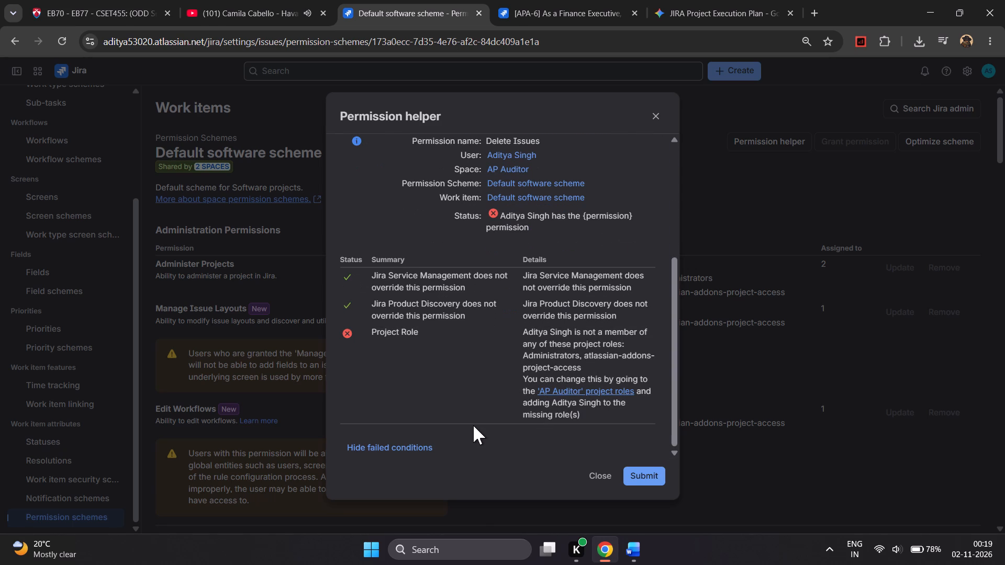
Switch to YouTube, rewind the Havana video further and look through its comments.
click(281, 0)
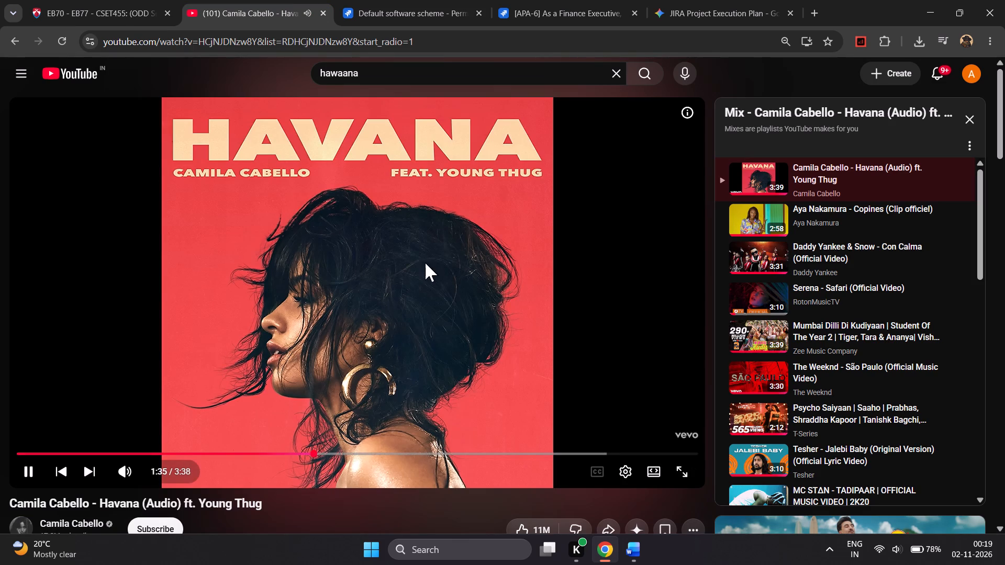
key(Left)
scroll(425, 263, down, 2)
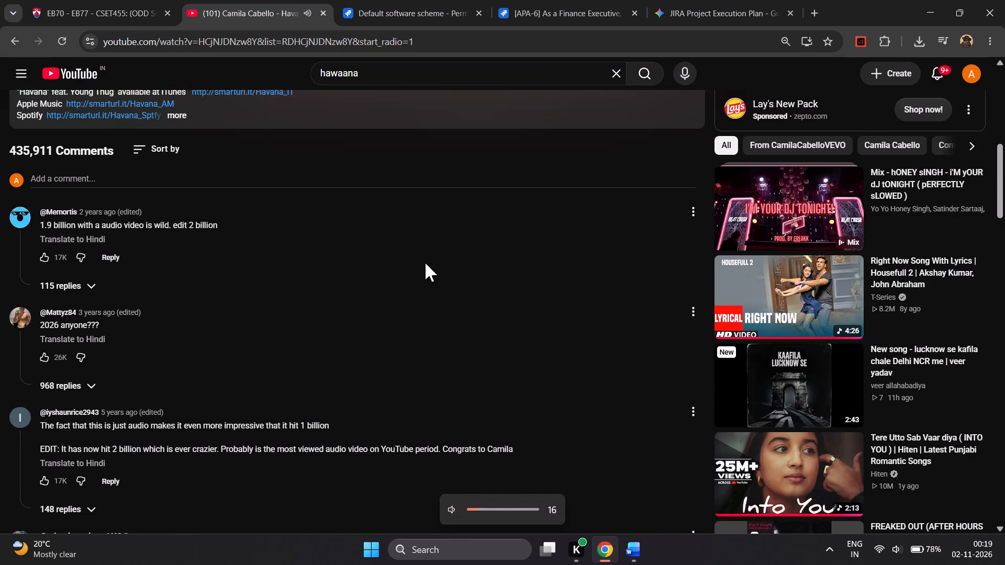
key(Left)
key(Left)
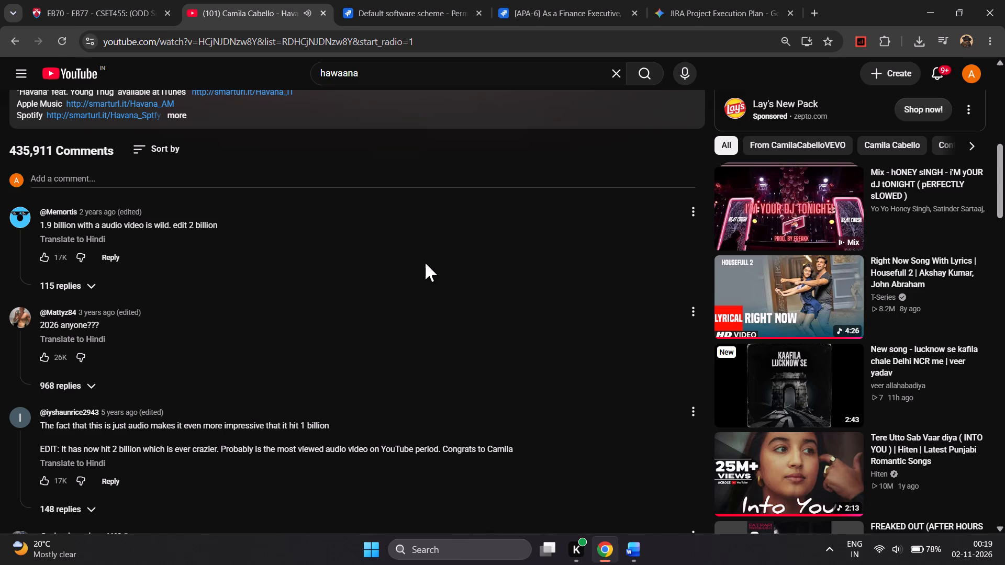
key(Left)
key(Left)
scroll(474, 321, down, 4)
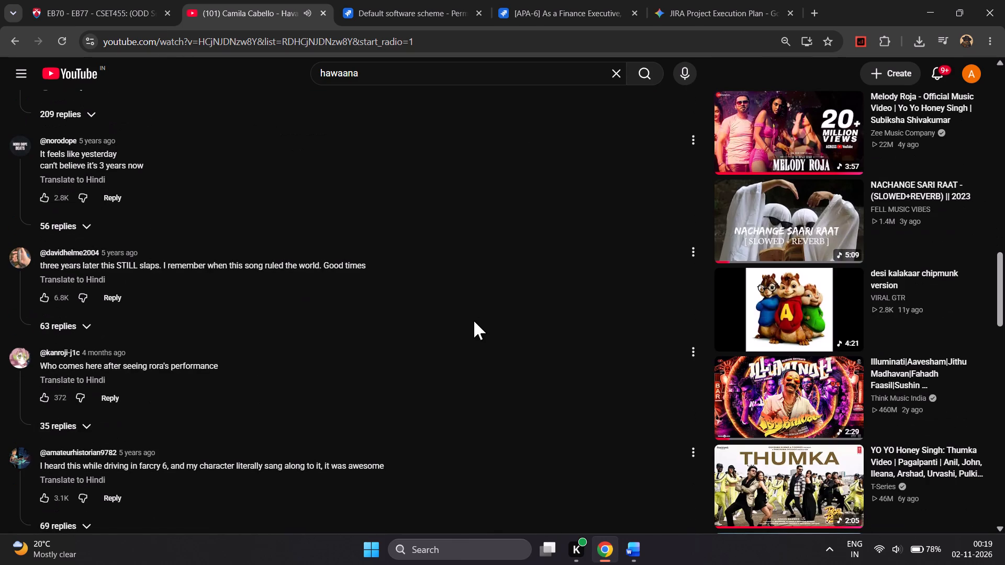
key(Down)
scroll(474, 321, down, 3)
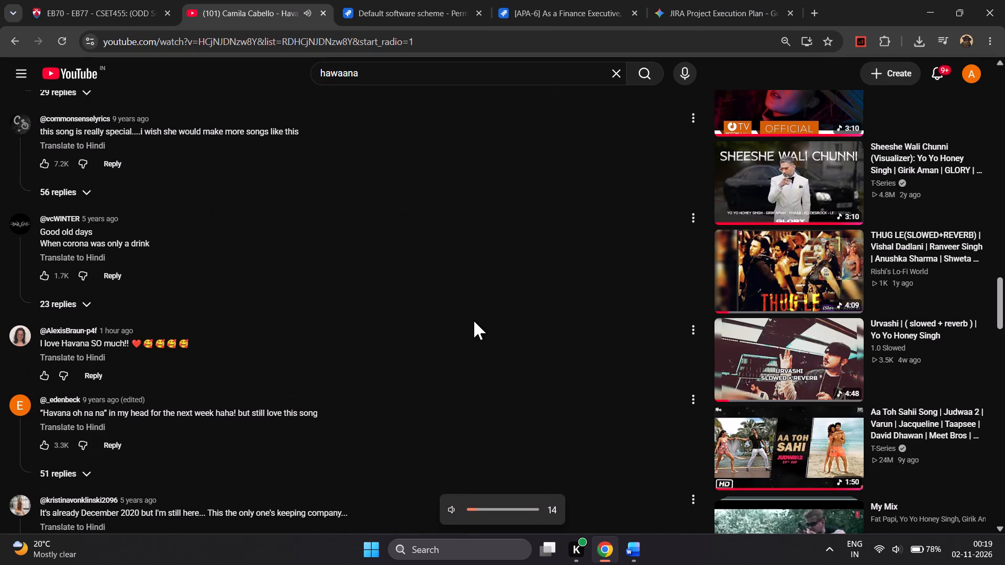
key(Left)
Return to Jira's Permission helper and open the 'AP Auditor' project roles linked in the failed Project Role condition.
click(401, 0)
scroll(565, 392, down, 1)
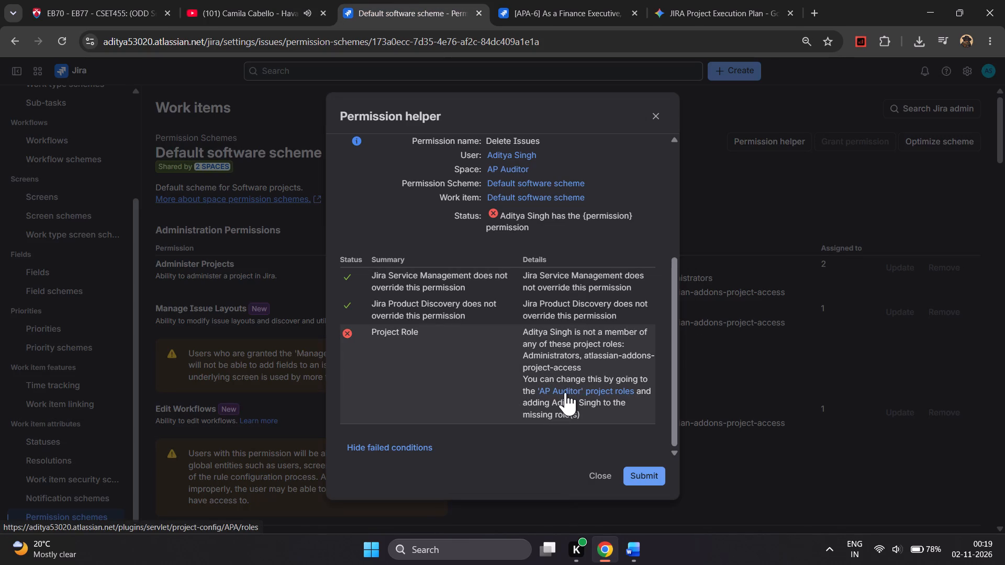
scroll(565, 392, down, 1)
click(583, 390)
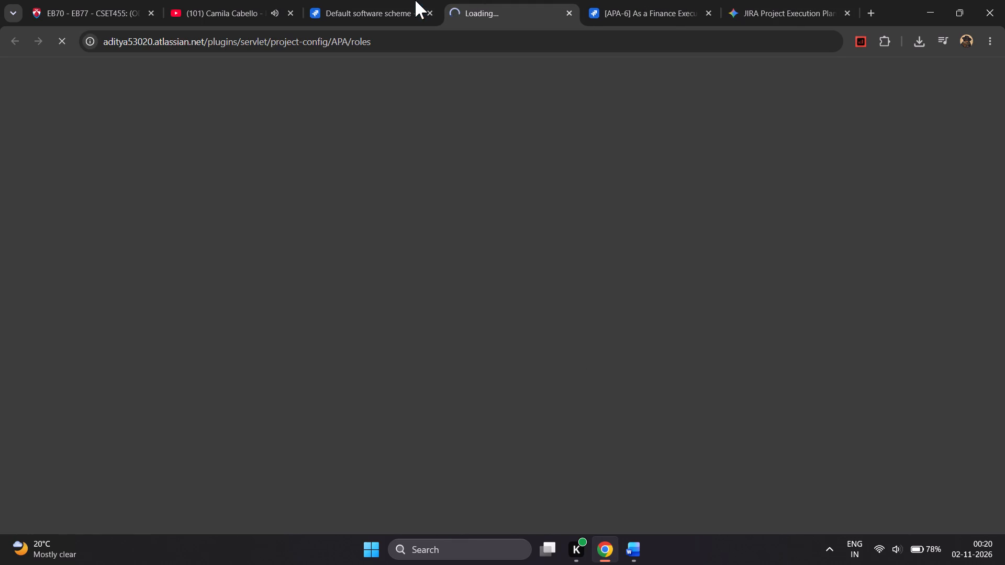
click(415, 0)
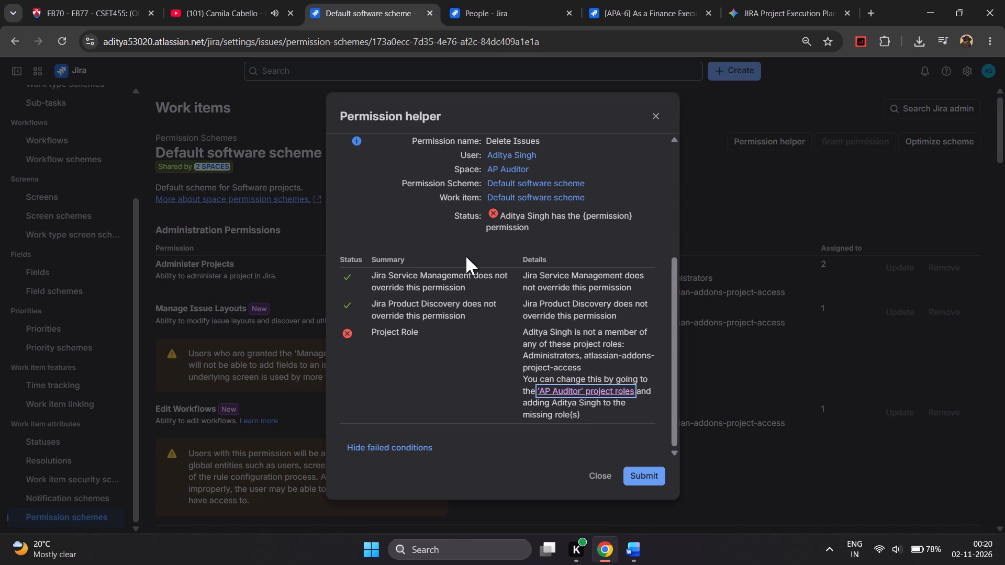
click(471, 0)
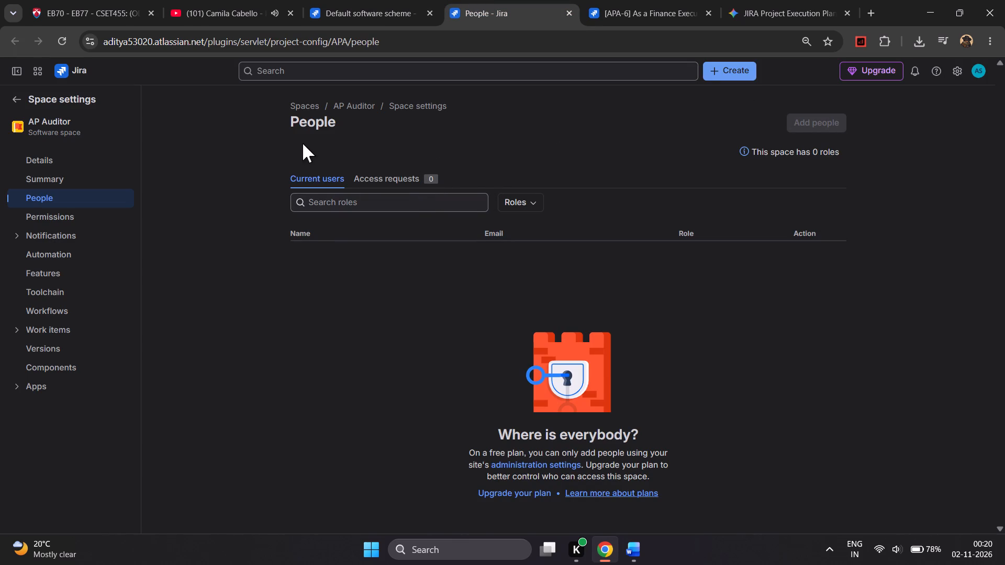
Filter AP Auditor's current users by the Administrators role, also trying the Guest - Collaborator role.
click(393, 175)
click(328, 175)
click(522, 202)
click(543, 233)
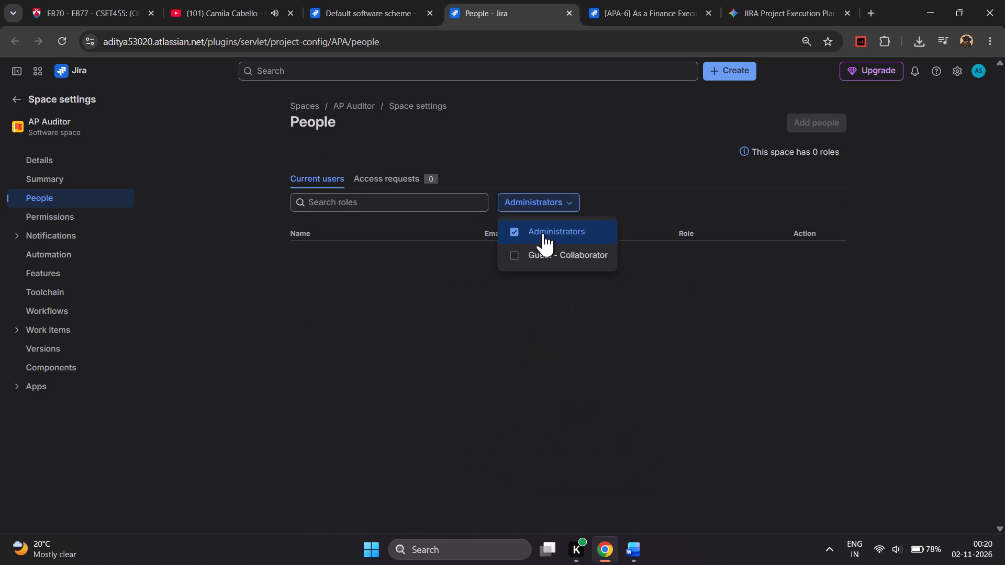
click(576, 262)
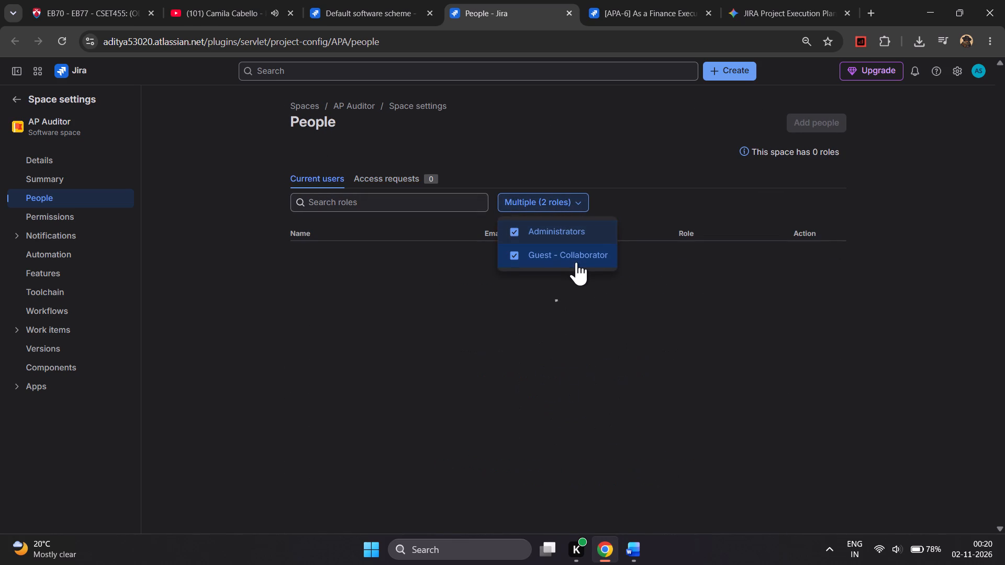
click(576, 262)
click(653, 206)
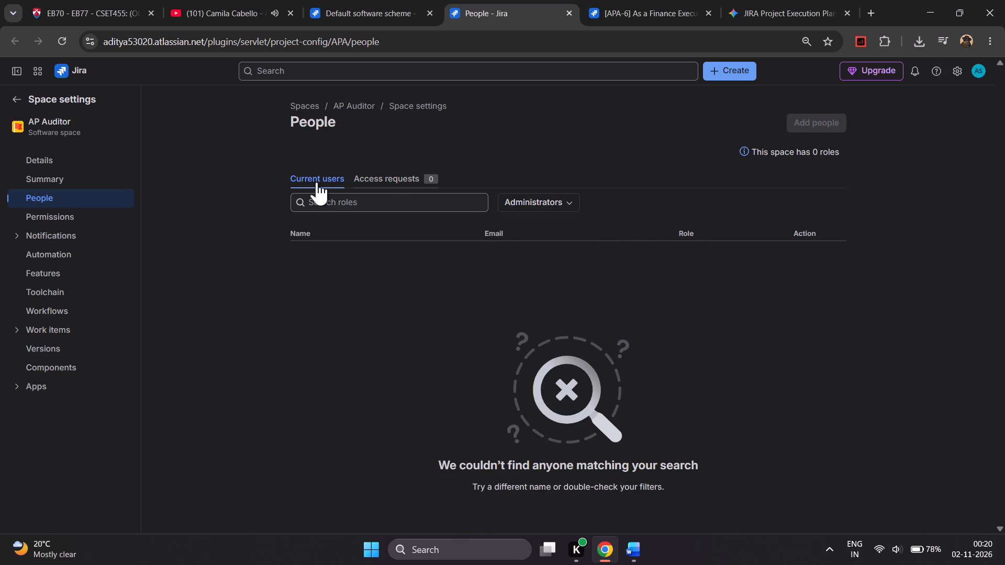
Check AP Auditor's access requests, current users and Add people availability again, and re-examine the Administrators role filter.
click(390, 176)
click(330, 172)
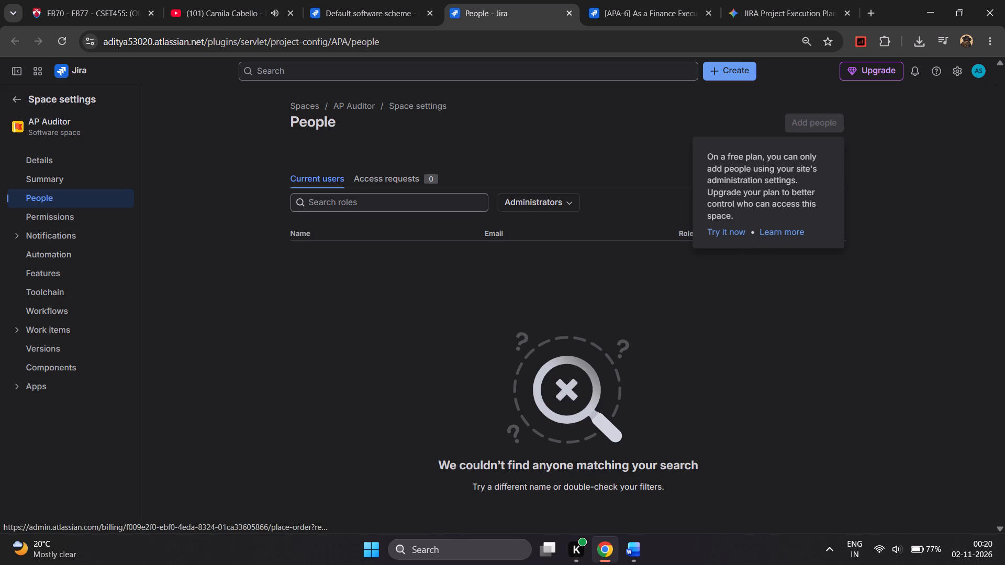
click(643, 127)
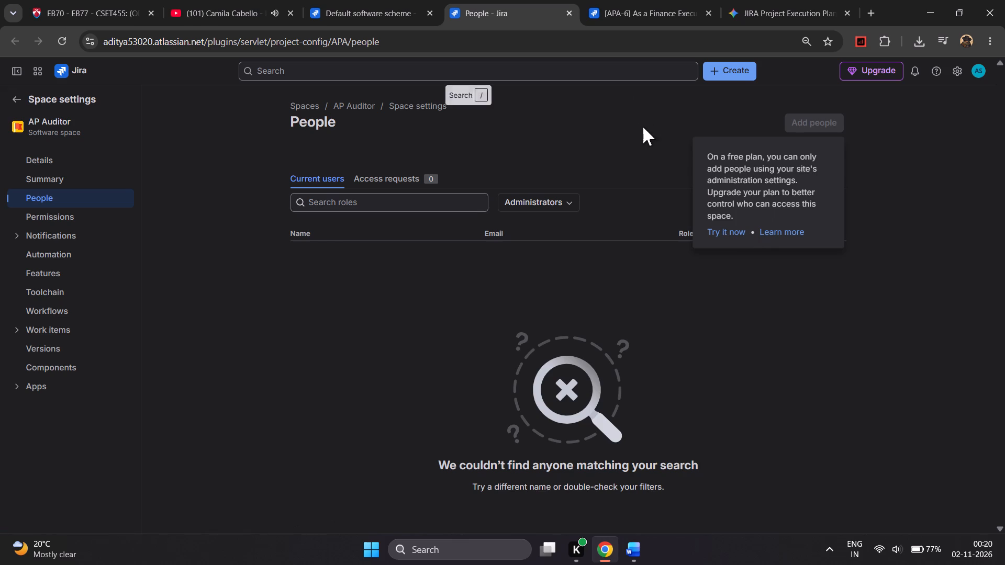
double_click(551, 194)
click(551, 194)
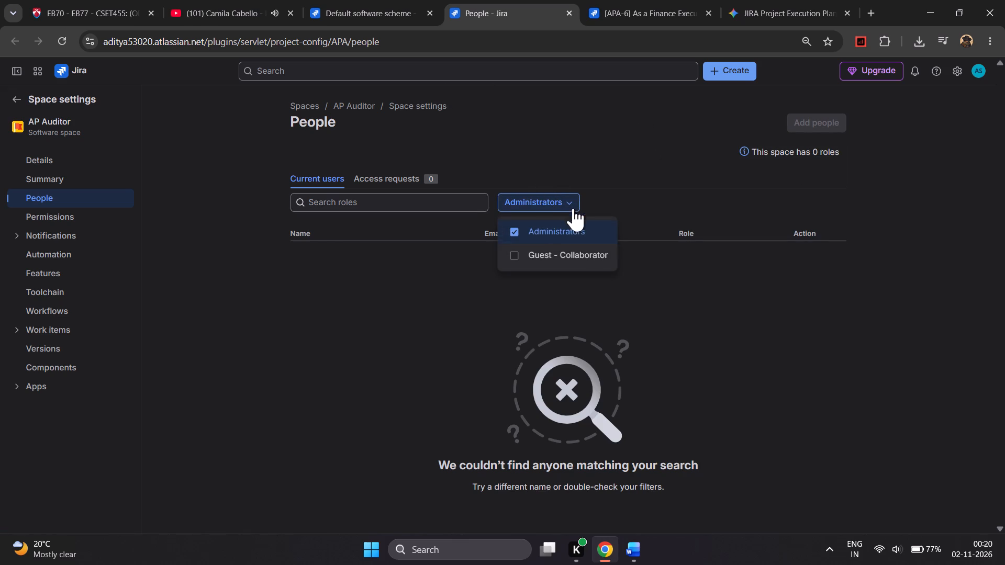
click(513, 228)
click(513, 228)
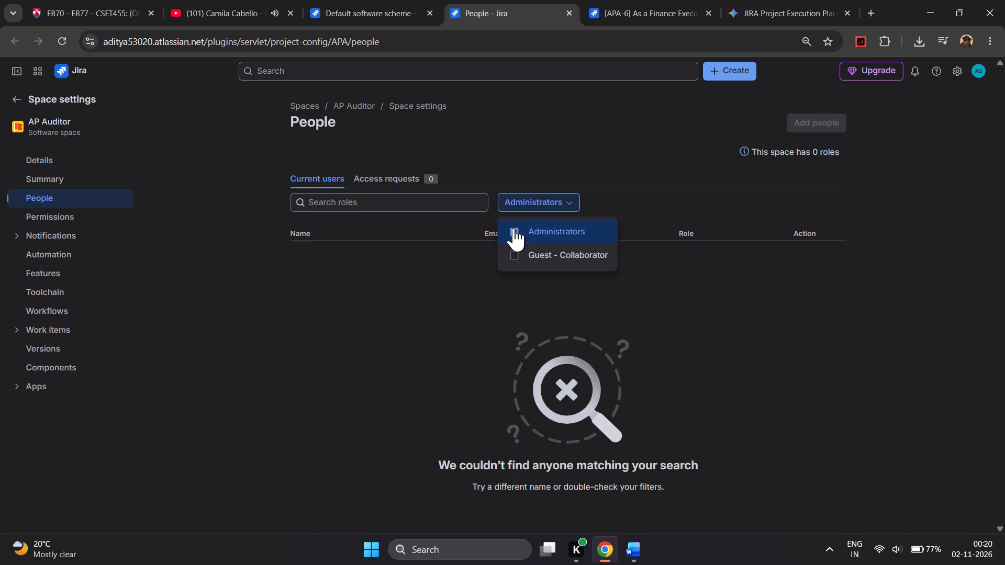
click(524, 206)
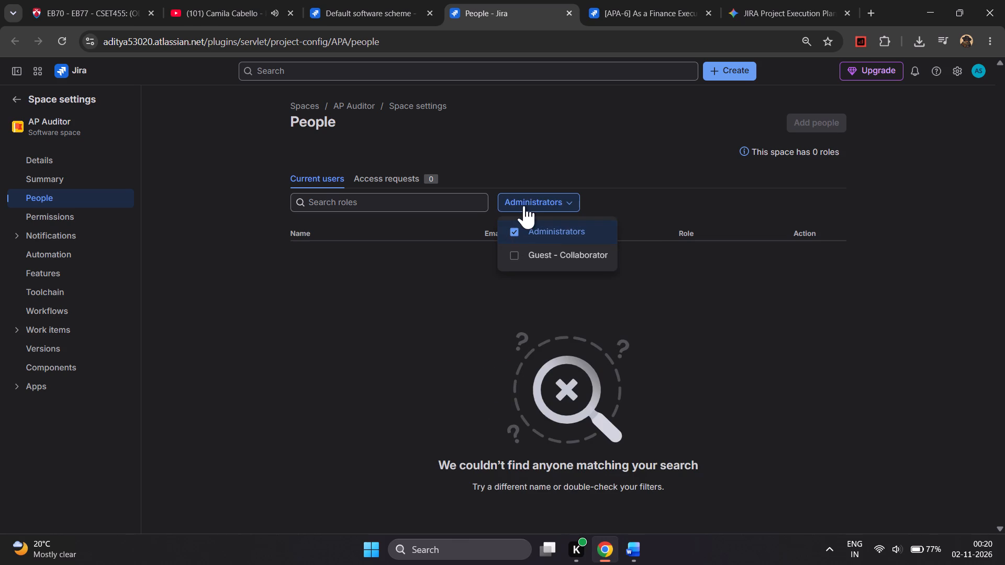
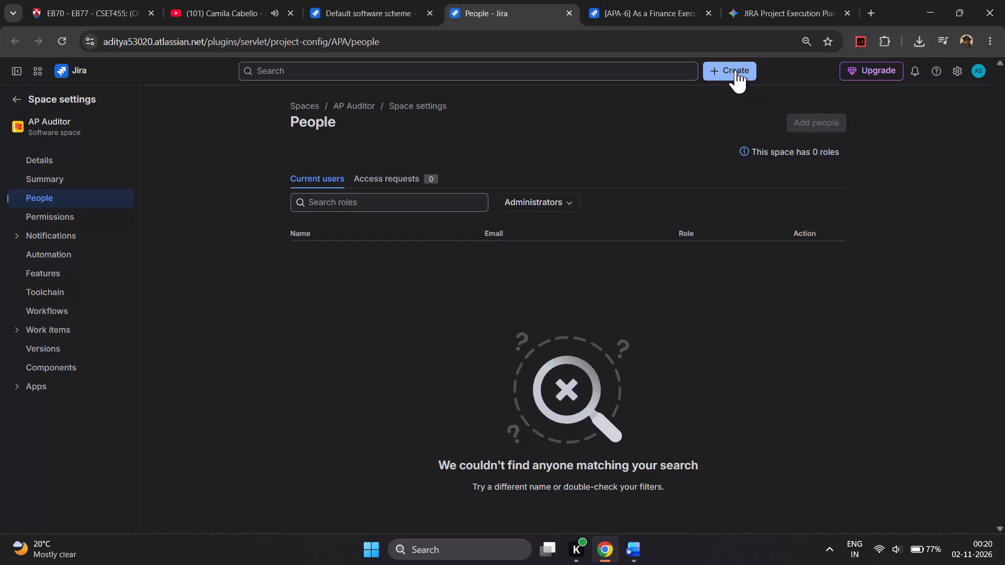
Switch to YouTube and rewind the Havana video a little.
click(735, 70)
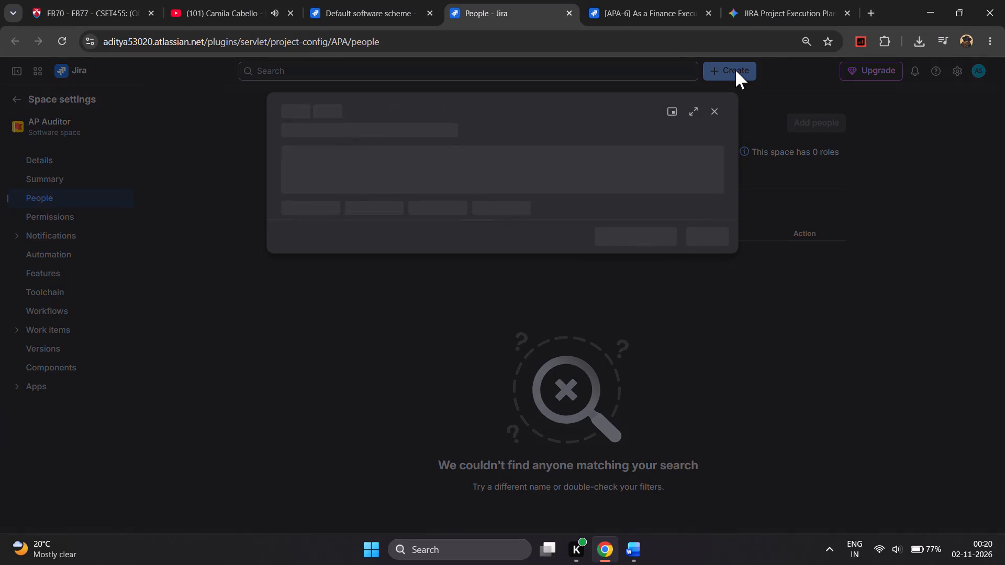
click(715, 108)
click(351, 0)
click(197, 0)
key(Left)
key(Left)
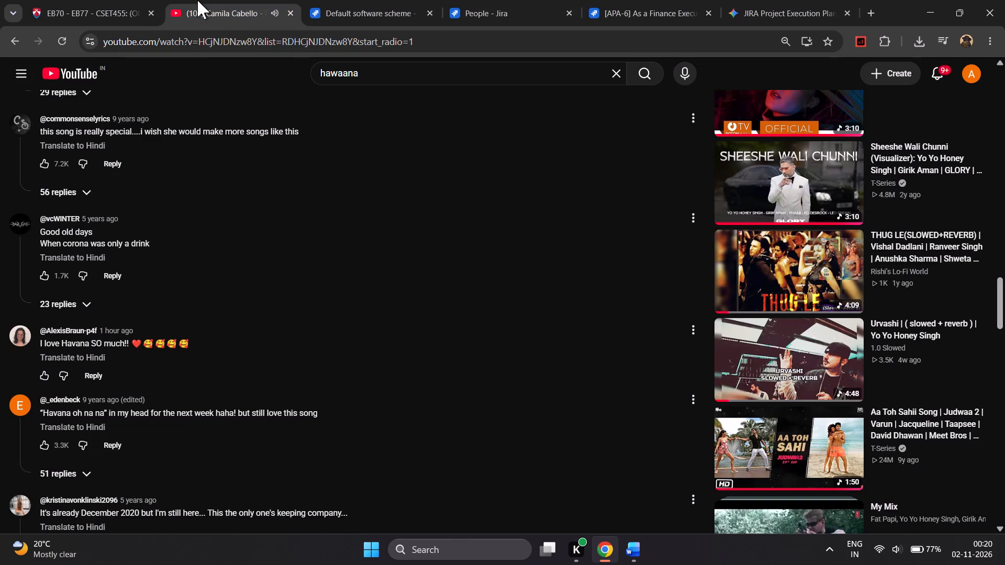
Return to Jira's Permission helper and reopen the 'AP Auditor' project roles linked in the failed Project Role condition.
click(467, 0)
click(387, 0)
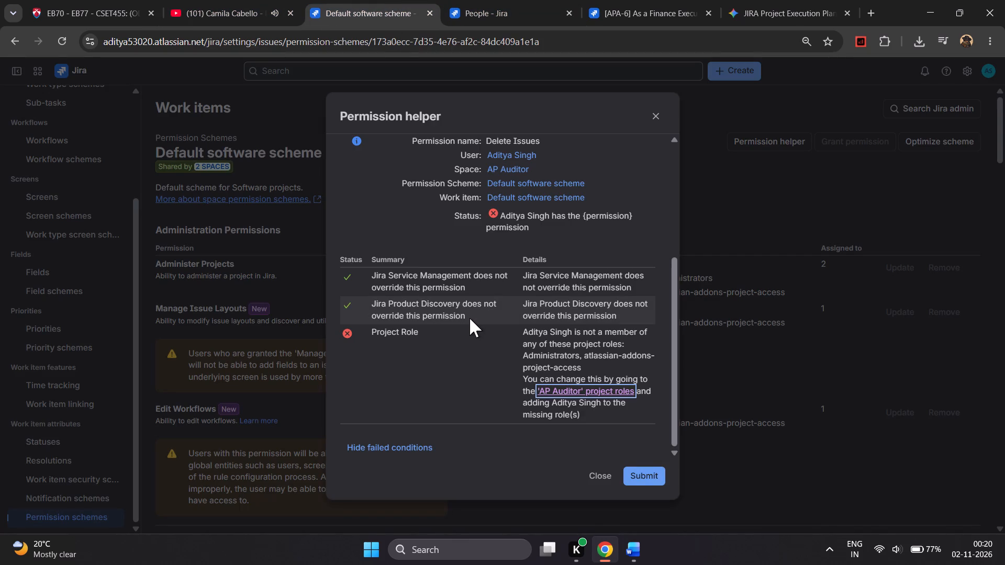
click(593, 392)
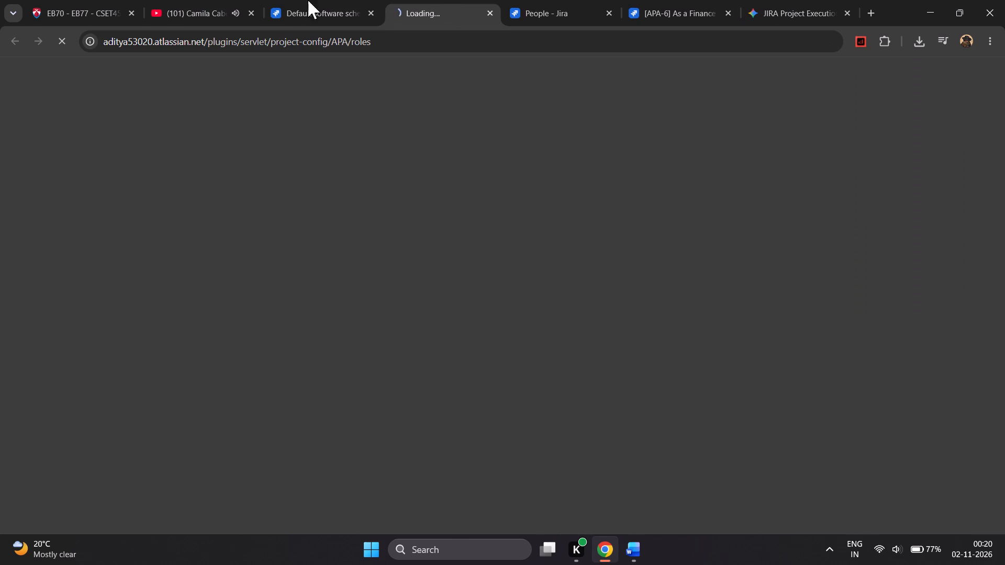
Close the old People and APA-6 browser tabs and switch to the newly opened AP Auditor People page.
click(288, 0)
click(609, 11)
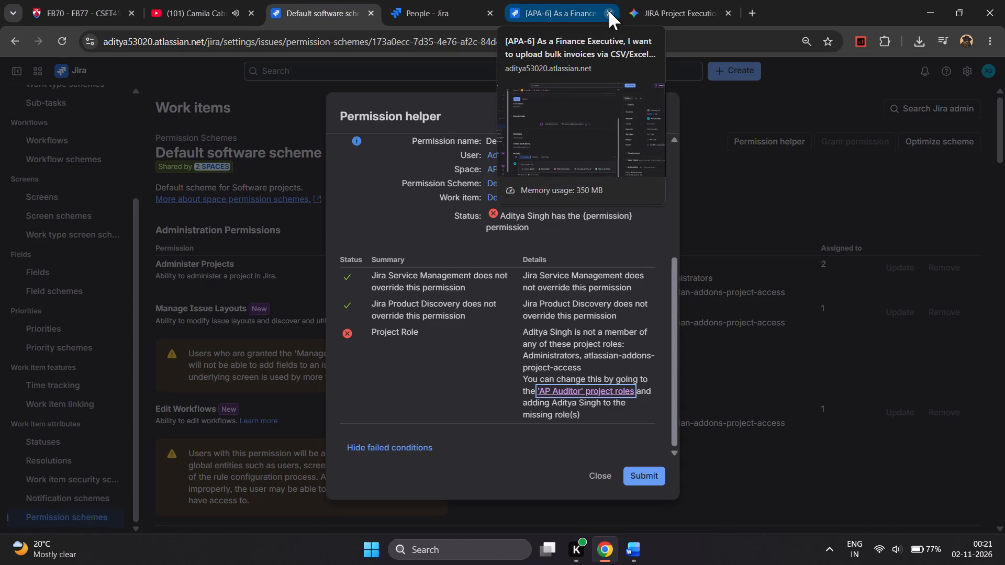
click(609, 11)
click(447, 0)
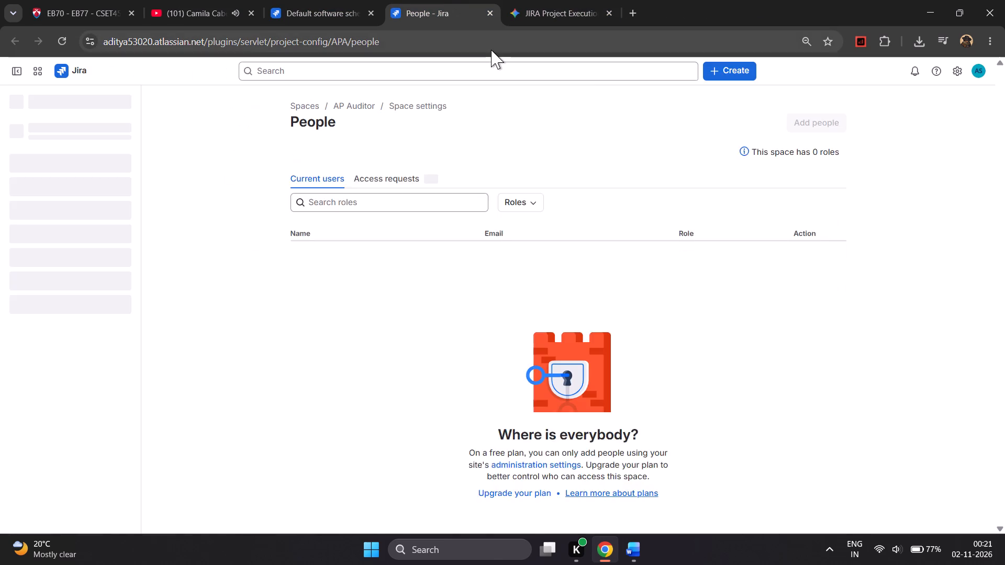
Reread the Permission helper's failed Project Role condition and filter AP Auditor's current users by the Administrators role.
click(353, 201)
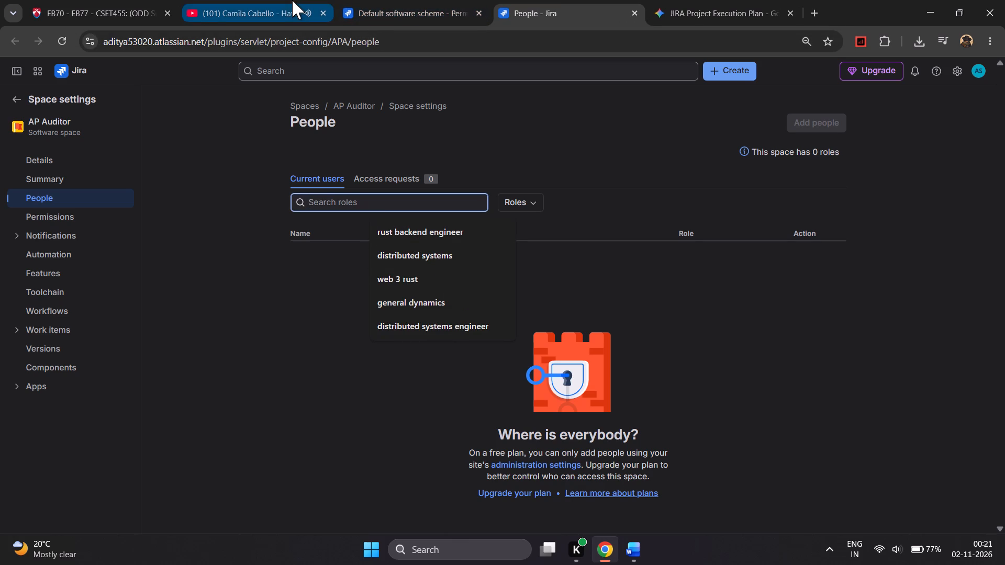
click(349, 0)
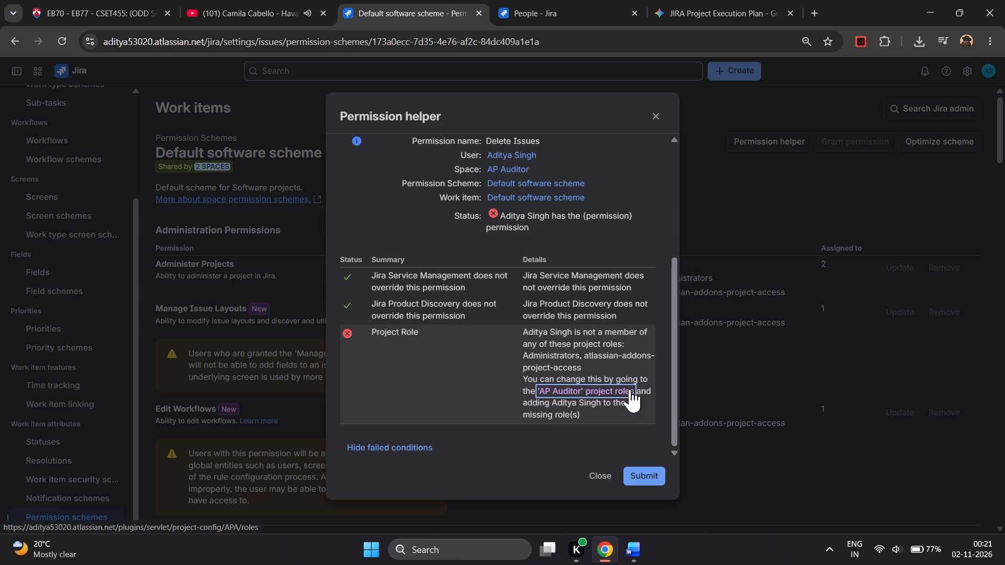
click(484, 0)
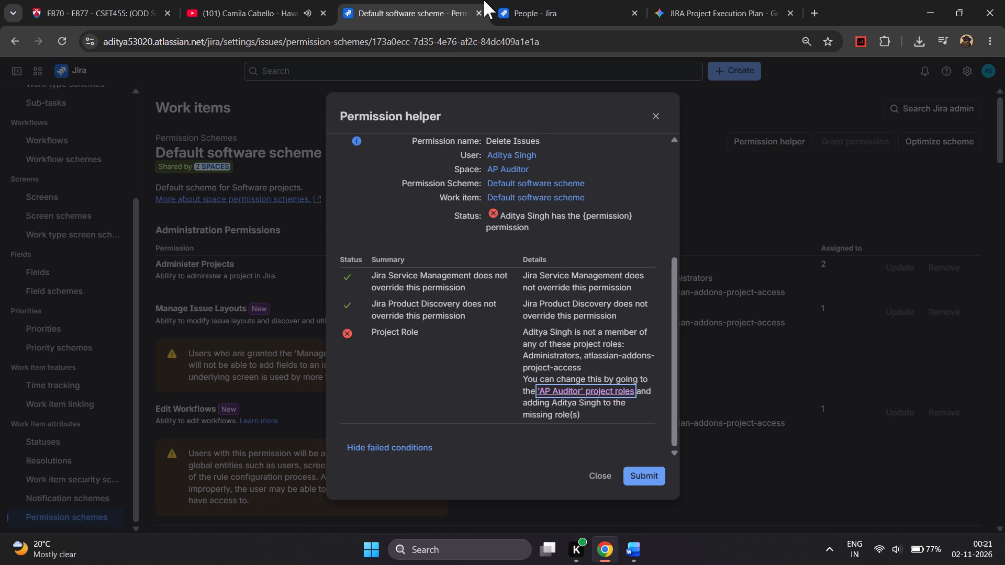
click(504, 0)
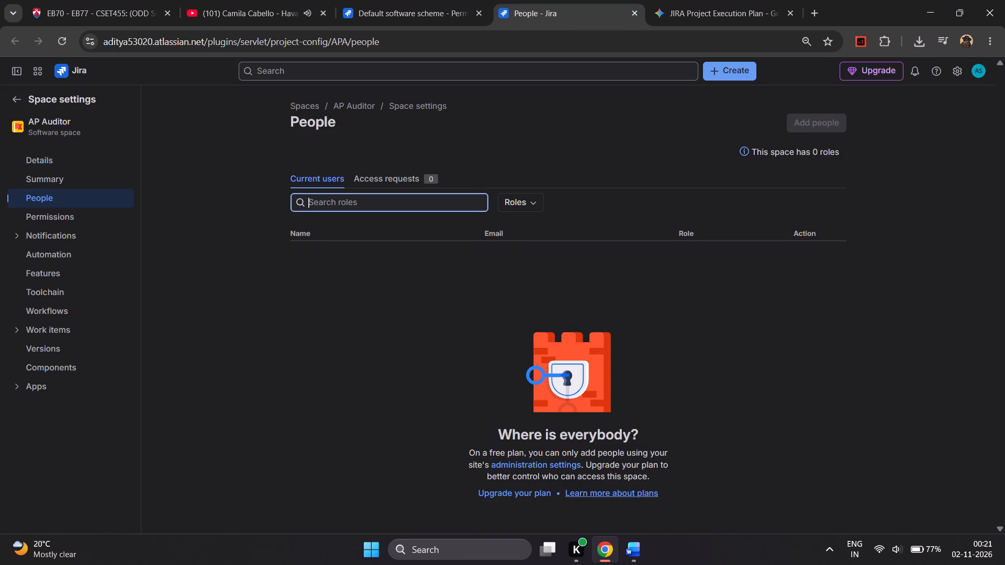
click(505, 207)
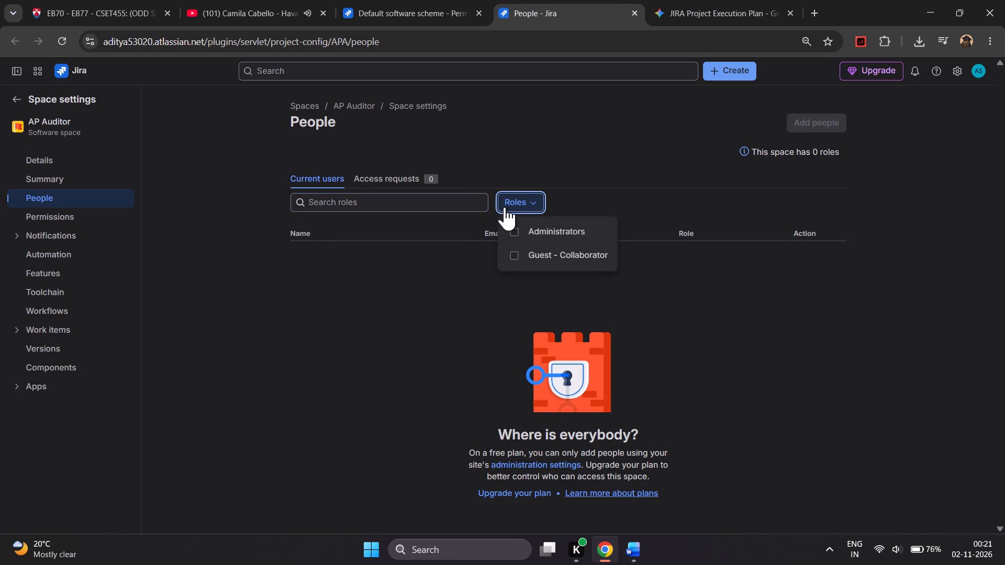
click(518, 233)
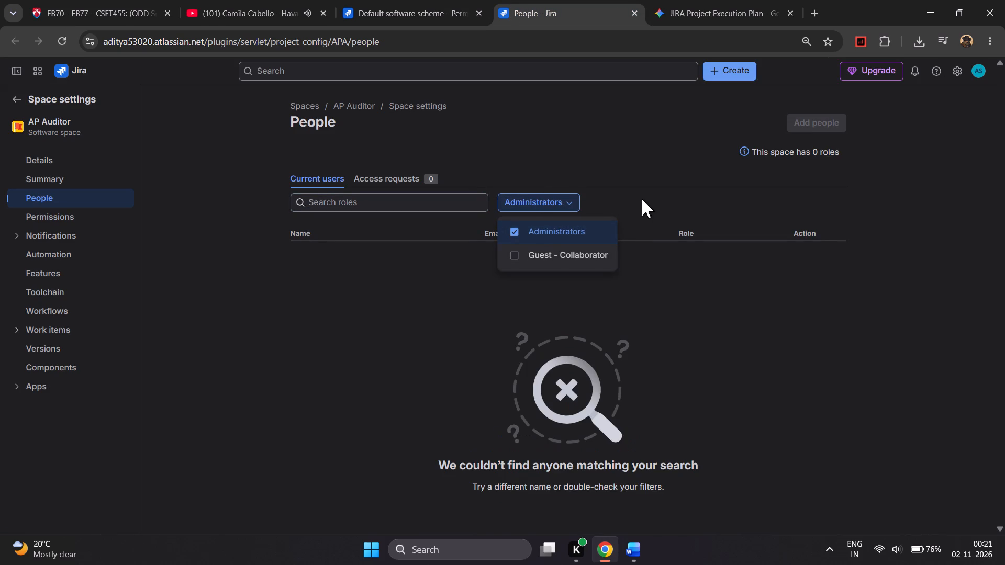
click(642, 199)
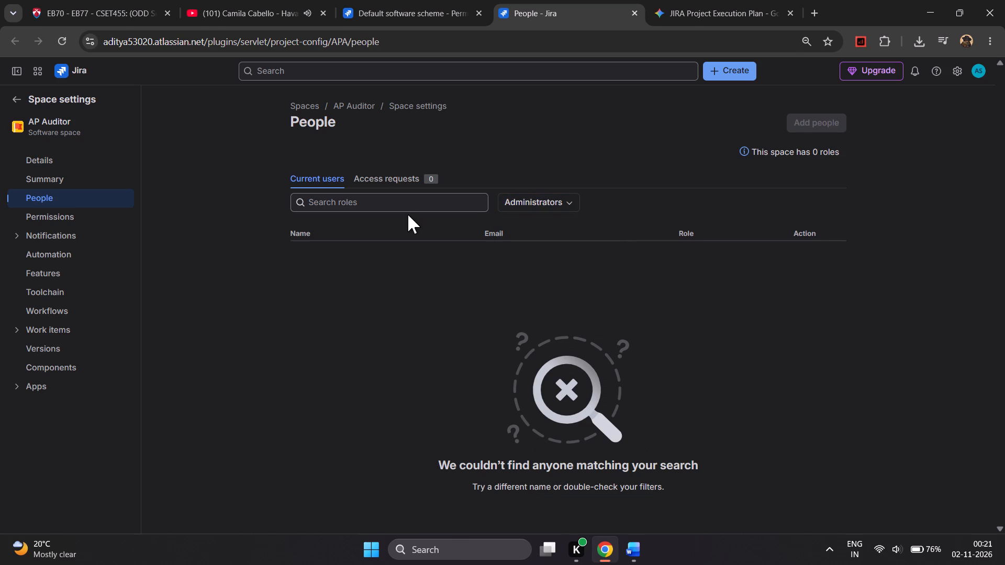
Search AP Auditor's current users for "admin" with the Administrators role filter applied.
click(398, 205)
text(ad)
text(min)
key(BackSpace)
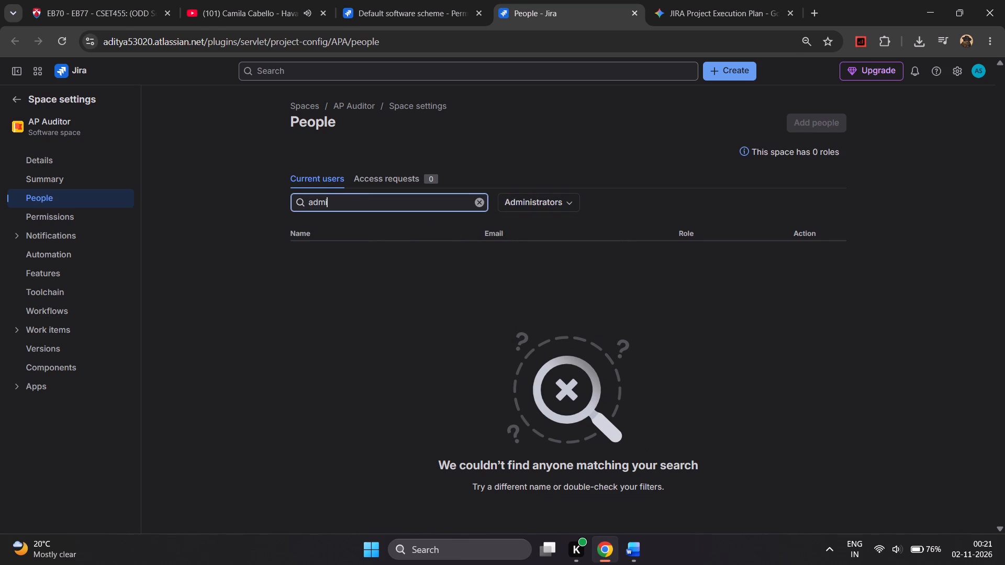
key(i)
key(BackSpace)
key(m)
key(BackSpace)
key(n)
key(Return)
Switch to YouTube and rewind the Havana video.
click(341, 0)
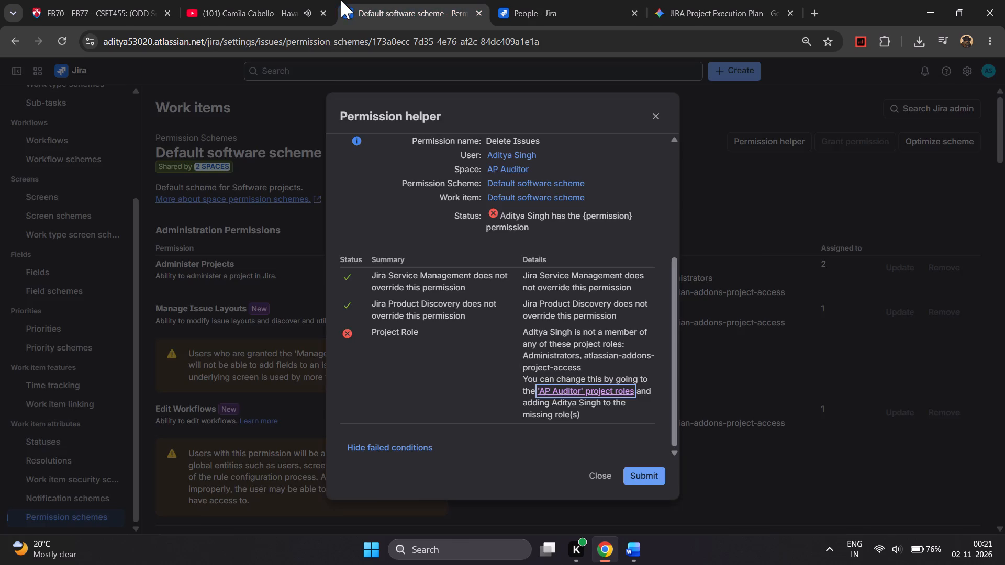
click(301, 0)
key(Left)
key(Left)
key(Left)
key(Left)
key(Left)
key(Left)
key(Left)
key(Left)
key(Left)
key(Left)
key(Left)
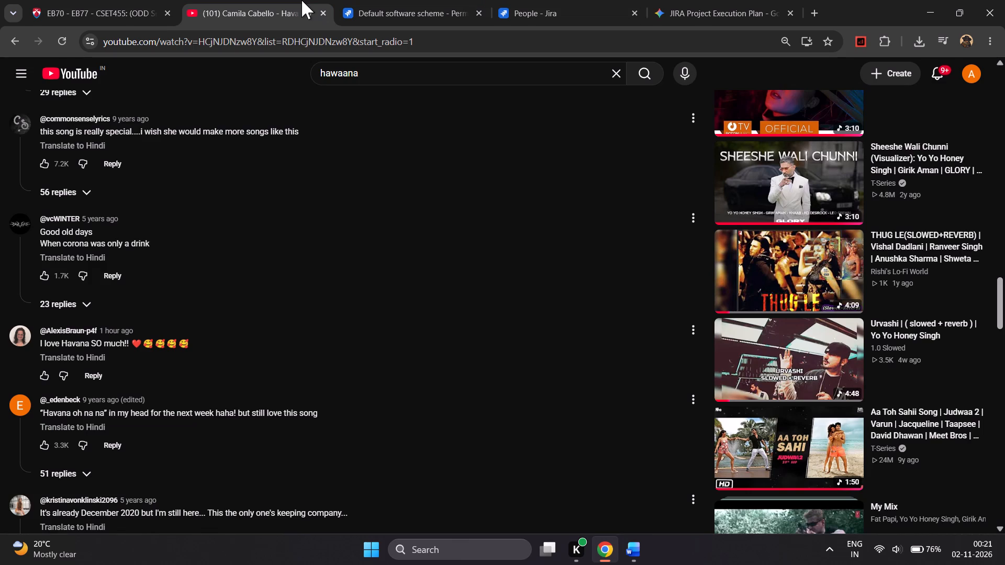
key(Up)
key(Up)
key(Up)
key(Up)
key(Left)
key(Left)
Look back through the Havana video's earlier comments while rewinding the song further.
scroll(397, 236, up, 1)
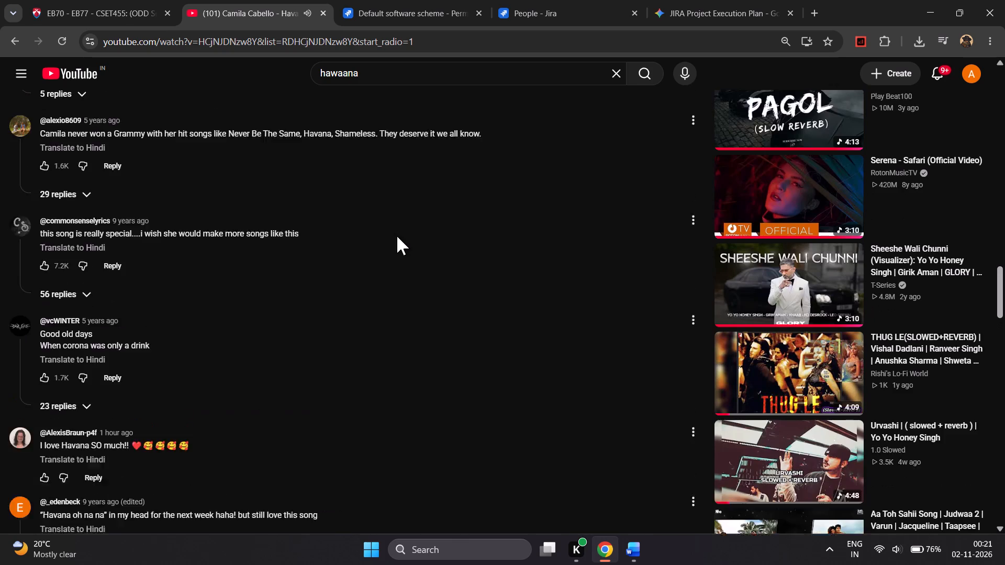
scroll(427, 276, up, 3)
key(Left)
key(Left)
key(Left)
key(Left)
key(Left)
key(Left)
key(Up)
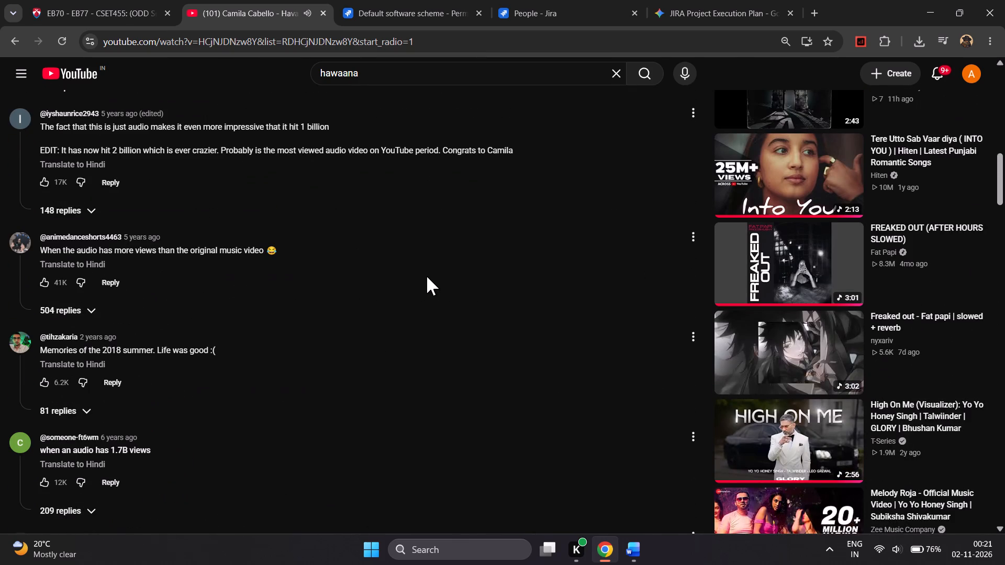
Switch to the Default software scheme page and recheck the Permission helper's failed Project Role condition for Delete Issues.
click(414, 0)
scroll(578, 357, down, 3)
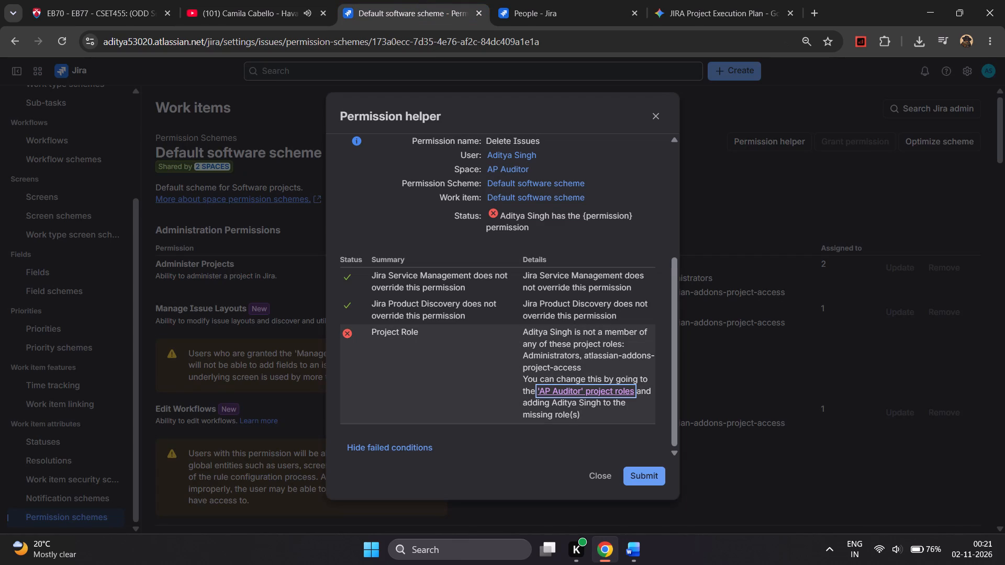
Return to YouTube and look through the Havana video's top comments while rewinding the song.
click(310, 0)
scroll(370, 247, up, 2)
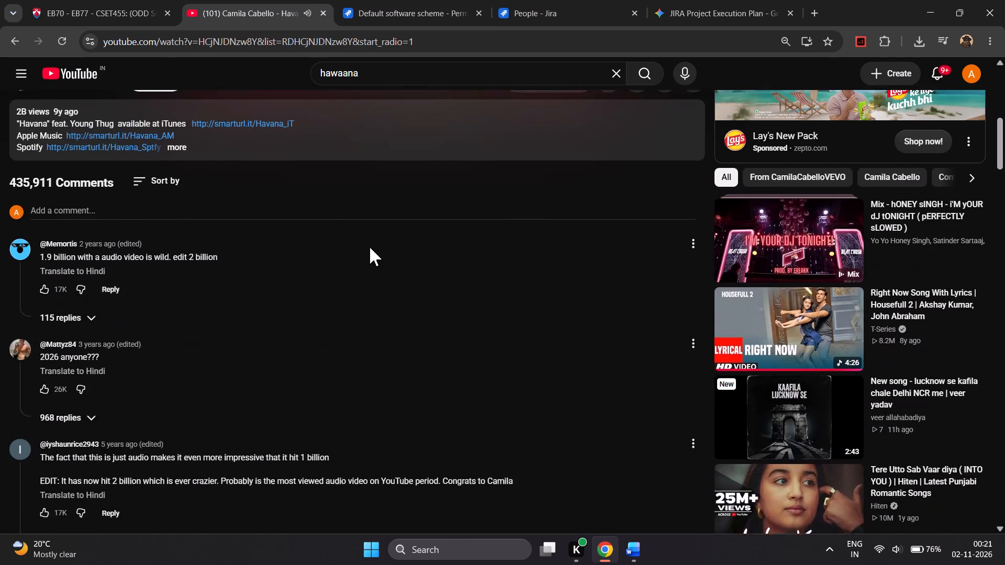
scroll(370, 247, down, 4)
scroll(370, 247, up, 4)
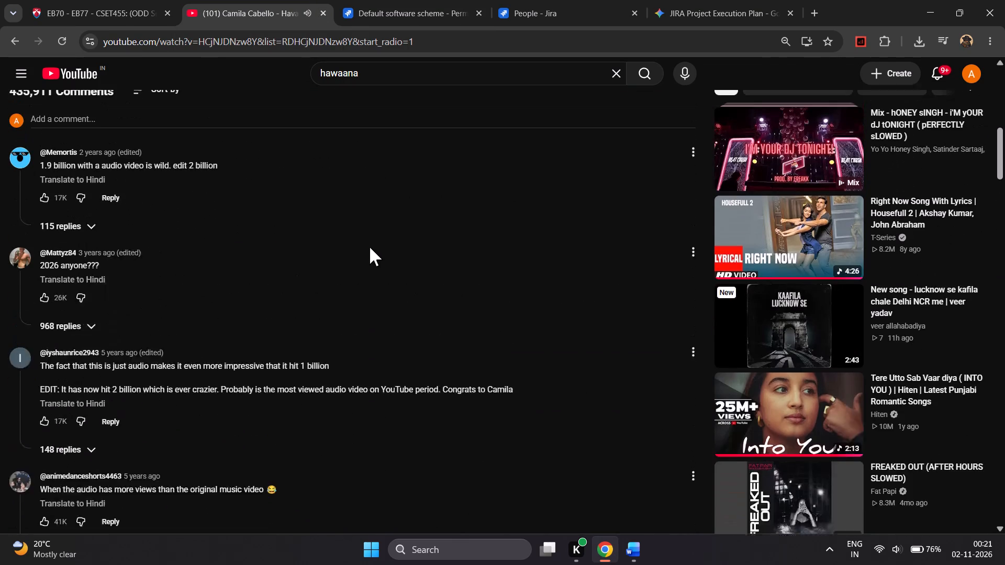
key(Left)
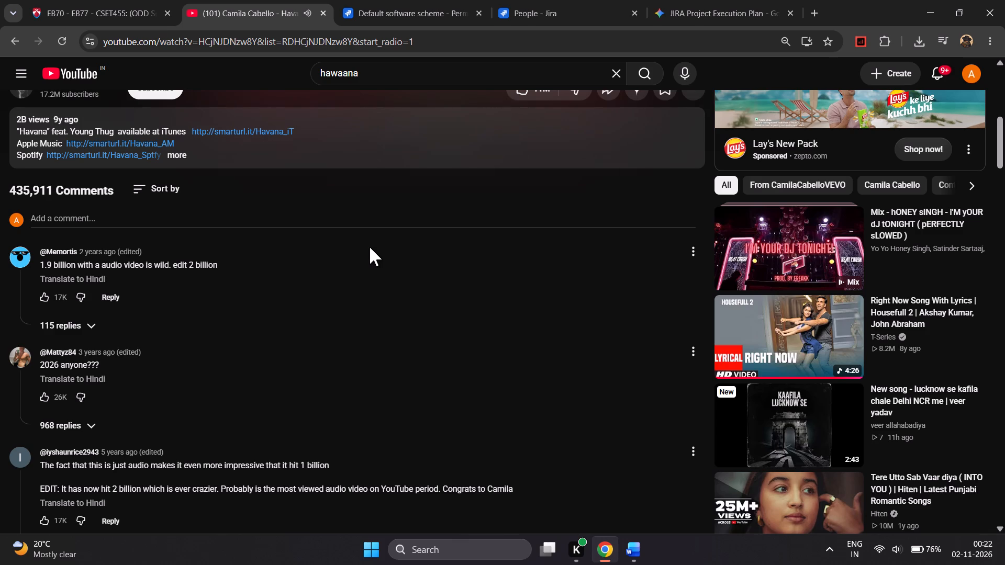
key(Left)
key(Left)
Turn on the computer's Bluetooth and return to the Havana video.
click(923, 564)
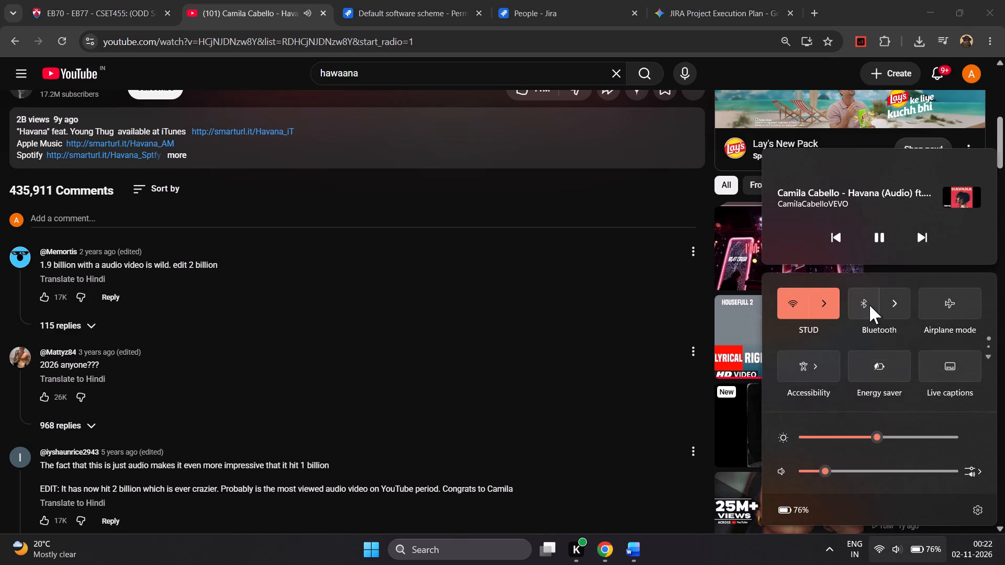
click(869, 305)
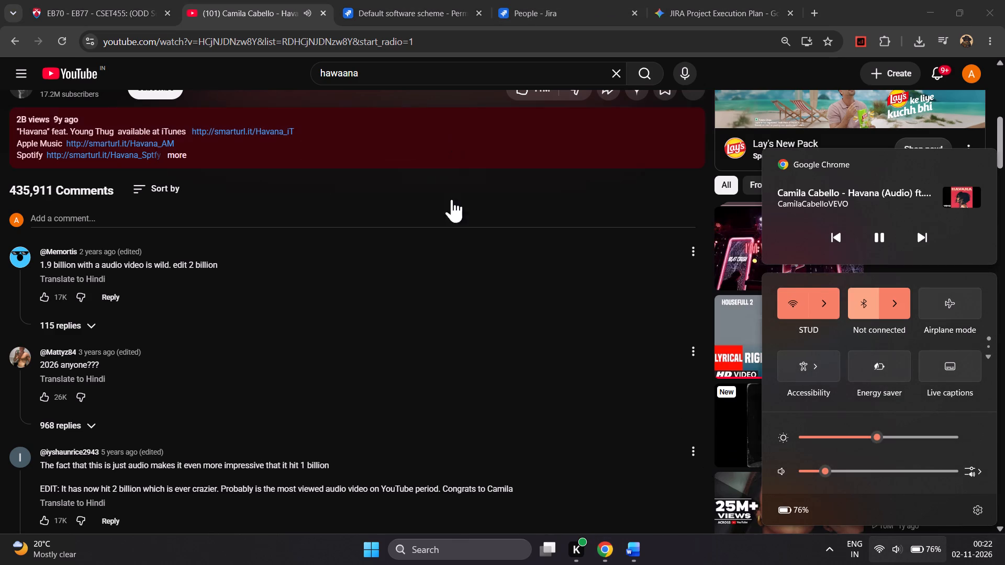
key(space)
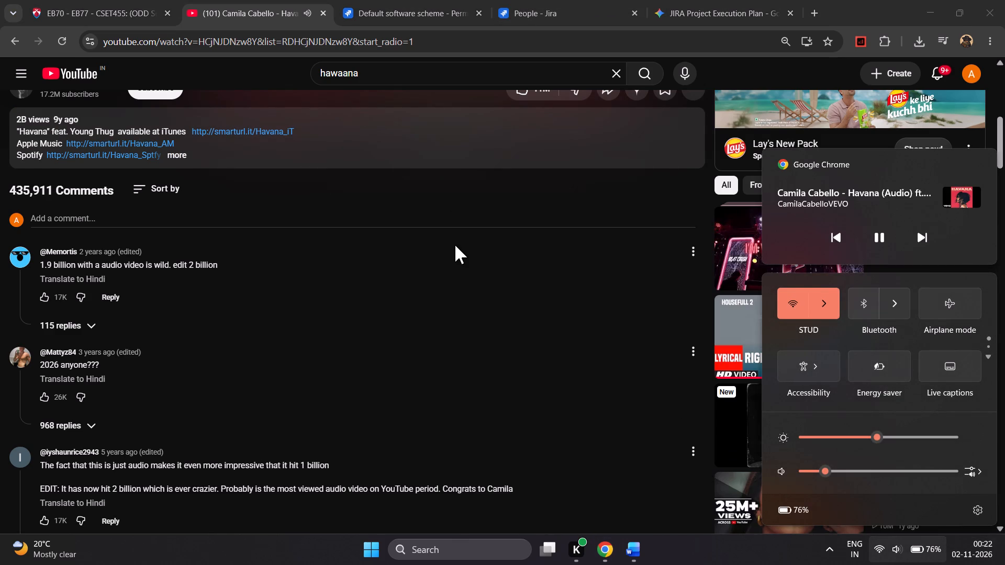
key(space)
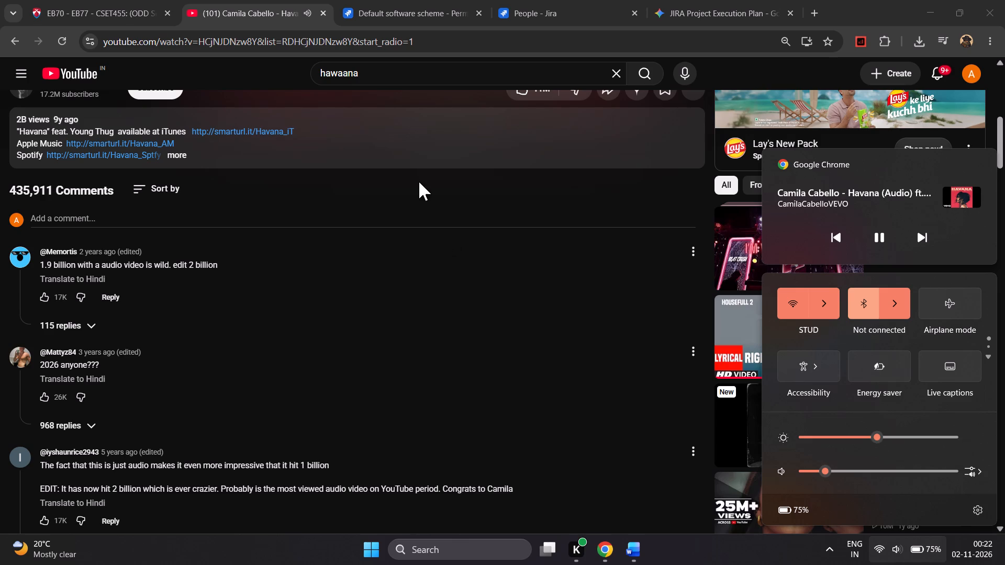
scroll(418, 200, up, 2)
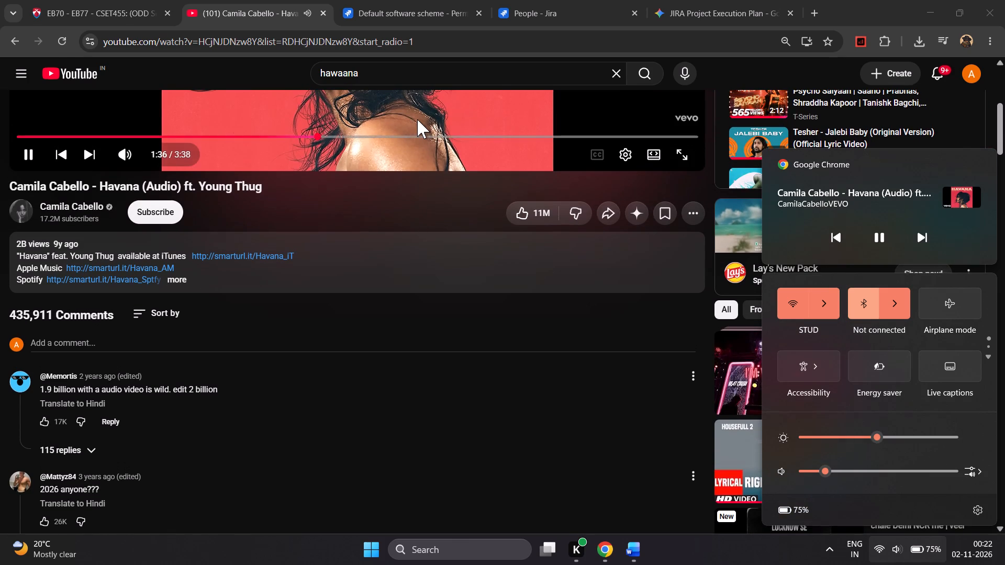
click(410, 145)
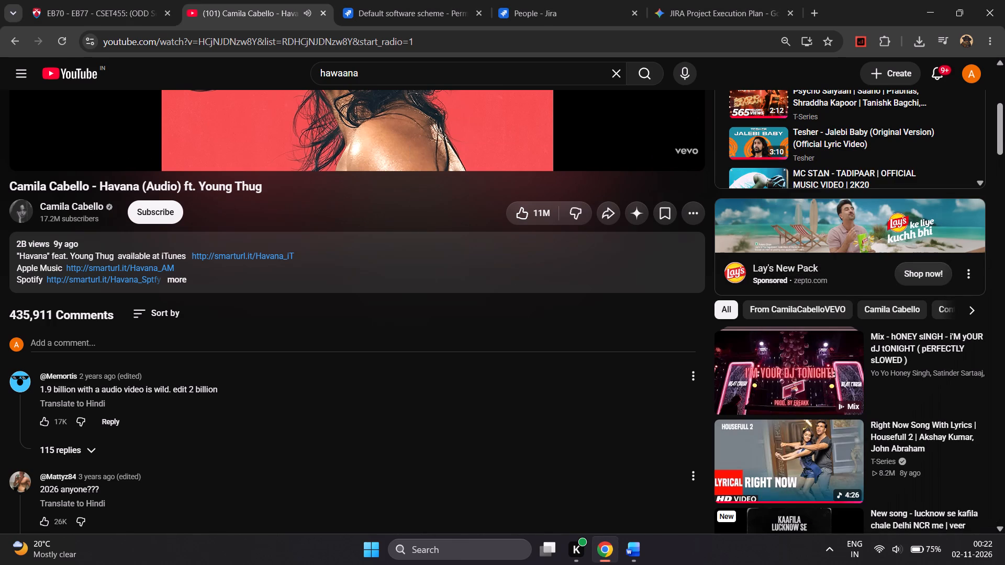
Rewind the Havana video to about 1:19 and raise the player's volume.
click(406, 149)
click(406, 149)
key(Left)
key(Left)
key(Left)
key(Left)
key(Left)
key(Left)
key(Up)
key(Up)
key(Up)
key(Up)
key(Up)
key(Up)
key(Up)
key(Up)
key(Up)
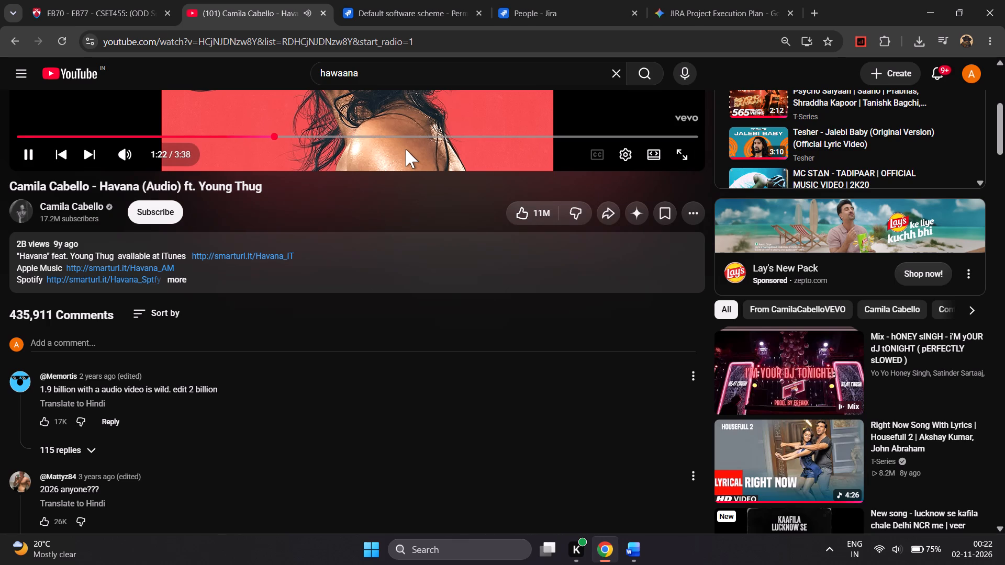
key(Left)
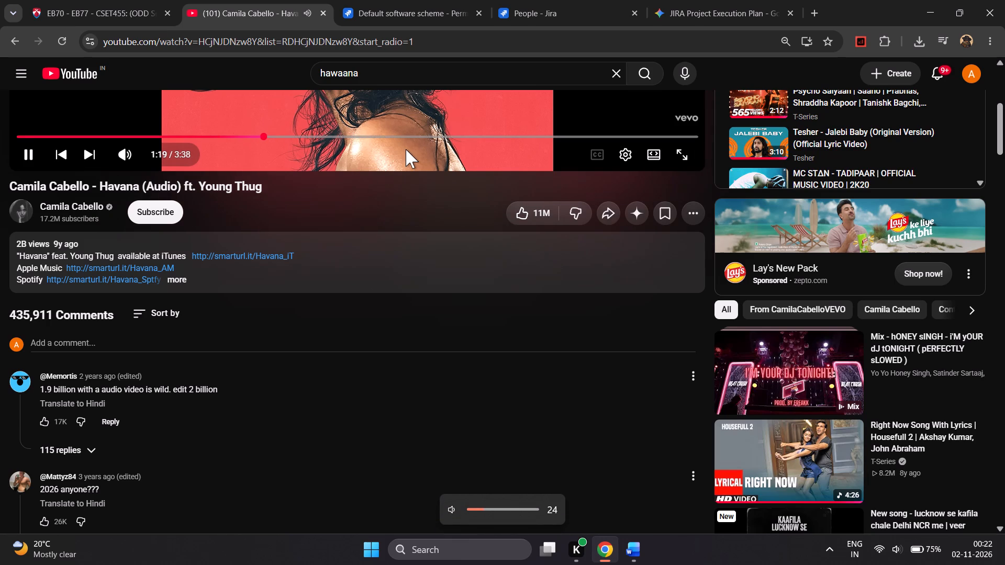
Look further down the Havana video's comments and rewind the song once more.
scroll(406, 149, down, 4)
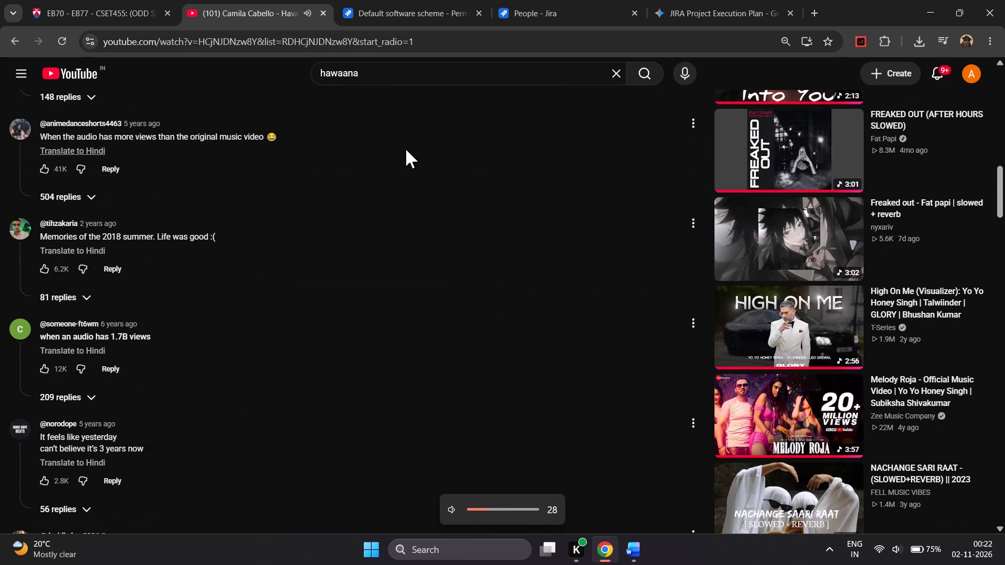
scroll(406, 149, down, 2)
scroll(406, 149, up, 1)
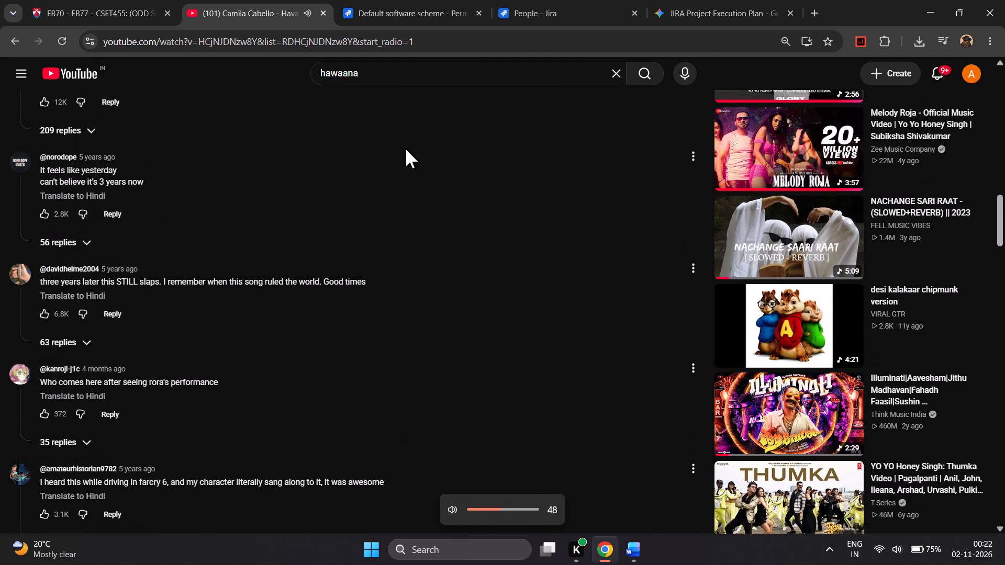
key(Left)
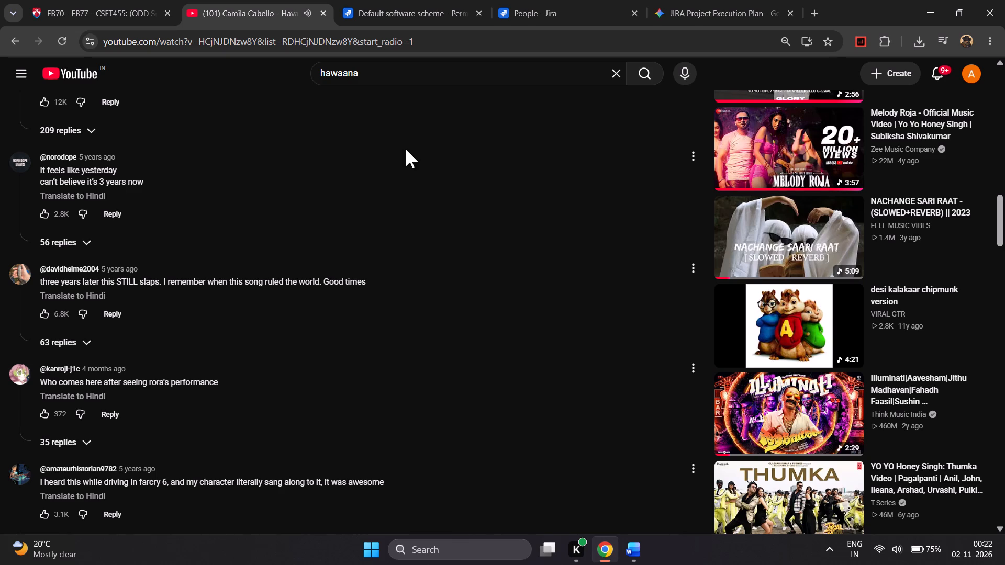
Recheck Jira's Permission helper briefly, and browse YouTube's recommended videos in an enlarged view while rewinding the Havana song.
click(386, 0)
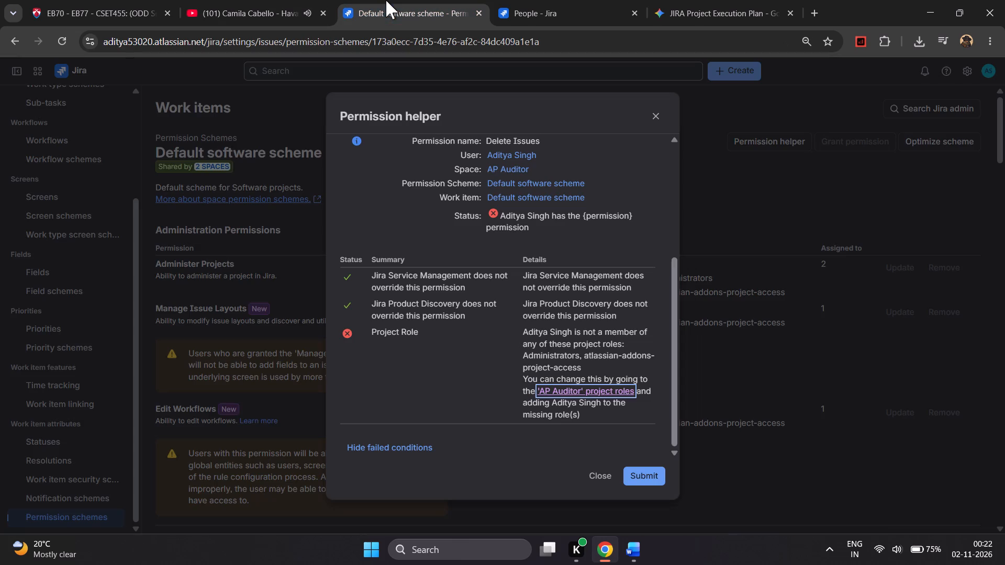
click(264, 0)
key(Left)
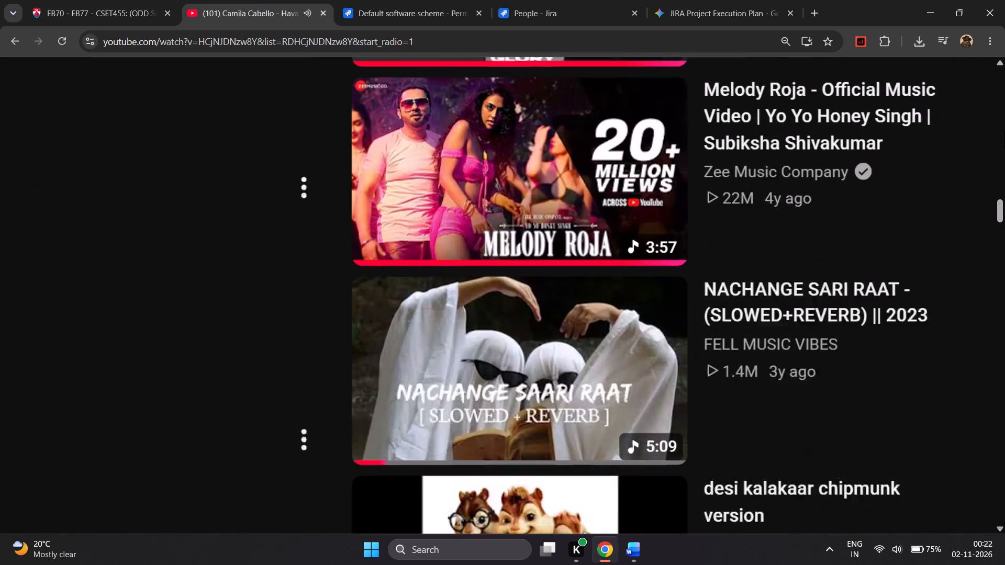
scroll(1004, 131, down, 2)
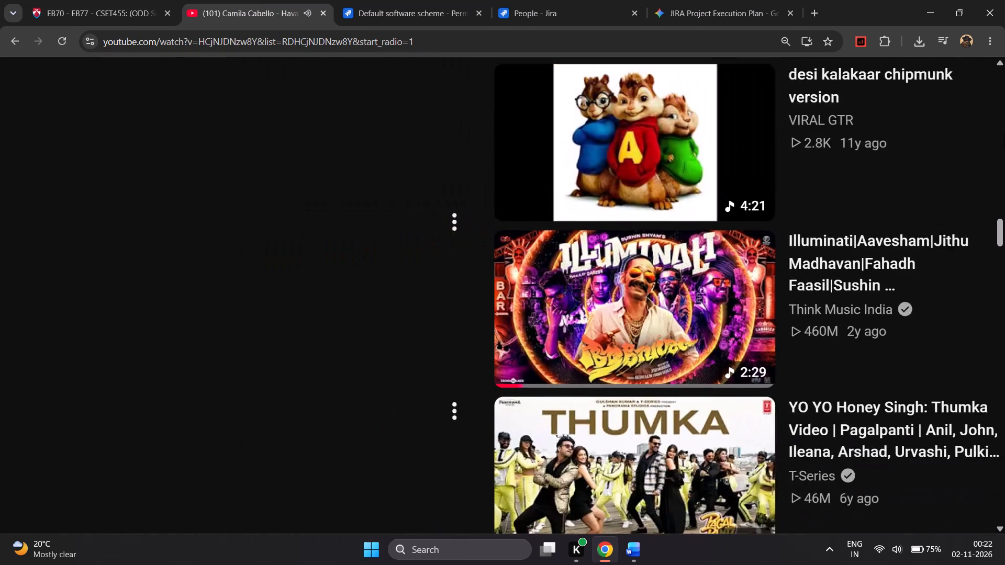
scroll(1004, 131, up, 4)
key(Left)
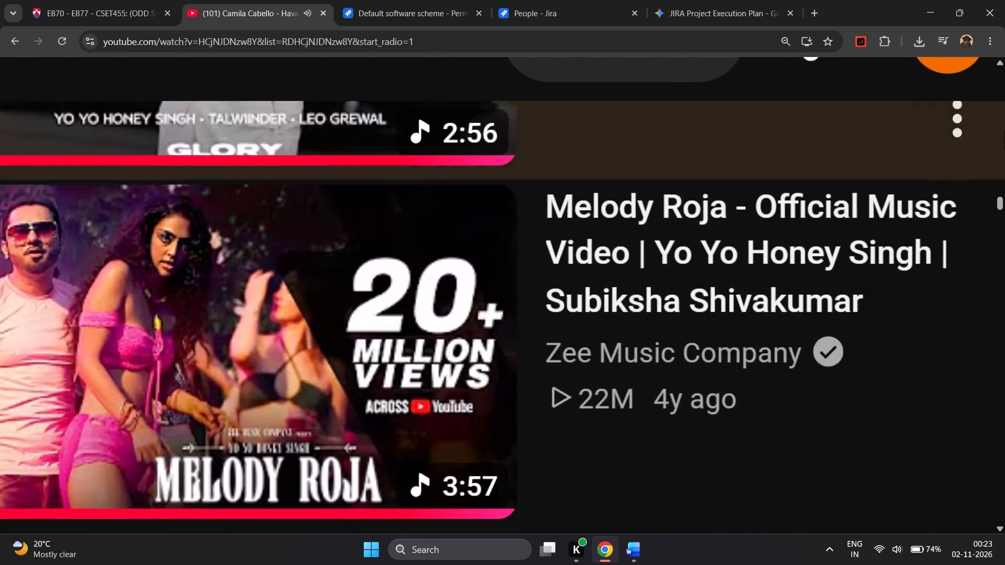
scroll(1004, 131, right, 1)
scroll(1004, 131, left, 1)
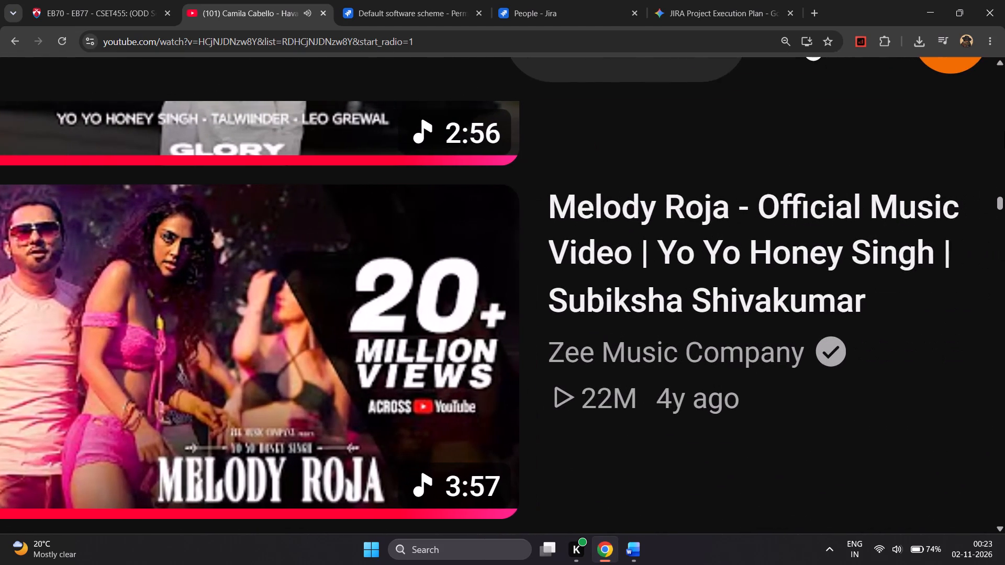
key(Left)
scroll(1004, 131, down, 2)
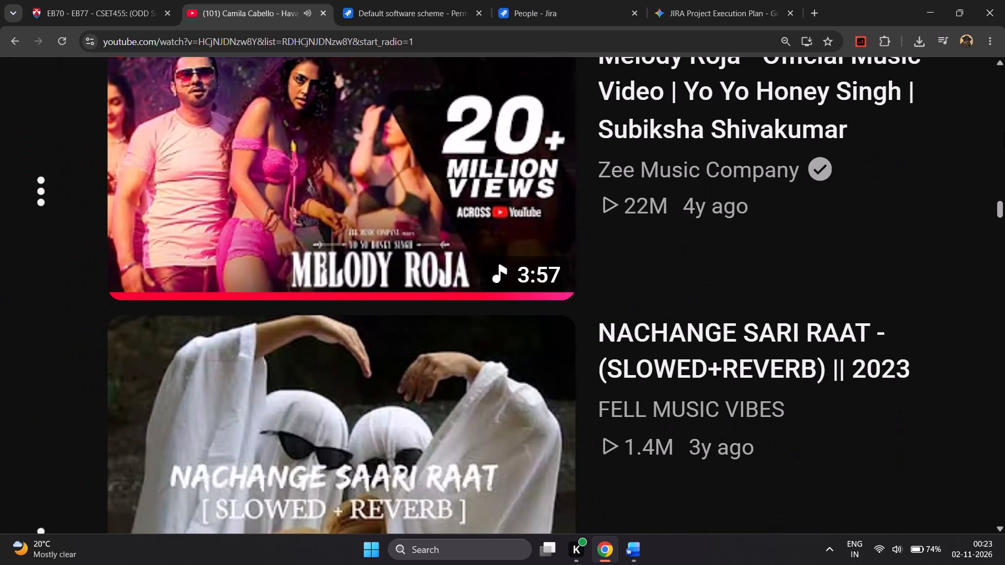
scroll(1004, 131, down, 1)
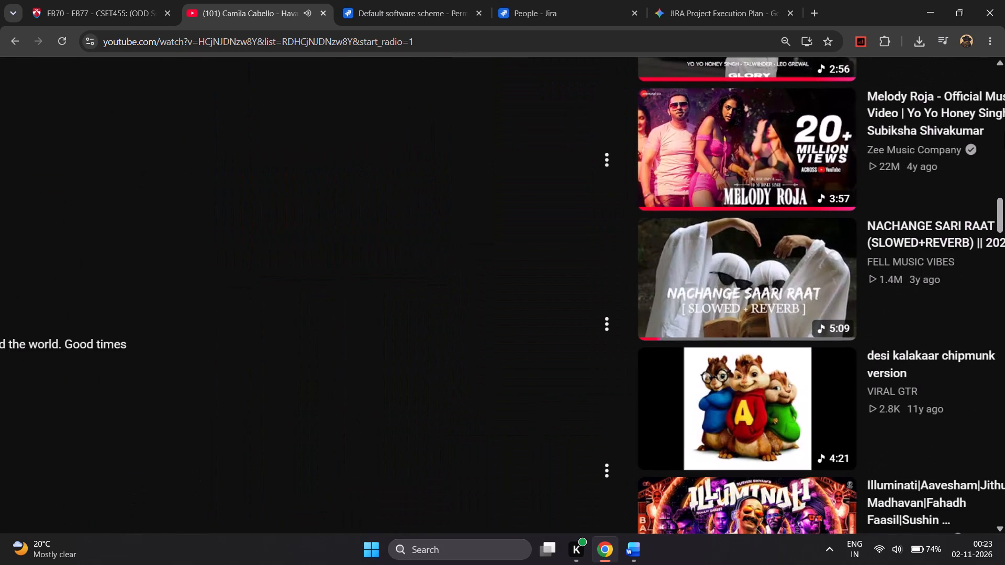
key(Left)
scroll(1004, 131, left, 2)
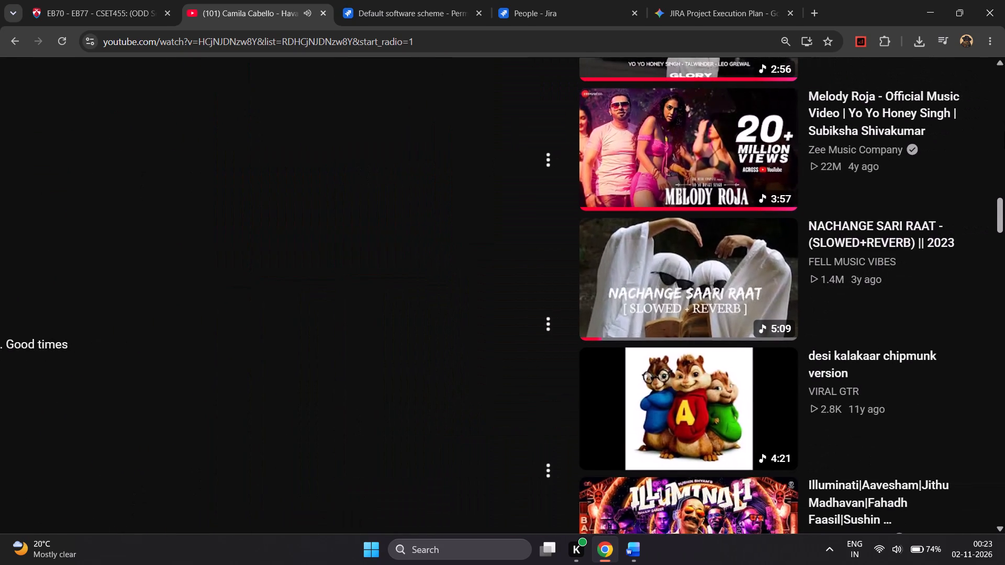
scroll(1004, 131, down, 1)
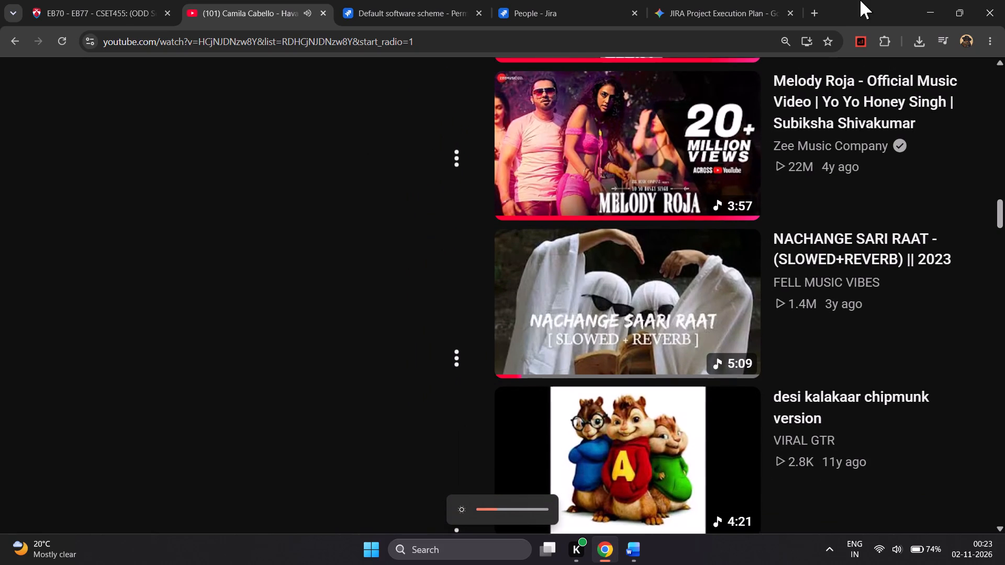
Return to Jira and view the Permission helper's failed Project Role condition for Delete Issues.
click(515, 0)
click(389, 0)
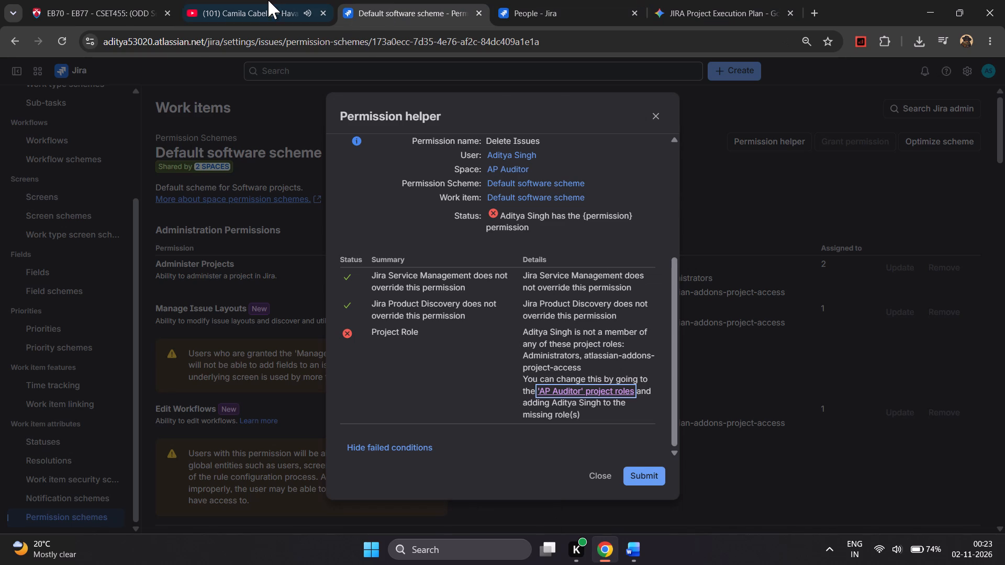
Hide the failed conditions in Jira's Permission helper and review its query fields, rewinding the Havana song on YouTube in between.
click(268, 0)
key(Left)
click(459, 0)
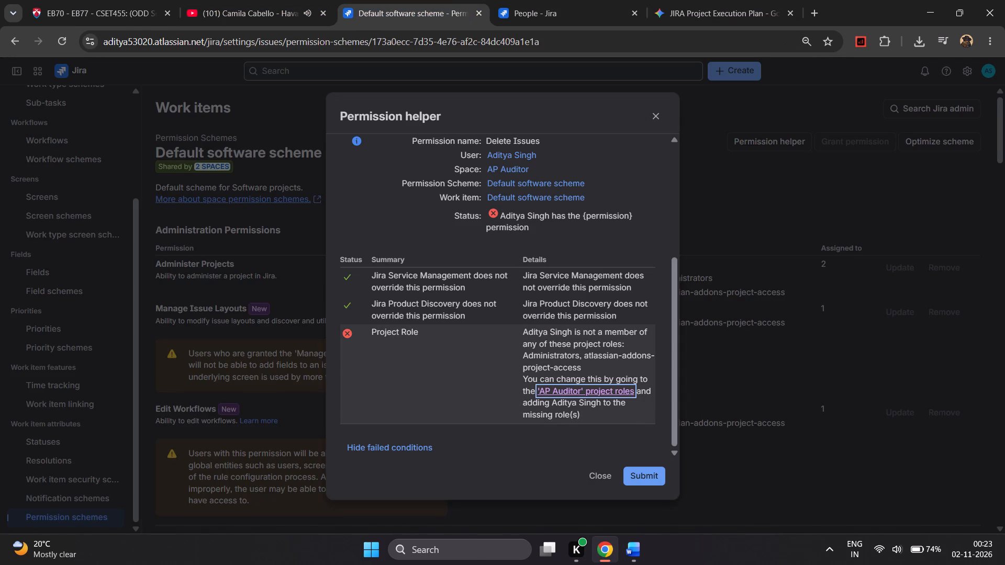
click(384, 443)
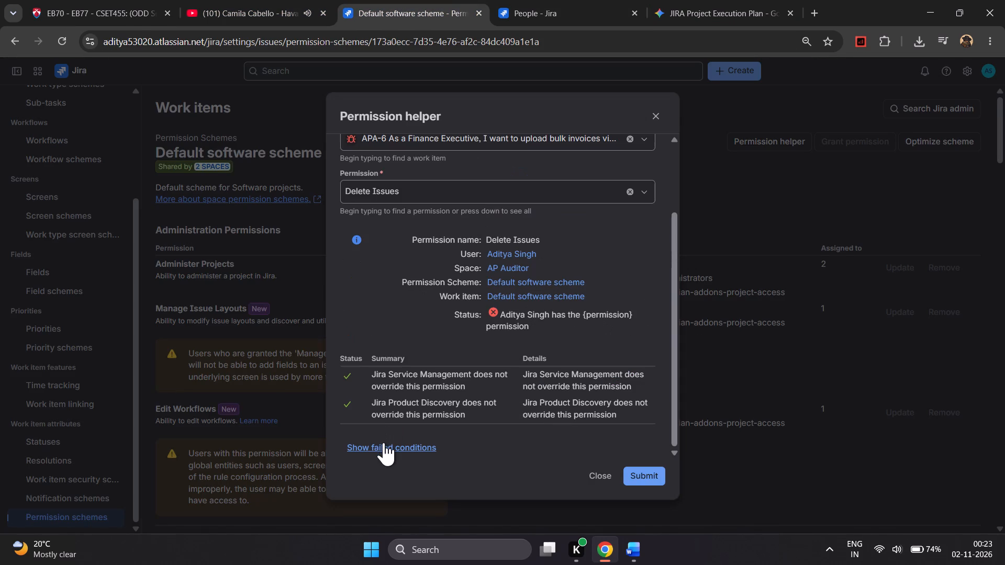
scroll(463, 290, up, 2)
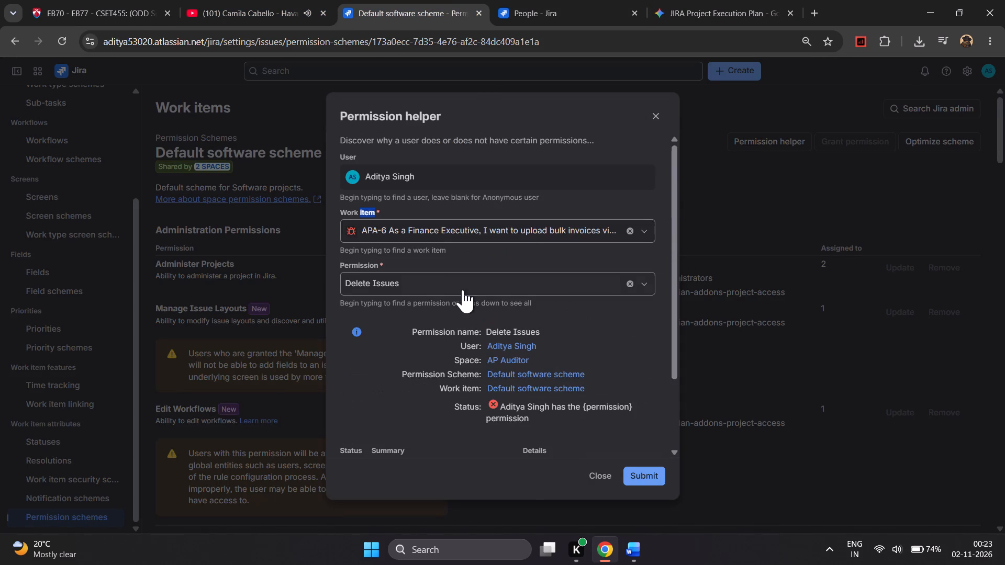
click(260, 0)
key(Left)
click(389, 0)
Recheck the Delete Issues permission for work item APA-6 in the Permission helper.
click(549, 230)
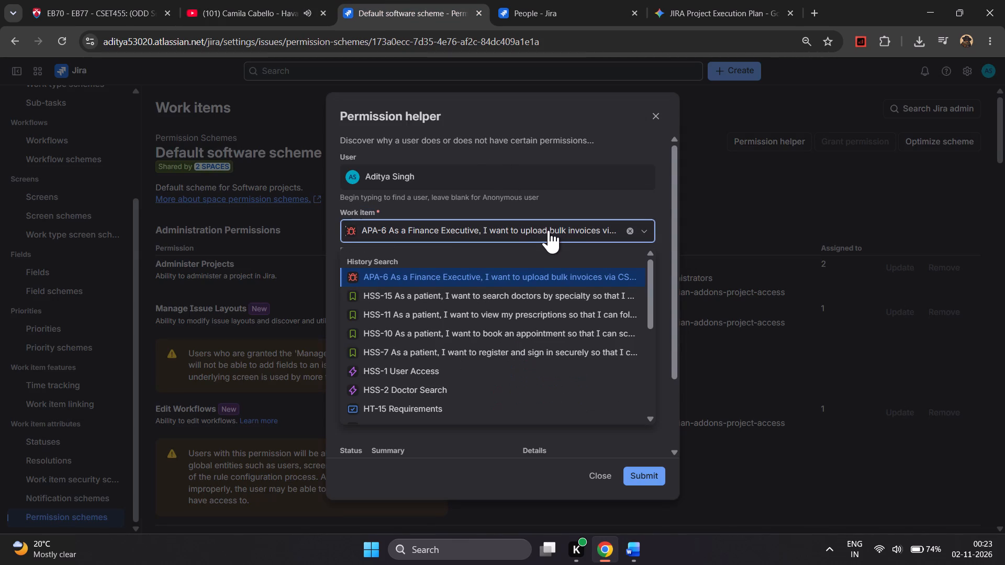
scroll(572, 279, down, 3)
scroll(572, 279, up, 3)
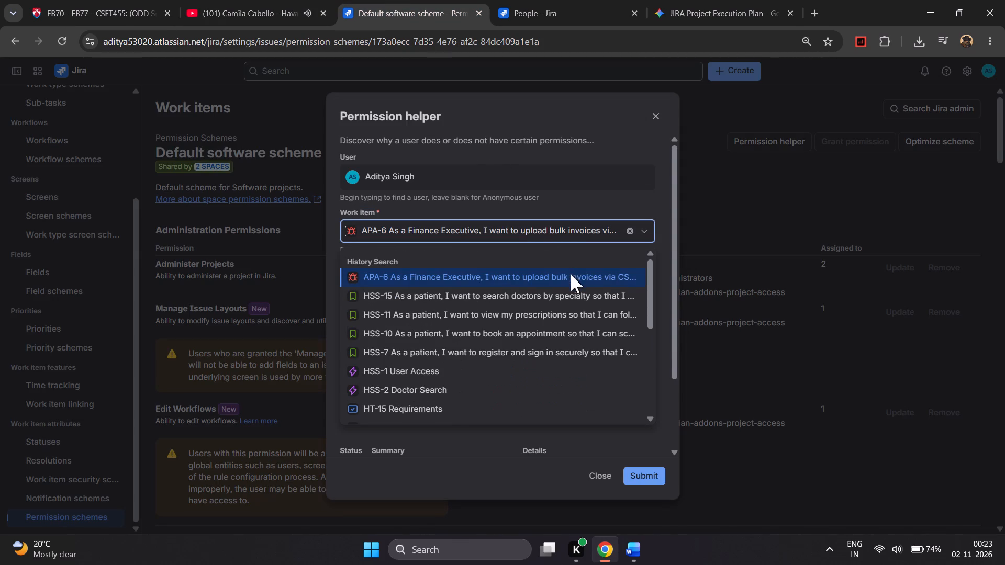
click(571, 274)
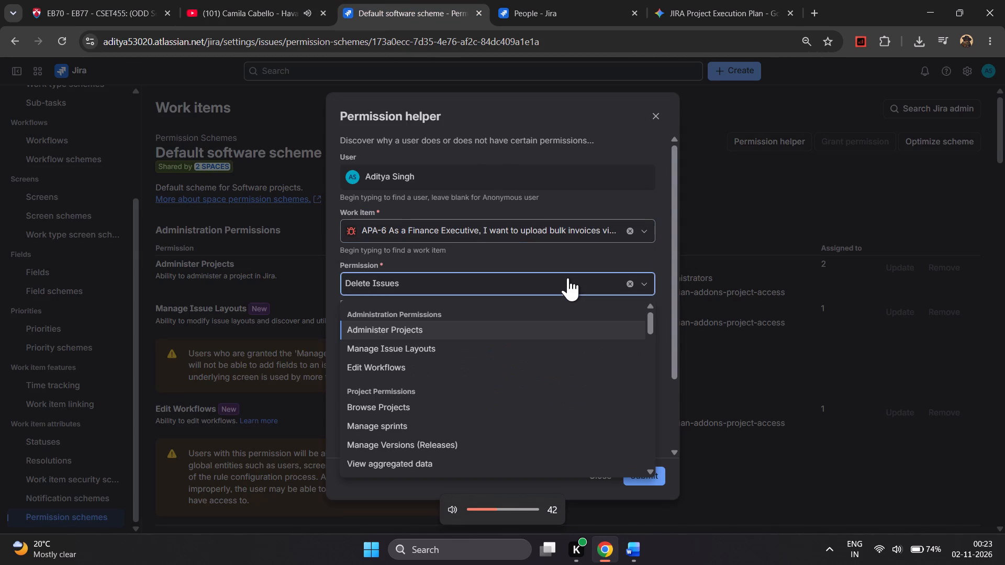
click(568, 278)
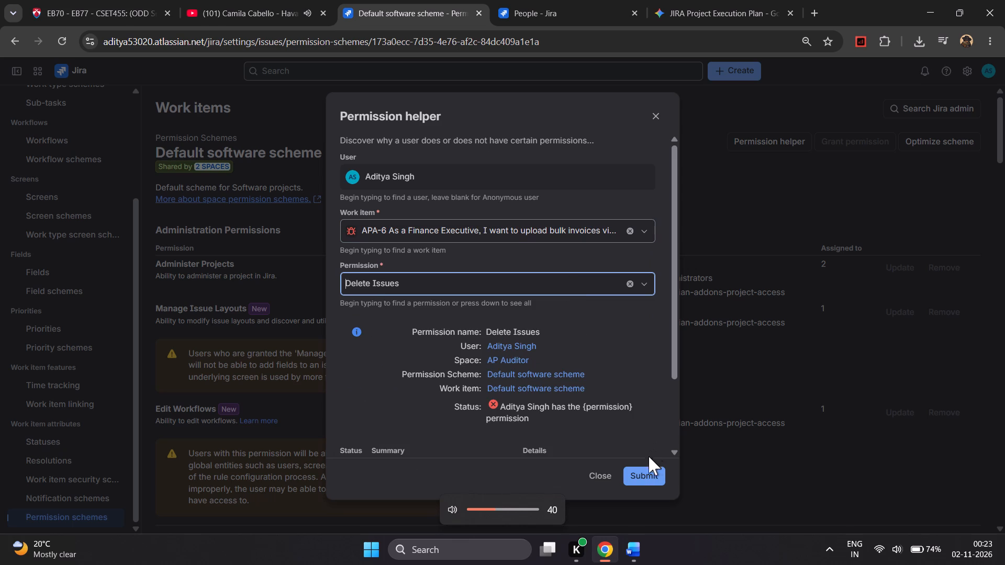
click(646, 475)
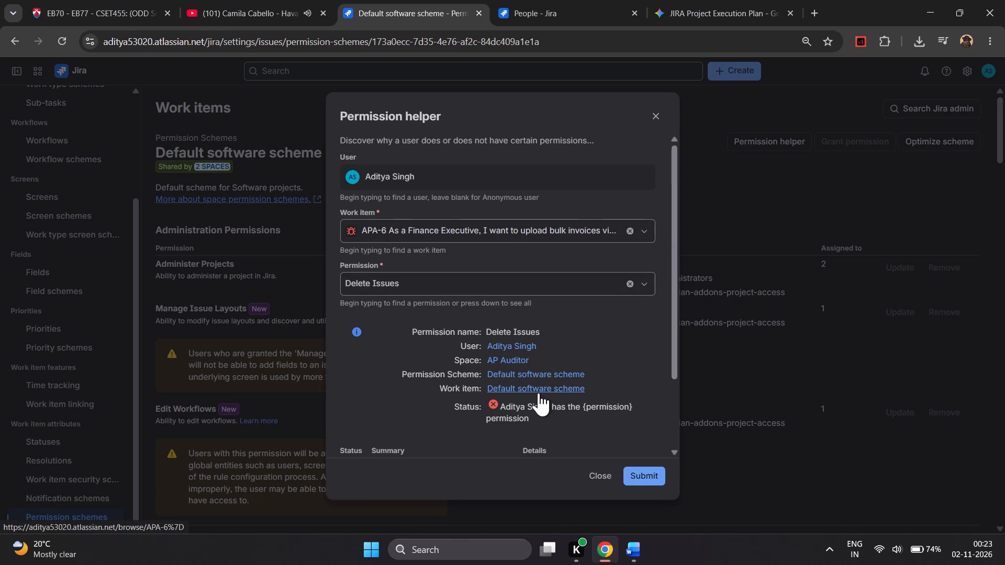
Rewind the Havana song on YouTube repeatedly, glancing back at Jira's Permission helper in between.
click(332, 0)
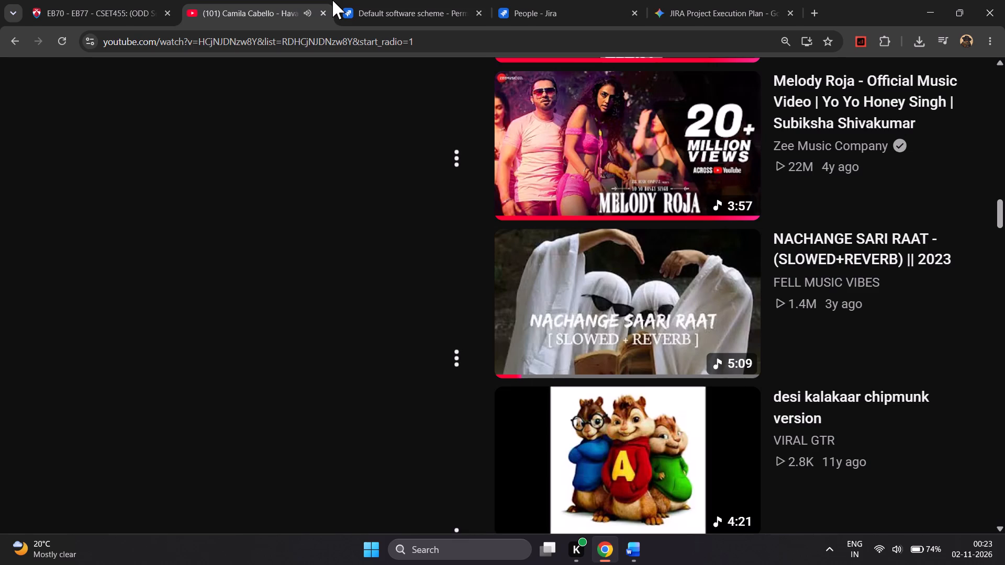
key(Left)
click(351, 0)
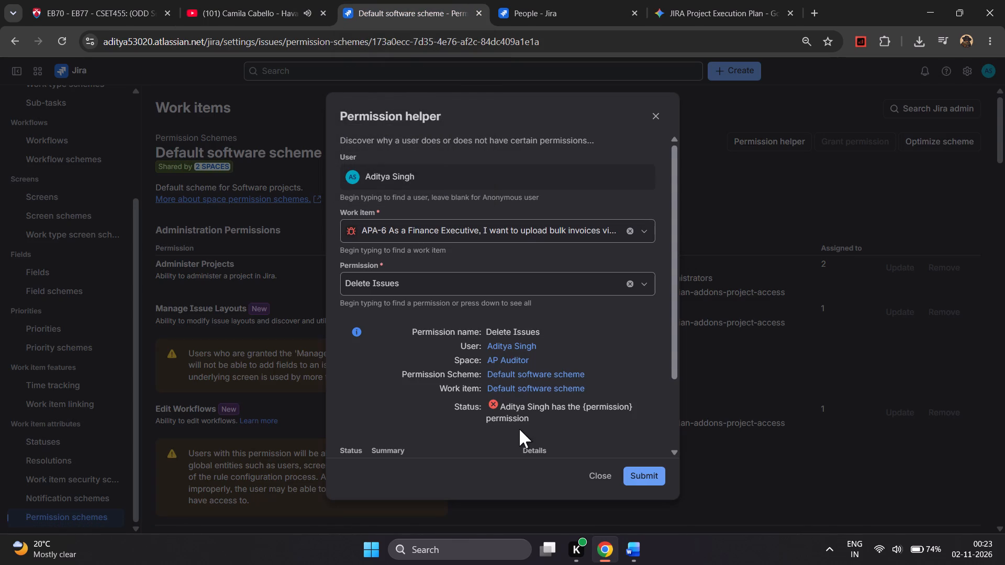
click(291, 0)
key(Left)
key(Left)
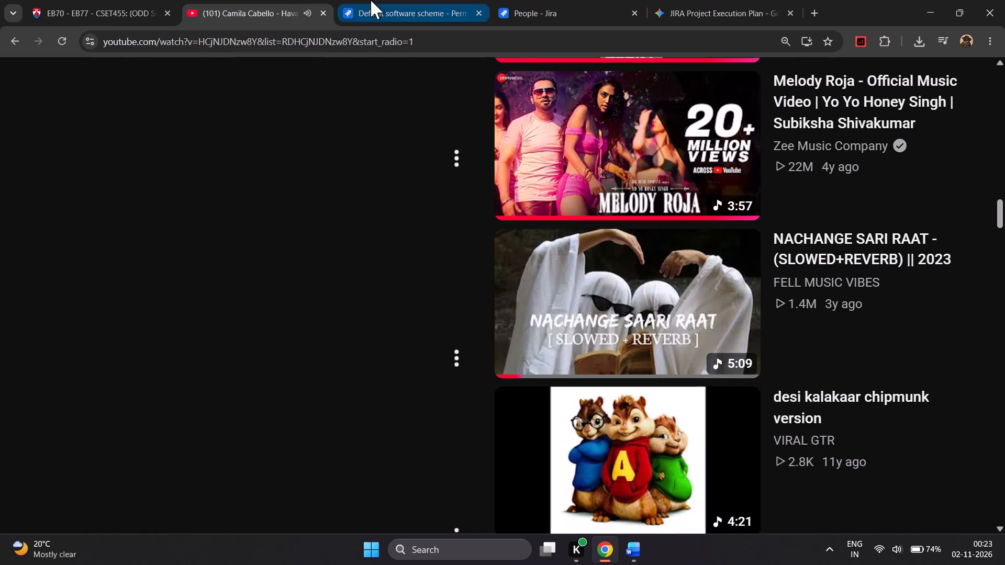
click(371, 0)
click(262, 0)
key(Left)
key(Left)
key(Left)
key(Left)
key(Left)
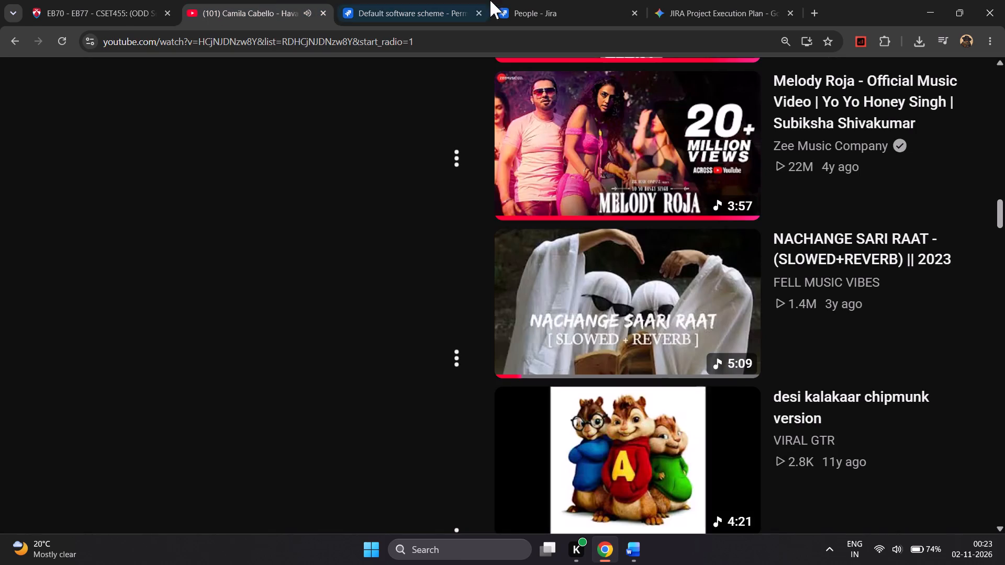
Examine the AP Auditor space's People settings in Jira, including its current users, access requests and role usage information.
click(558, 1)
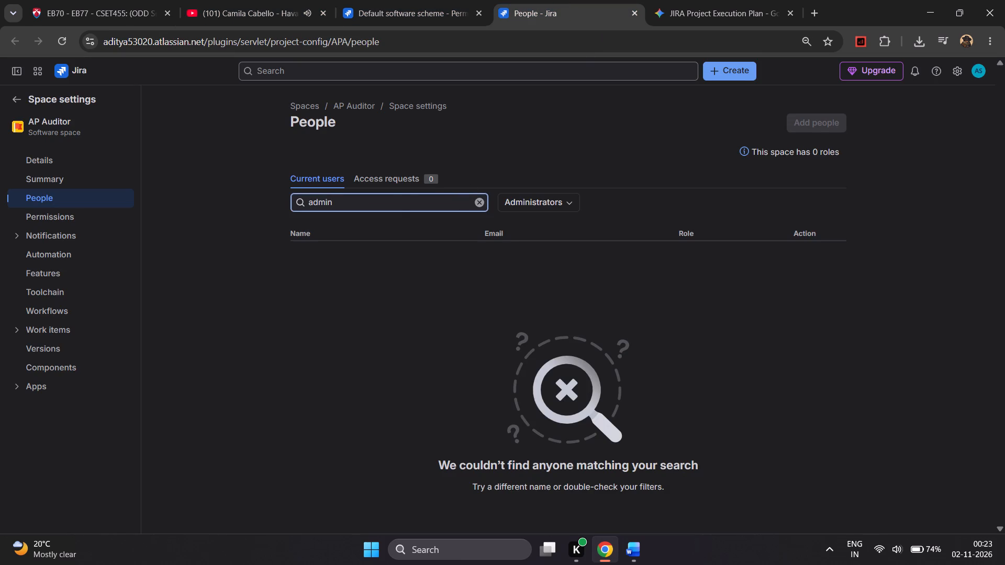
click(379, 186)
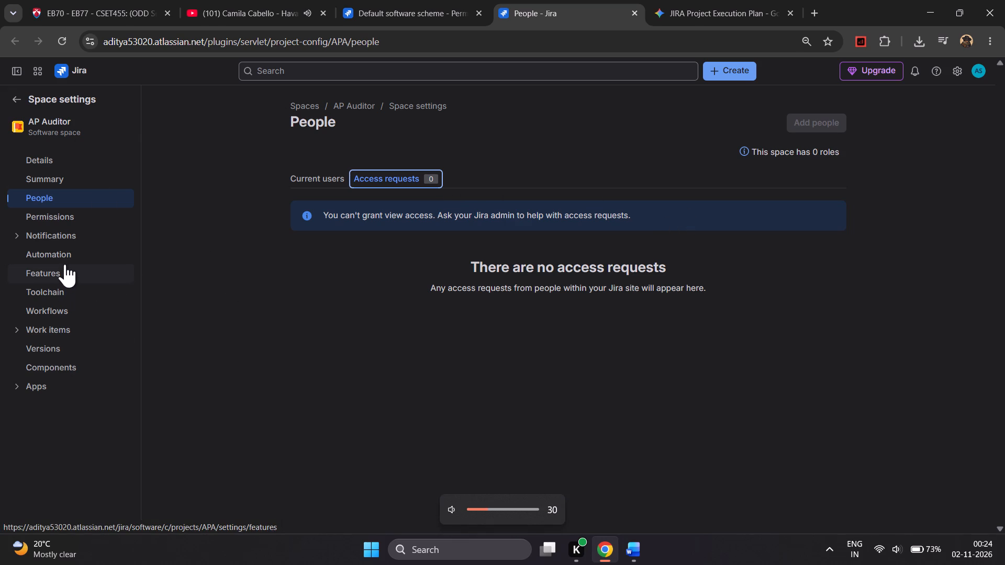
click(335, 179)
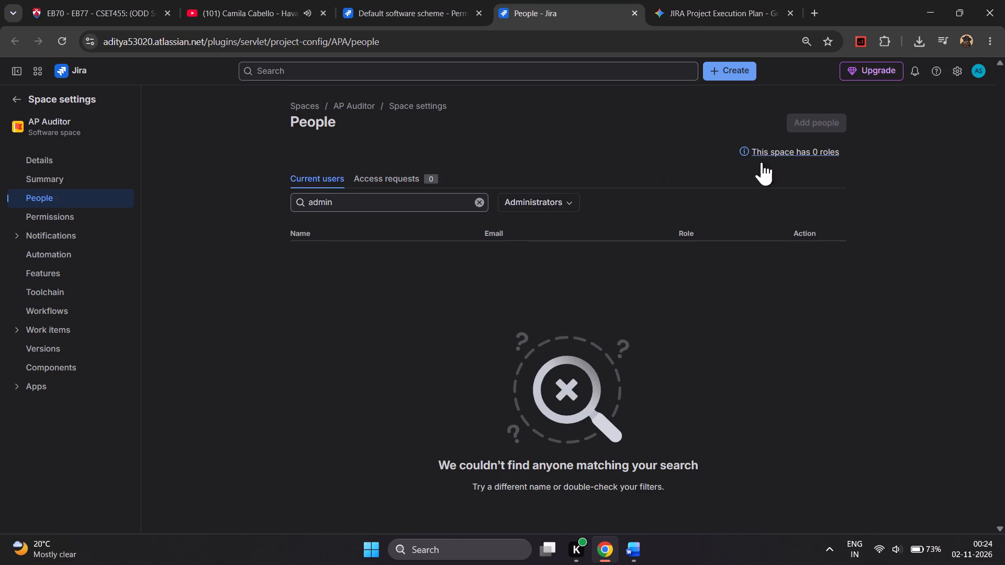
click(740, 149)
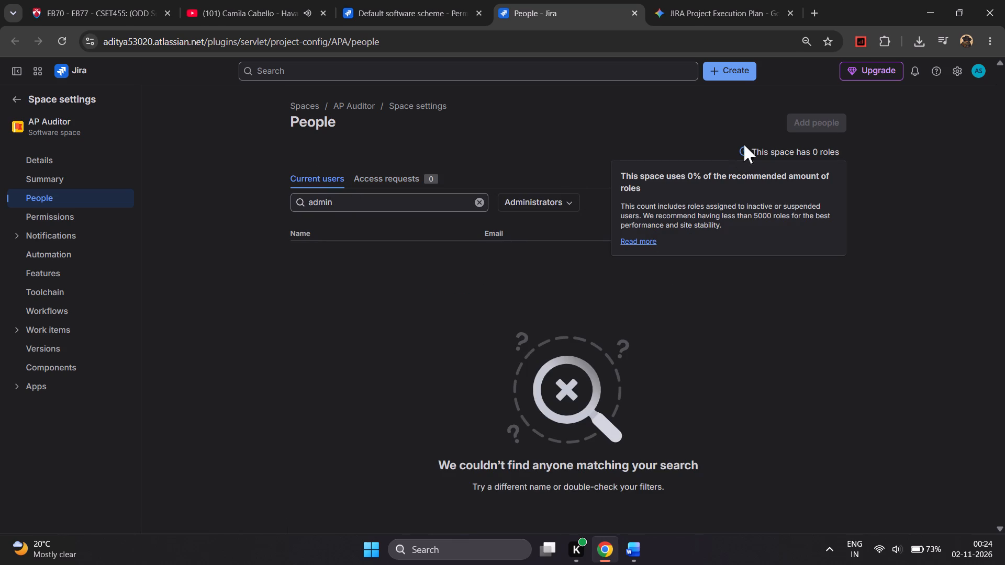
click(396, 188)
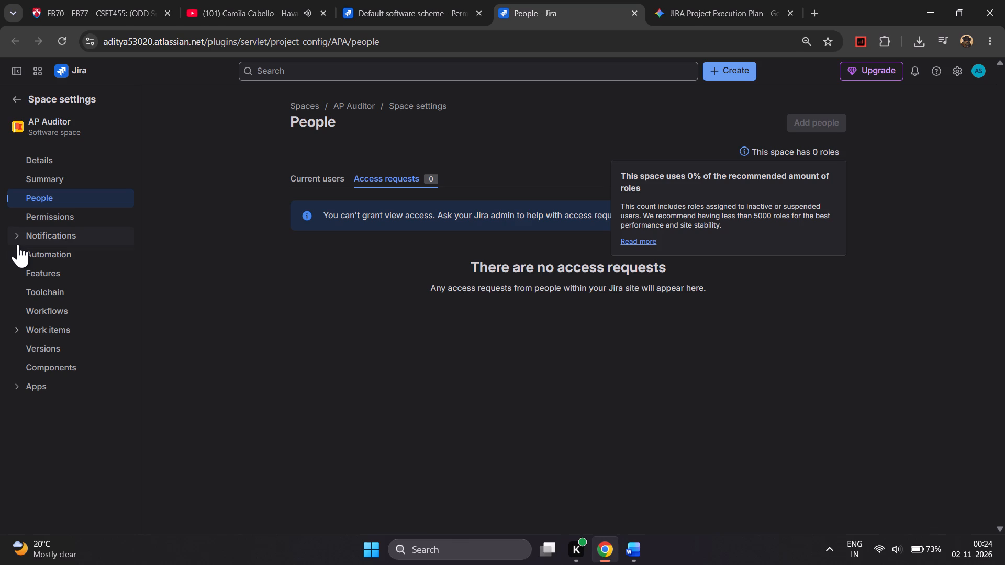
Rewind the Havana song once and close both Jira pages, Default software scheme and People.
click(274, 0)
key(Left)
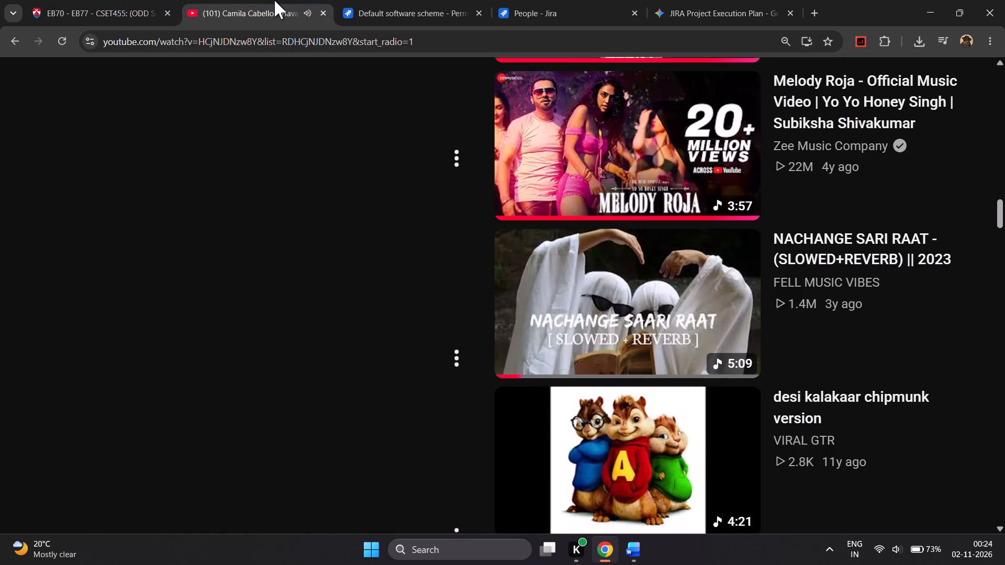
click(485, 9)
click(482, 12)
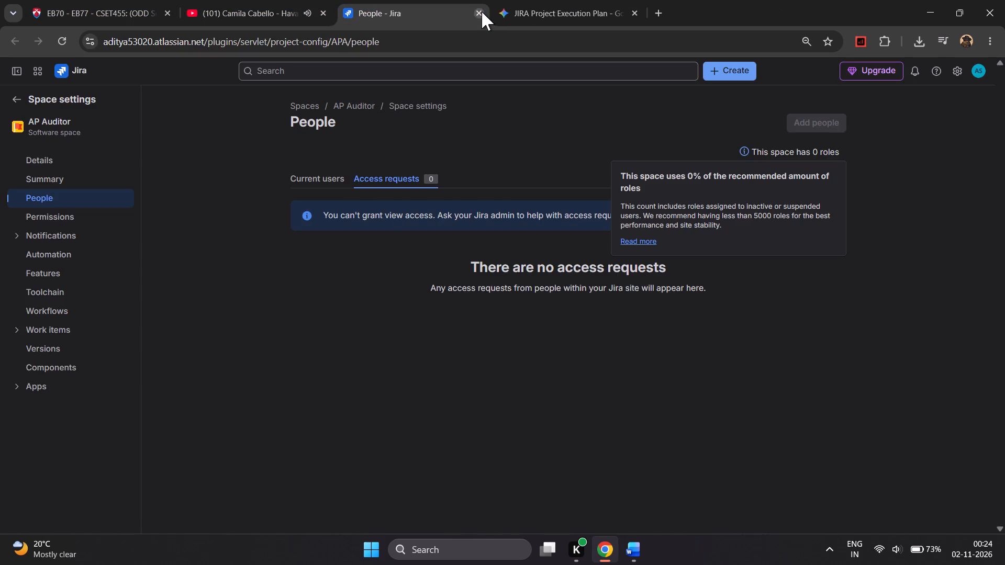
click(482, 12)
click(249, 0)
key(Up)
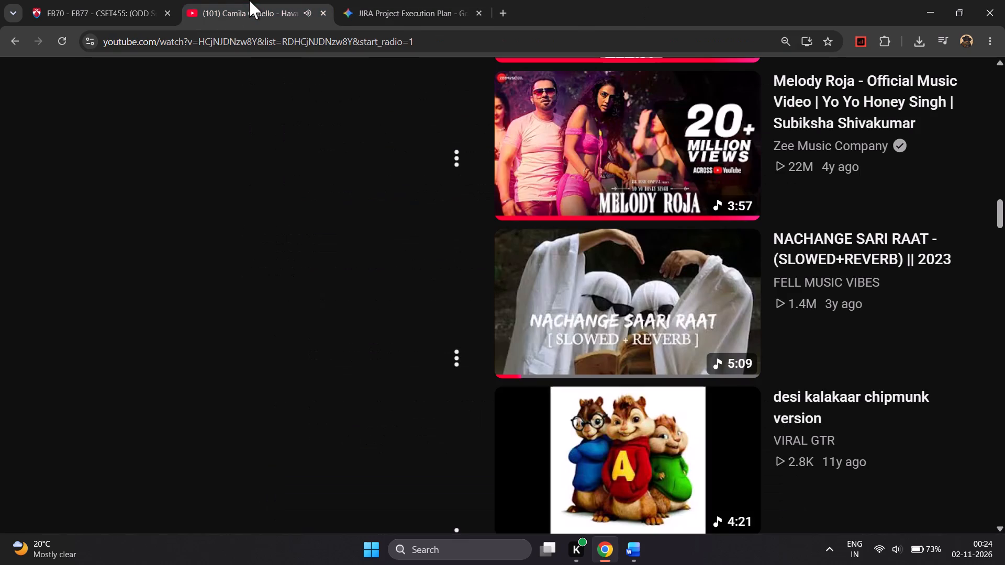
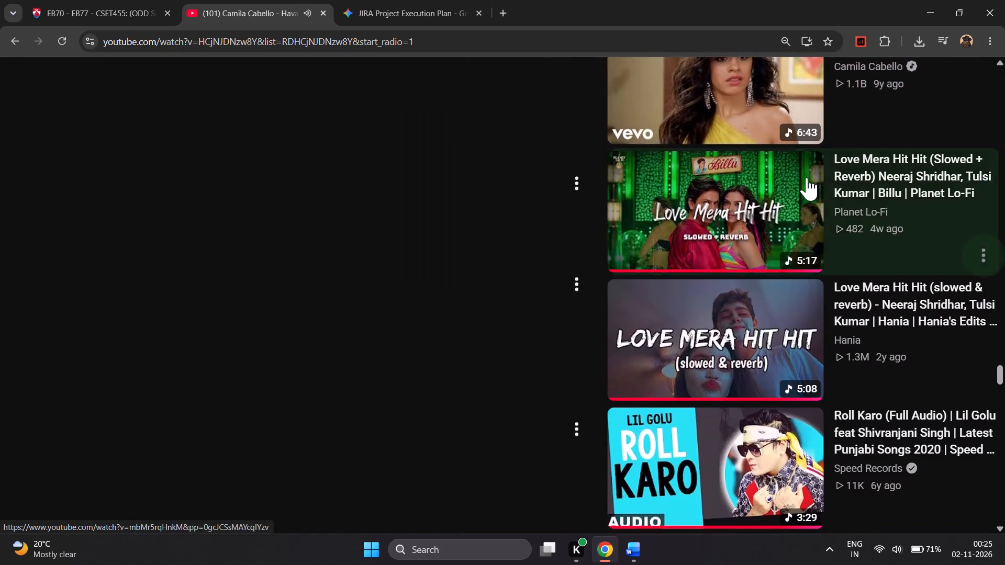
scroll(807, 177, down, 2)
key(Left)
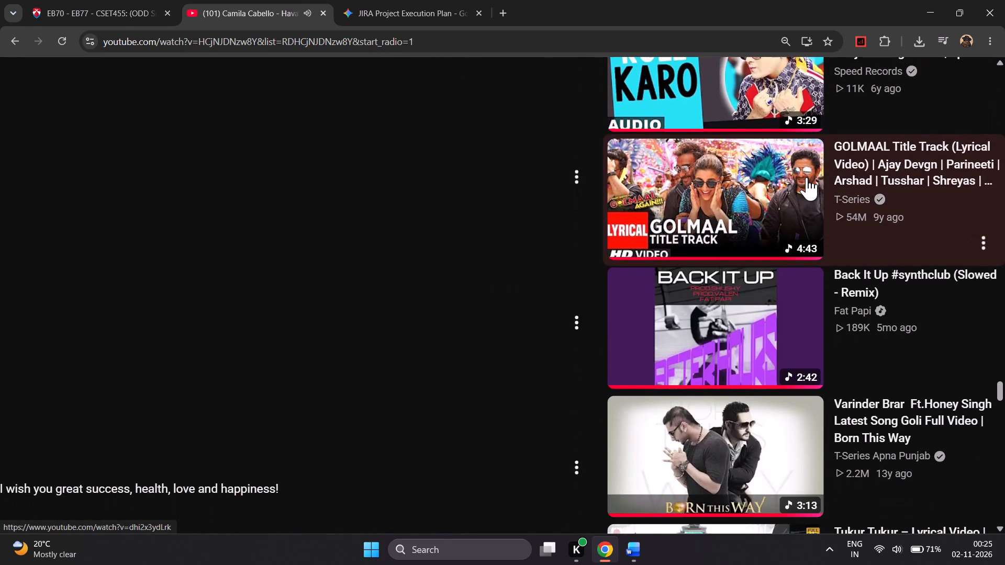
scroll(807, 177, down, 2)
scroll(807, 177, up, 1)
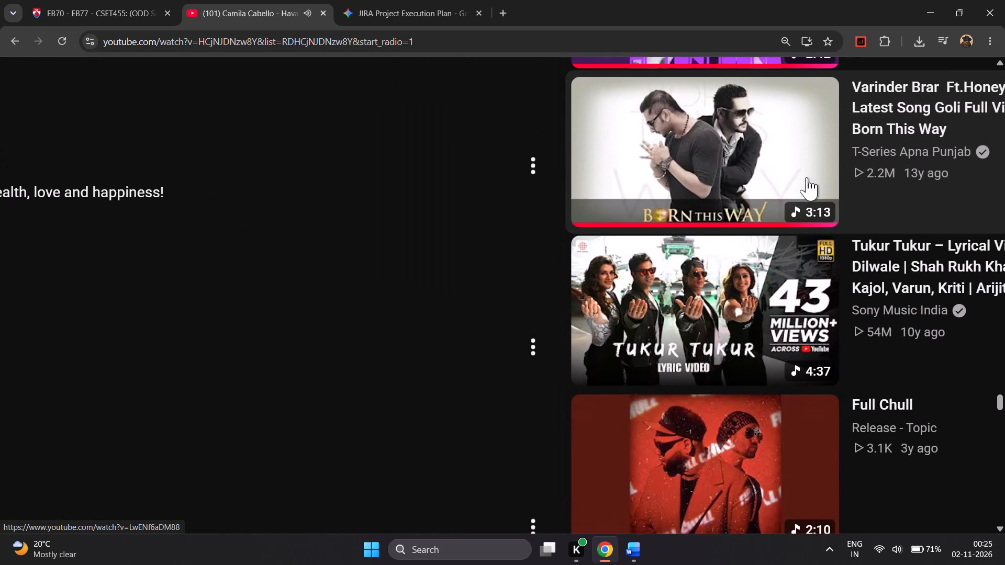
scroll(807, 177, up, 1)
scroll(807, 177, down, 1)
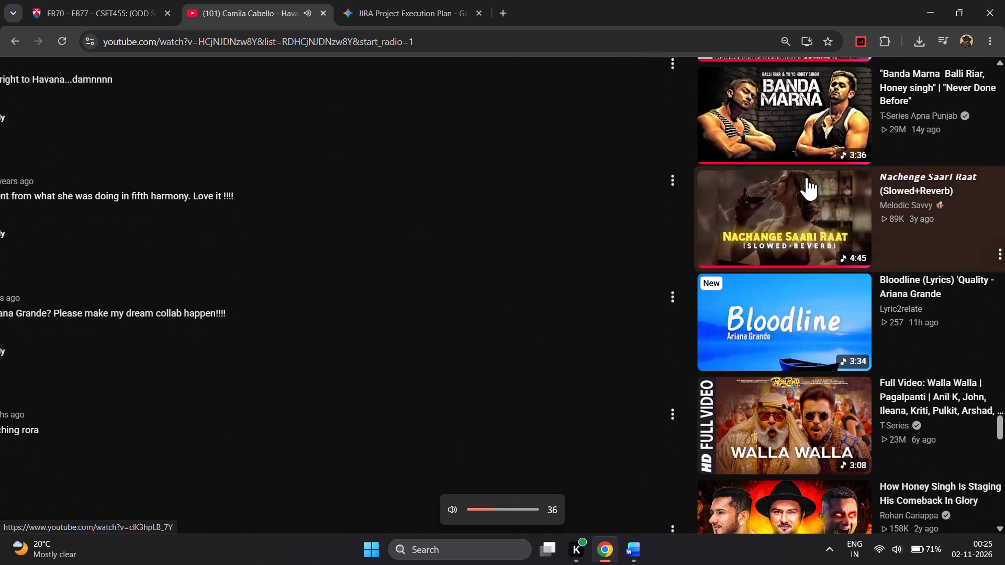
scroll(529, 168, down, 6)
Raise the Havana player's volume and rewind the song repeatedly.
key(Up)
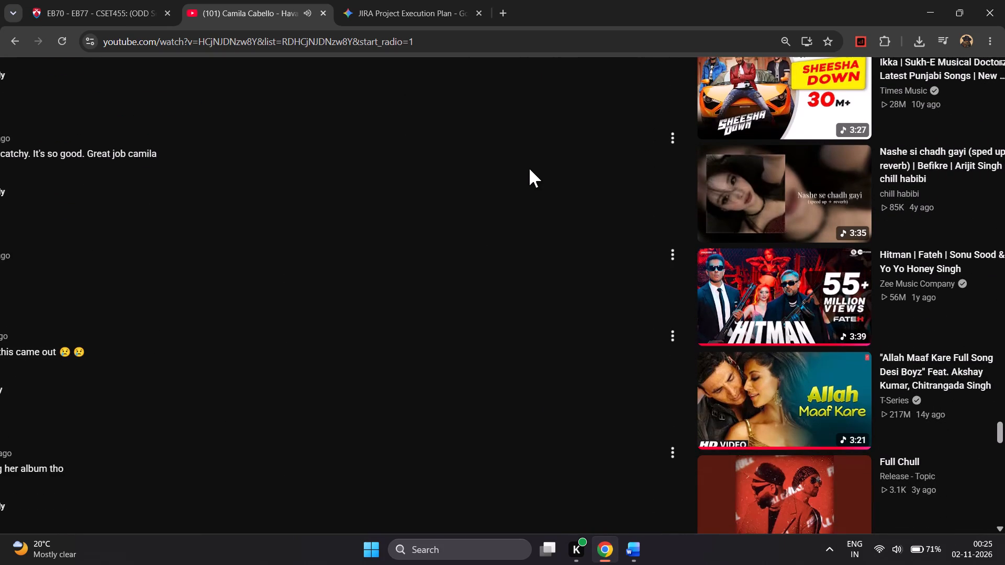
key(Up)
key(Up)
key(Up)
key(Up)
key(Left)
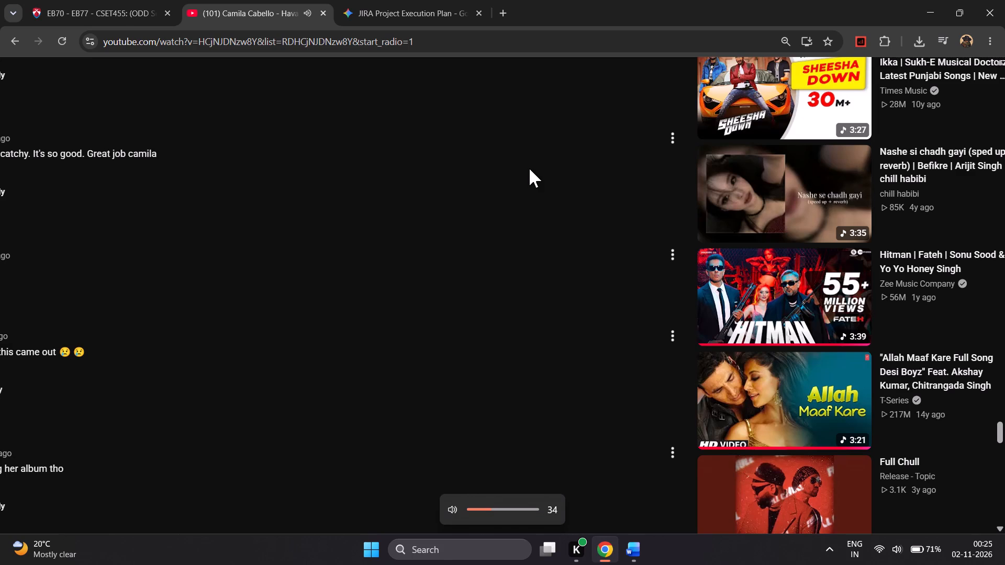
key(Up)
key(Up)
key(Up)
key(Up)
key(Up)
key(Up)
key(Up)
key(Up)
key(Up)
key(Up)
key(Up)
key(Up)
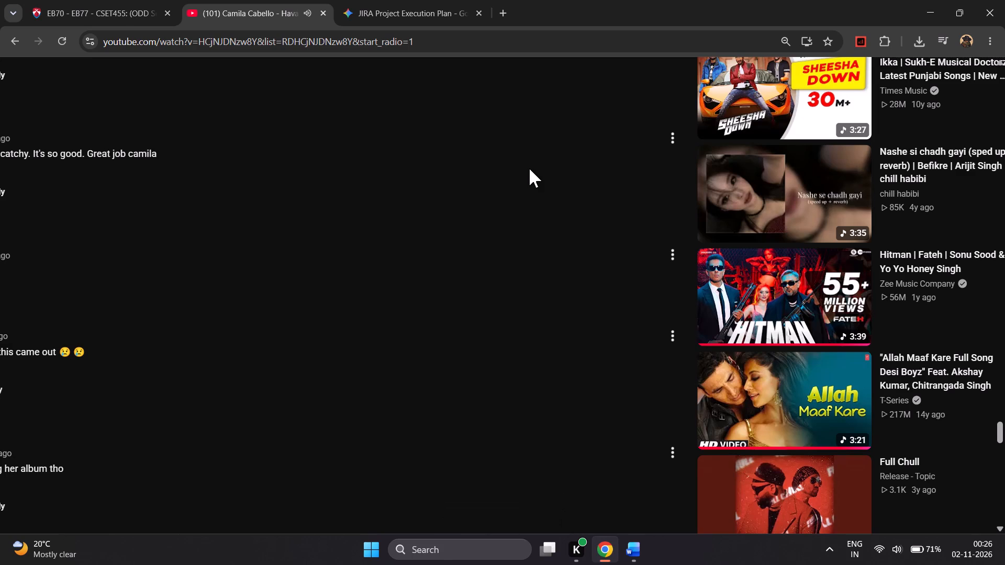
scroll(529, 168, down, 3)
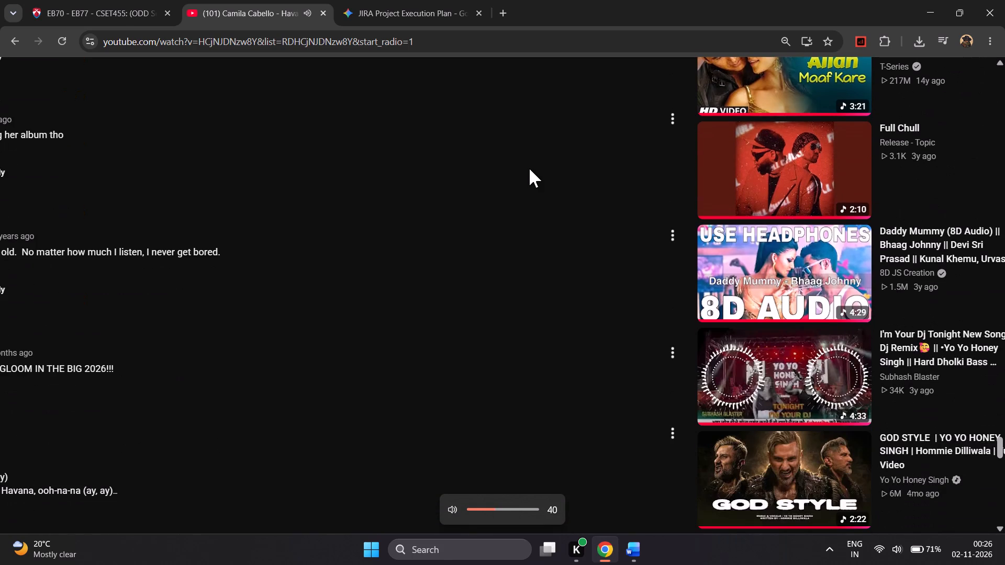
key(Left)
key(Left)
key(Left)
key(Left)
key(Left)
key(Left)
key(Left)
key(Left)
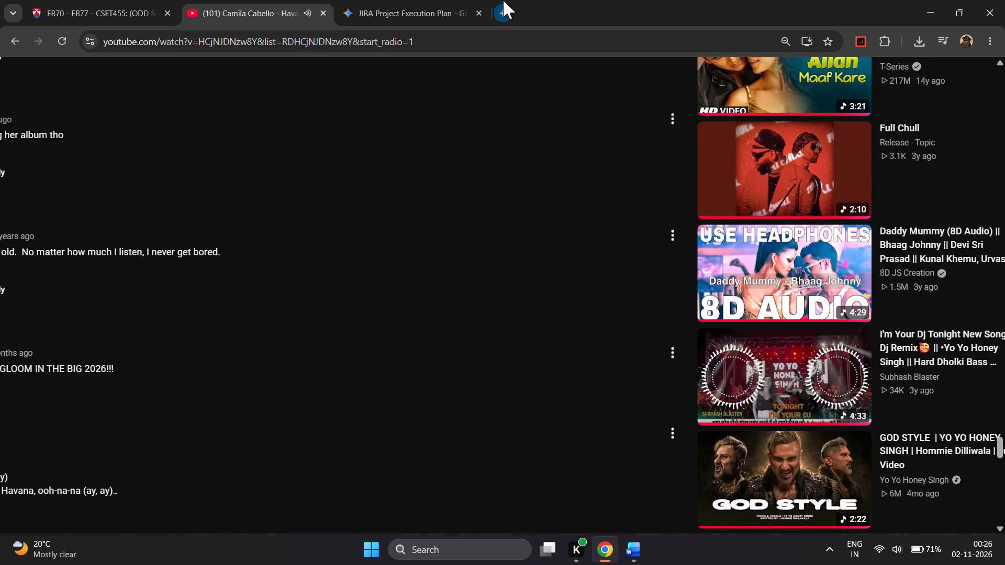
Reopen the recently closed People settings page of the AP Auditor space in Jira.
key(ctrl+shift+t)
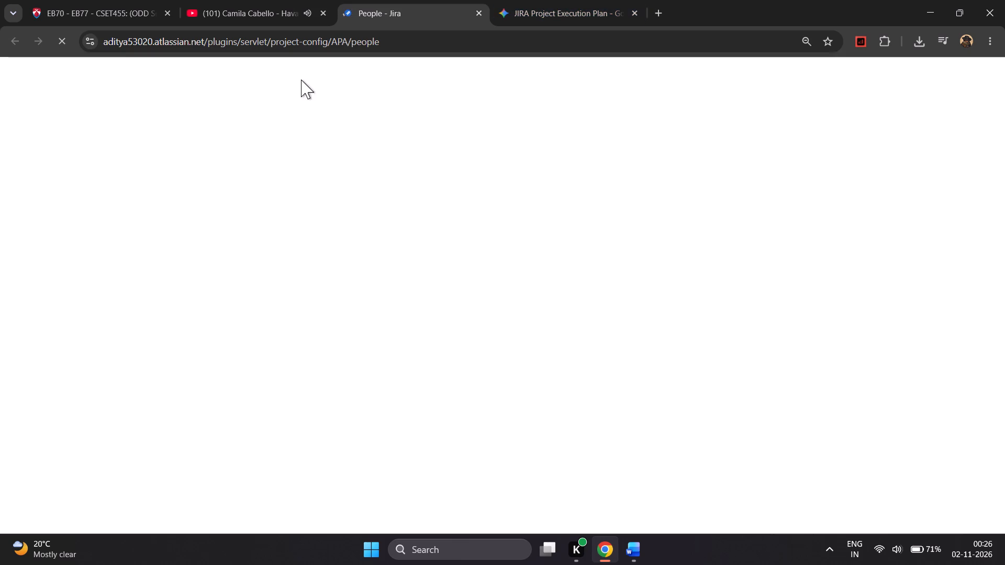
Return to the Havana video on YouTube, lower the player's volume and rewind the song once.
click(252, 0)
key(Down)
key(Down)
key(Down)
key(Down)
key(Down)
key(Left)
key(Down)
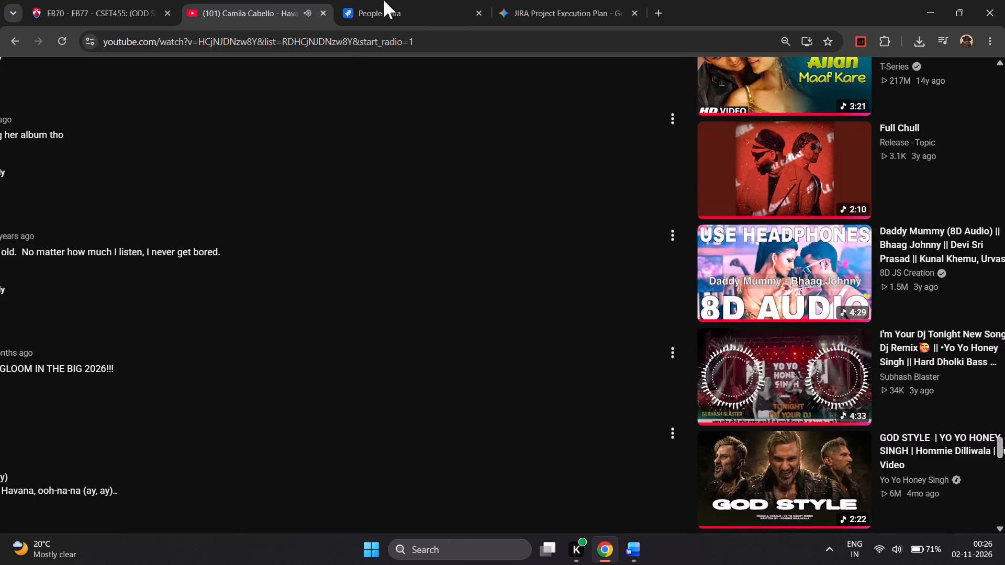
Return to Jira, open the AP Auditor space's Details settings, set the default assignee to Space owner and save.
click(420, 0)
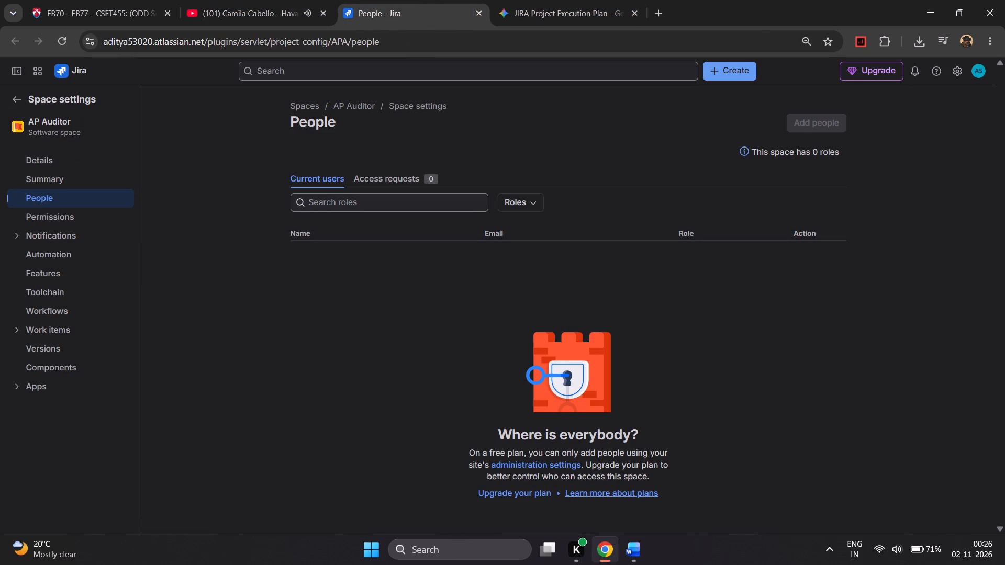
click(42, 129)
drag(46, 150, 51, 163)
click(51, 163)
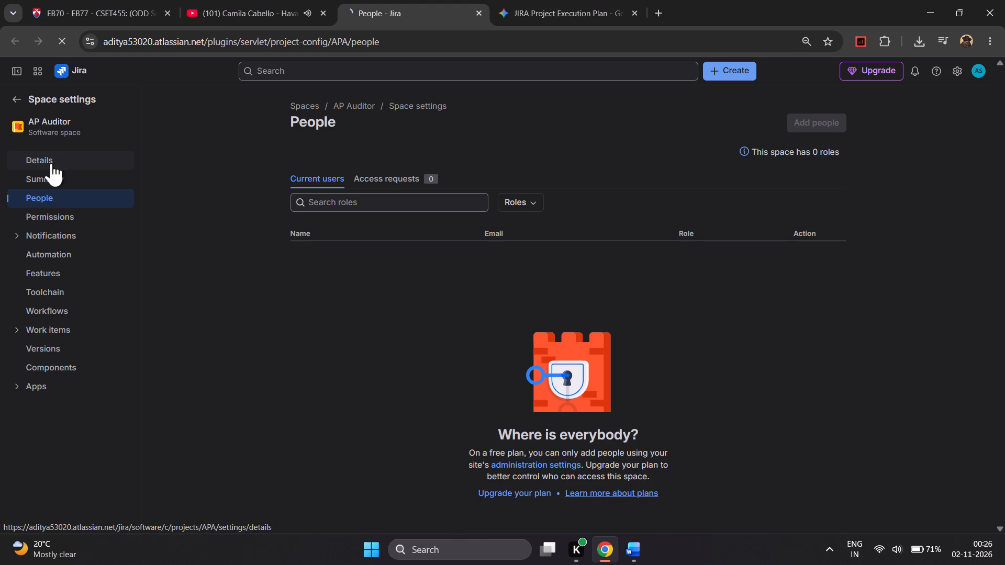
scroll(542, 322, down, 6)
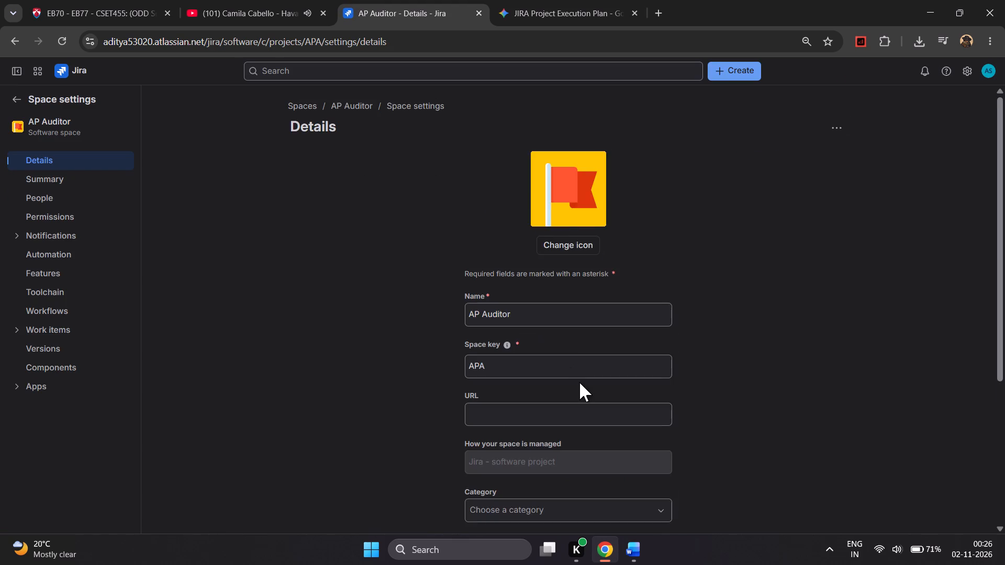
scroll(579, 382, down, 7)
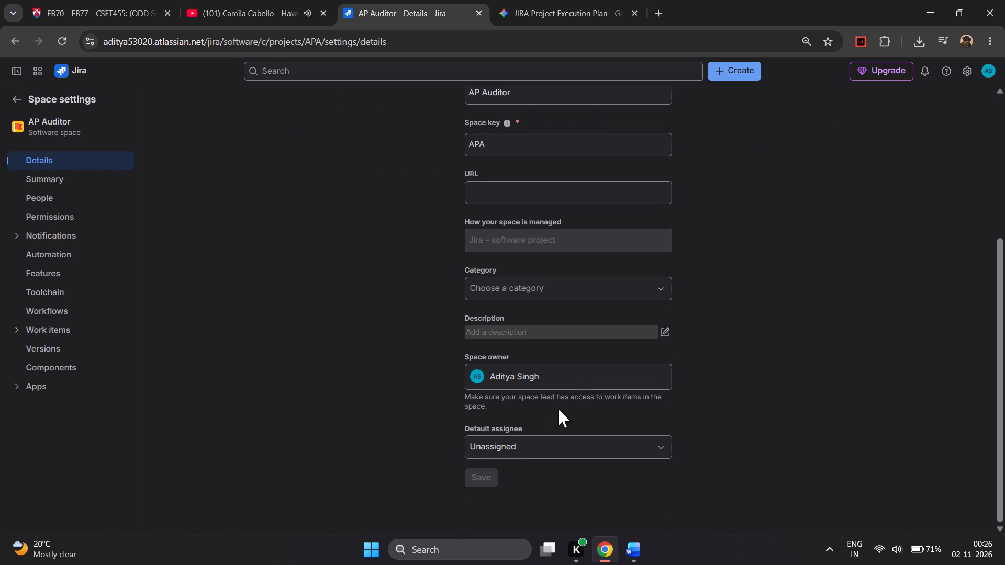
click(564, 437)
click(552, 398)
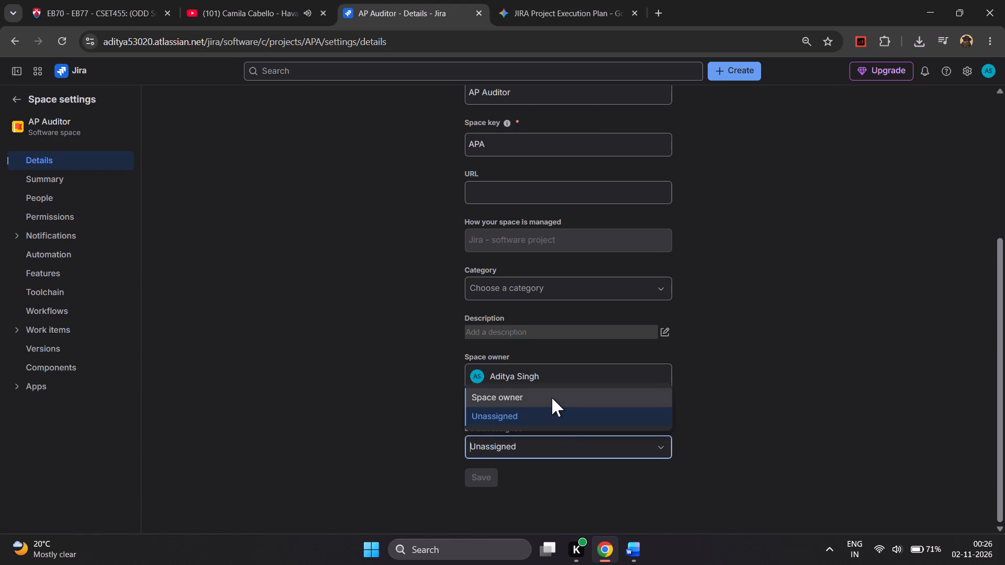
click(567, 447)
click(543, 393)
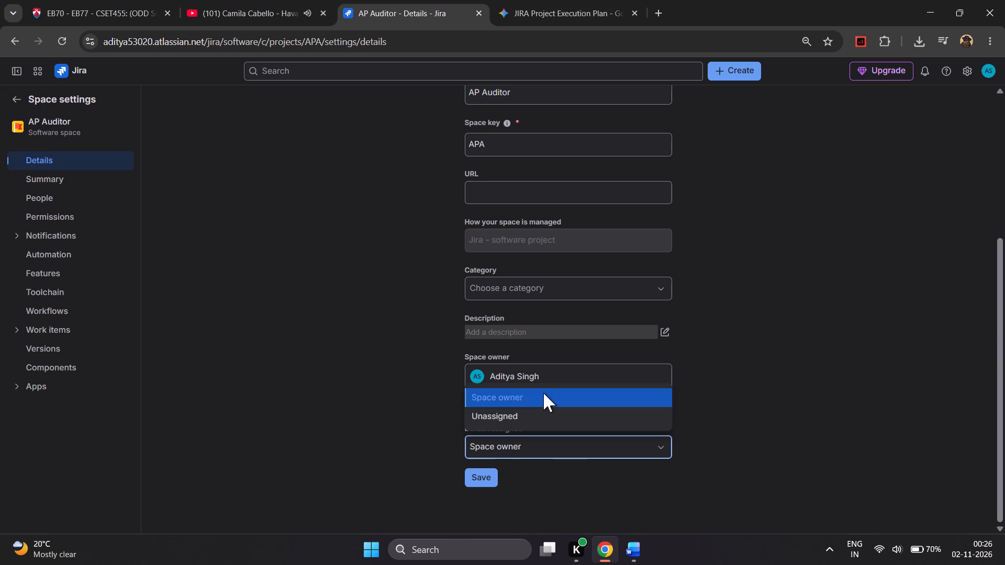
click(482, 474)
click(542, 445)
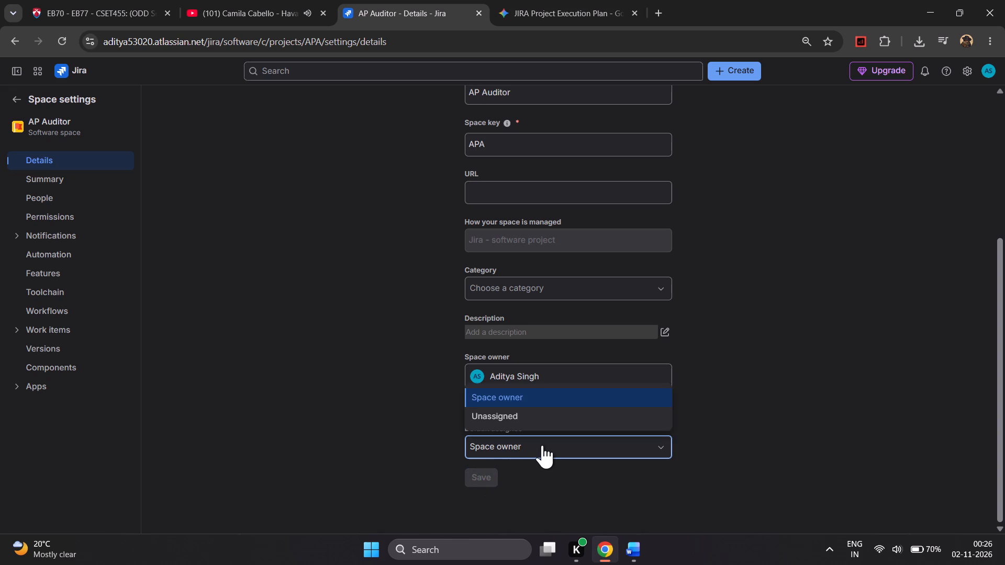
click(560, 475)
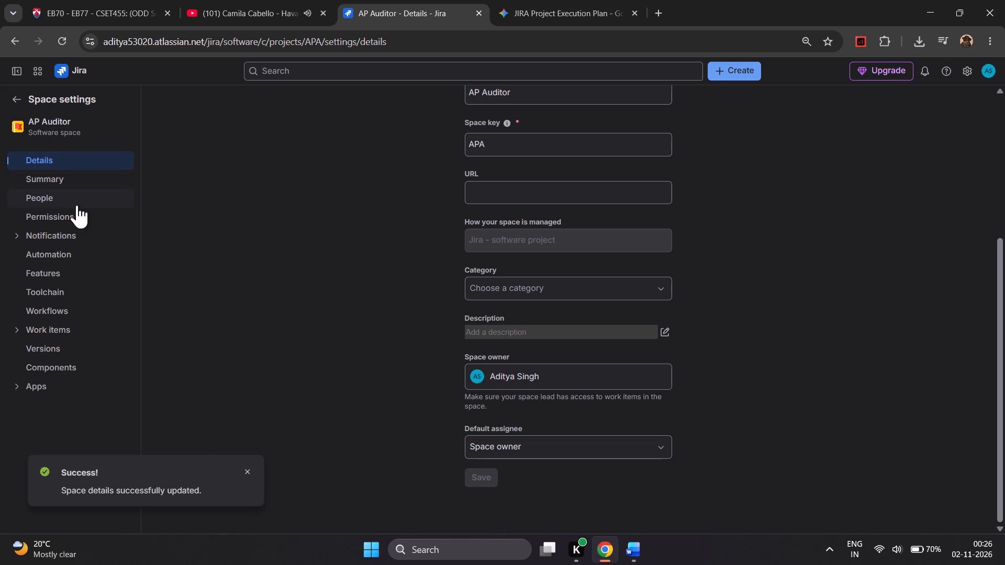
Open the AP Auditor space's Permissions settings and look over the scheme, rewinding the Havana video on YouTube twice in between.
click(58, 213)
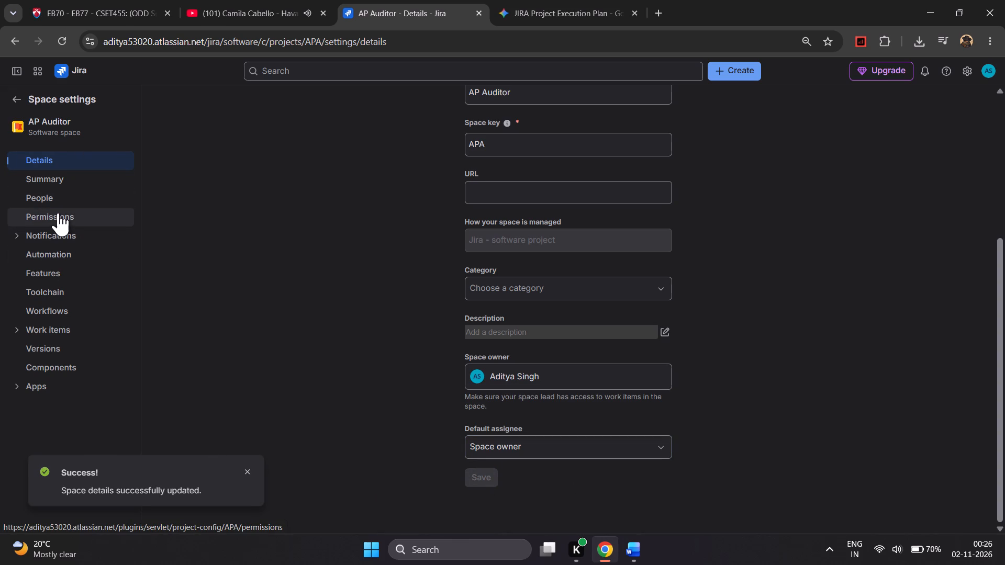
click(211, 0)
key(Left)
key(Left)
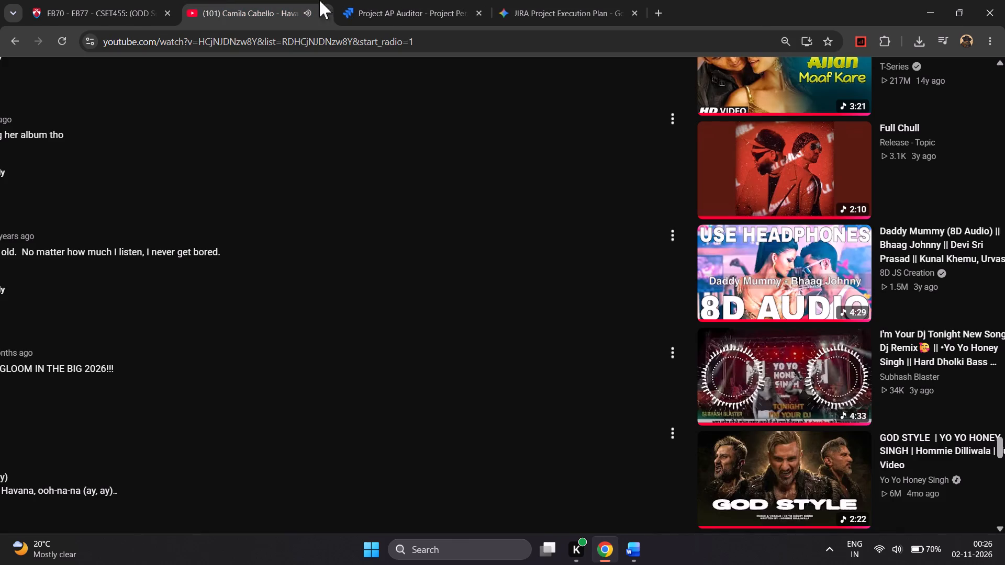
click(363, 0)
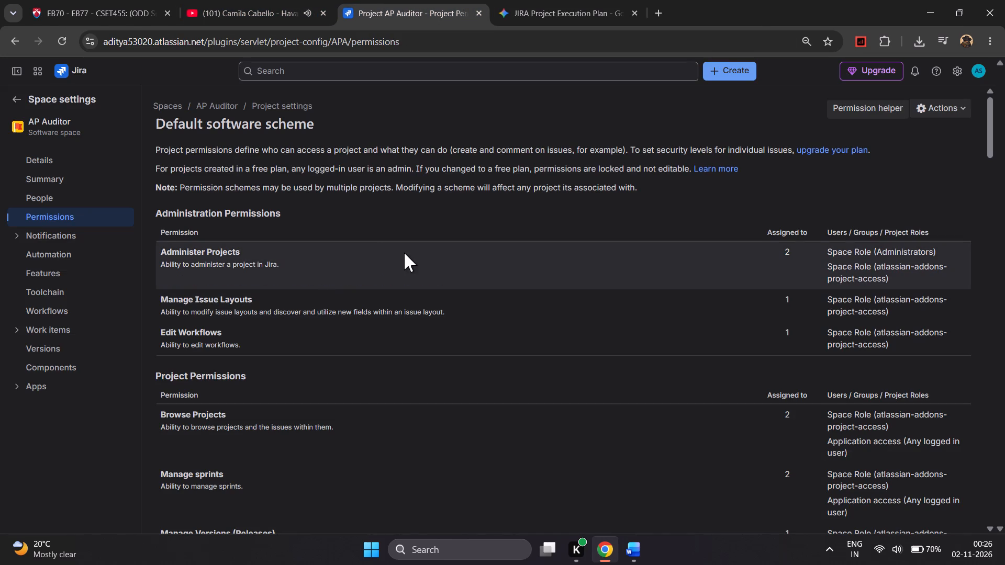
scroll(404, 253, down, 4)
scroll(404, 253, up, 9)
Open the Default software scheme in Jira's permission schemes administration from the space's permissions.
drag(858, 117, 959, 117)
click(959, 117)
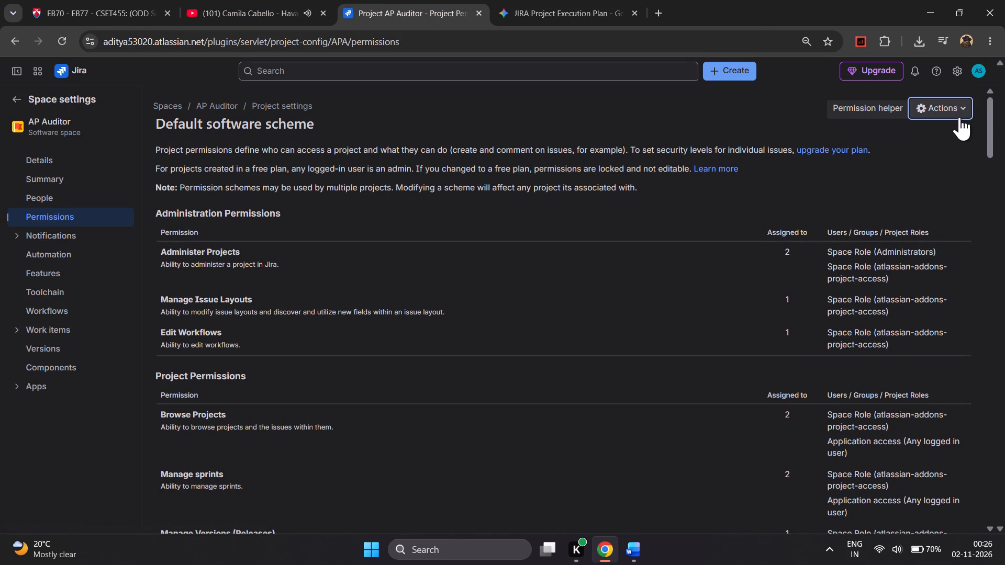
click(932, 138)
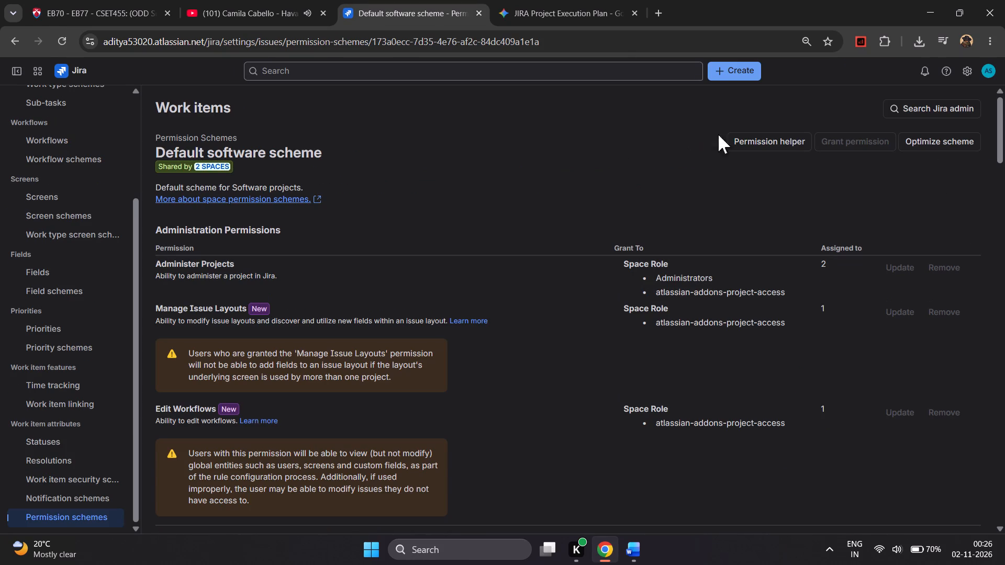
Open the Permission helper and choose work item APA-6, rewinding Havana on YouTube once in between.
click(749, 146)
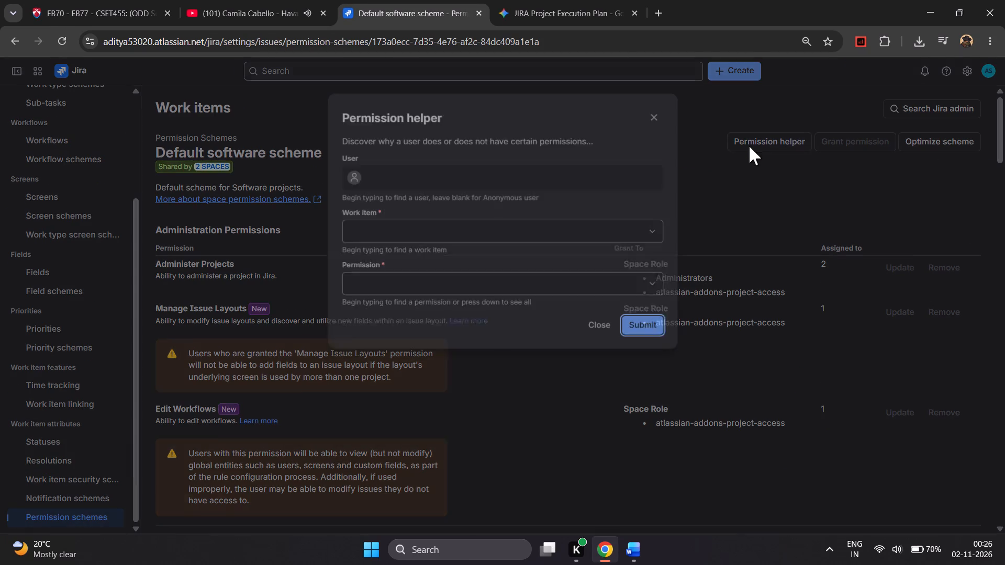
click(278, 0)
key(Left)
click(406, 0)
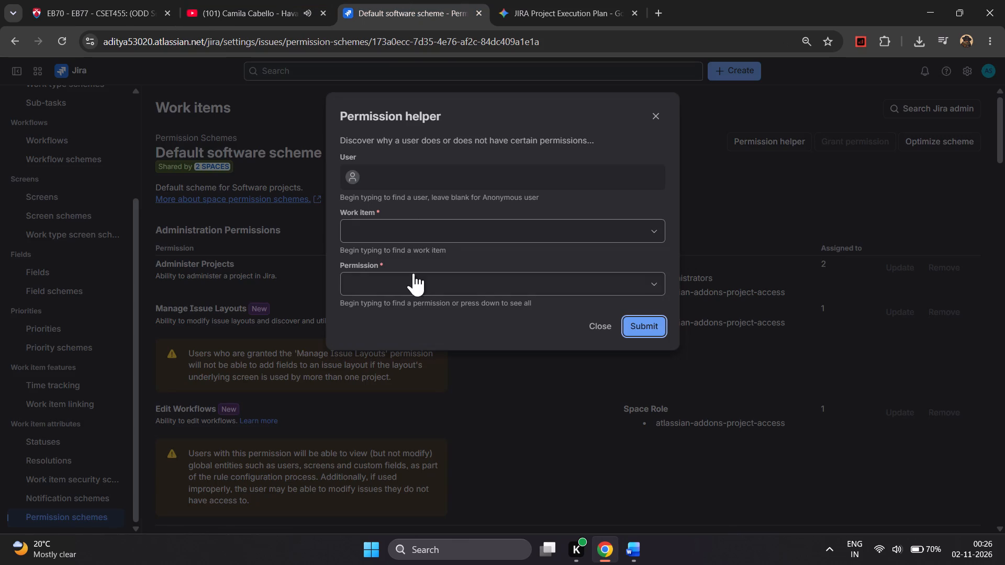
click(449, 235)
click(435, 276)
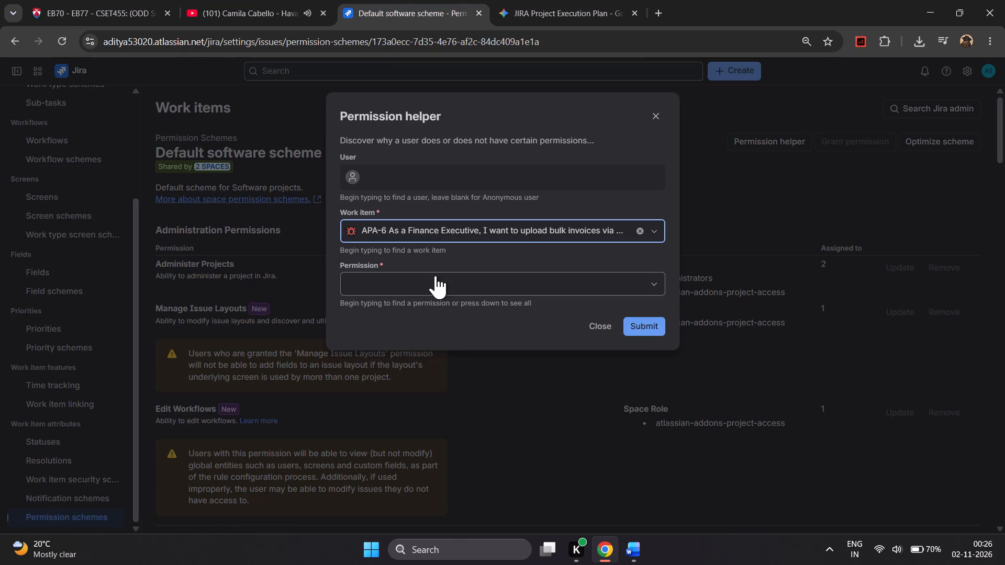
Choose the Delete Issues permission with the user left blank and submit the check, rewinding Havana on YouTube twice in between.
click(435, 276)
scroll(443, 382, down, 3)
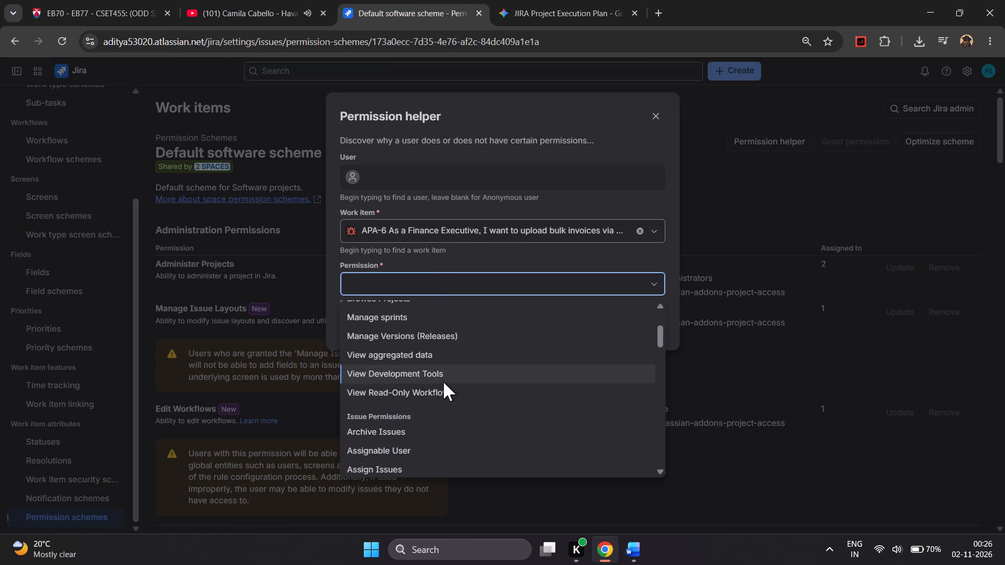
scroll(443, 382, down, 5)
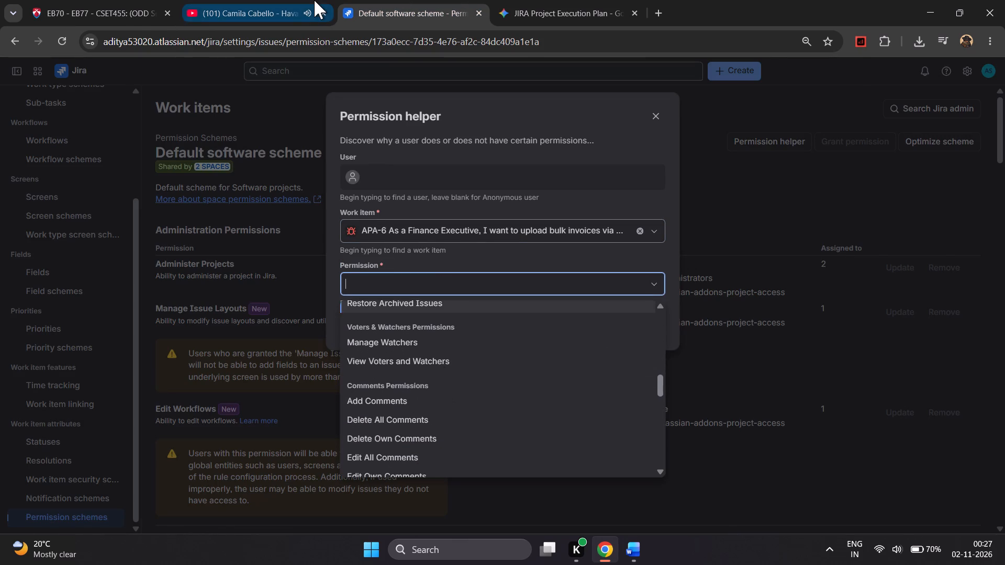
click(314, 0)
key(Left)
key(Left)
click(384, 0)
click(420, 283)
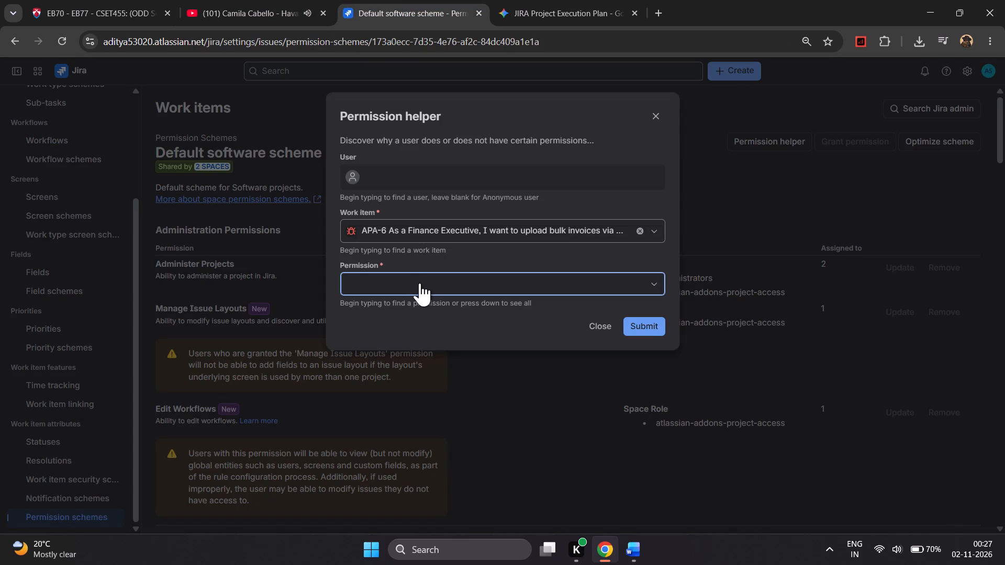
scroll(438, 396, up, 1)
scroll(438, 396, down, 4)
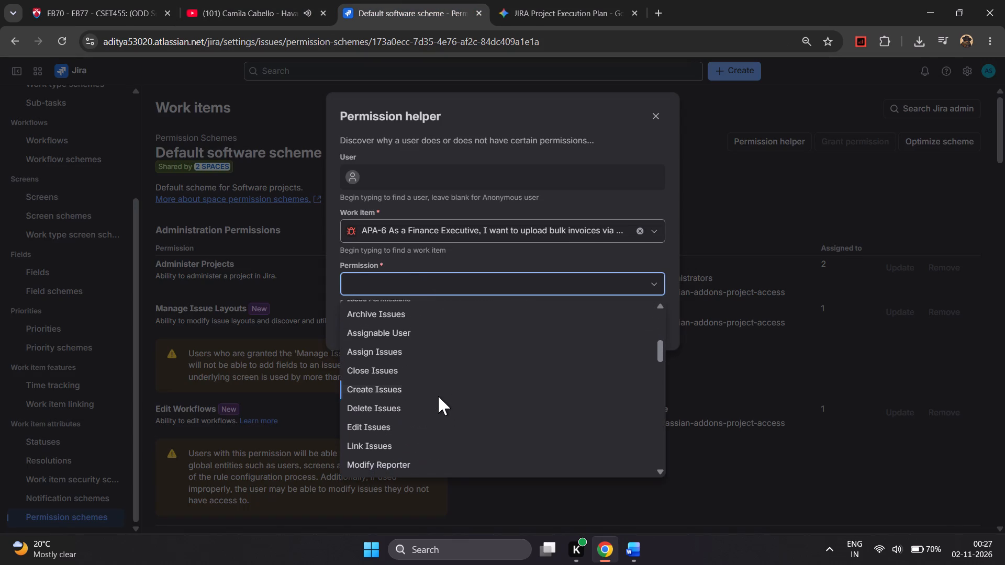
scroll(438, 396, down, 1)
click(423, 382)
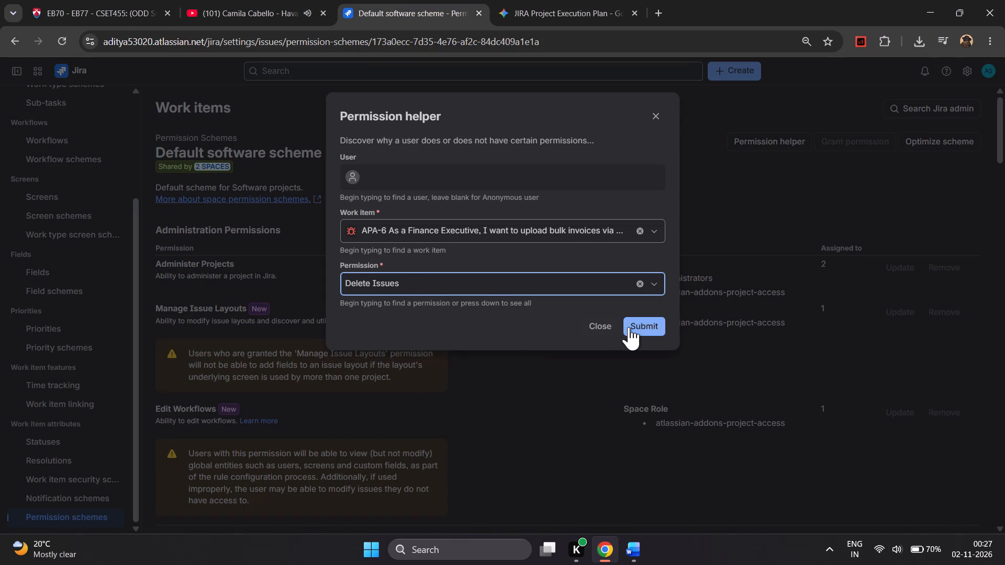
click(629, 327)
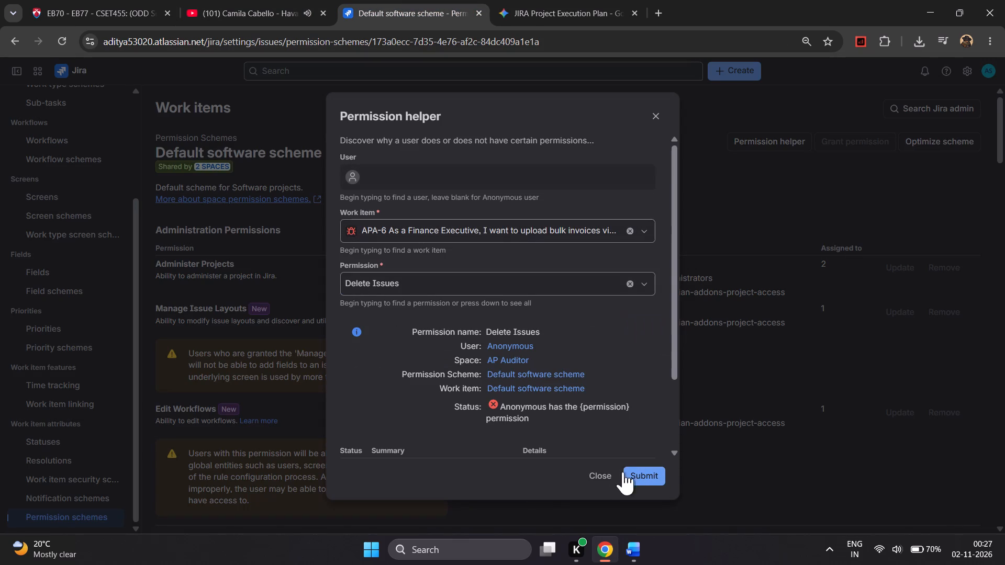
scroll(615, 451, down, 3)
click(640, 470)
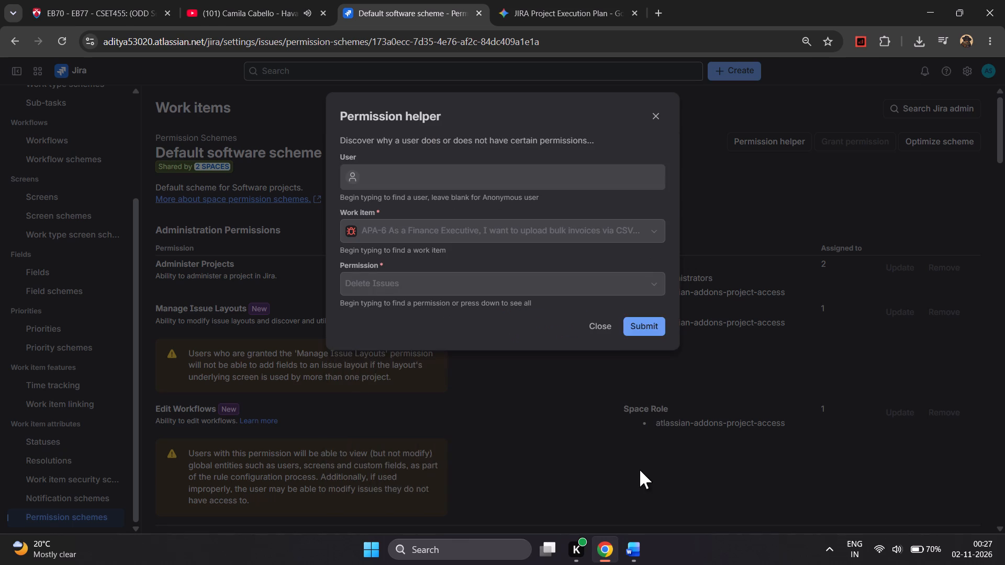
Show the failed conditions of the Delete Issues check, examine the results and close the Permission helper.
scroll(549, 411, down, 2)
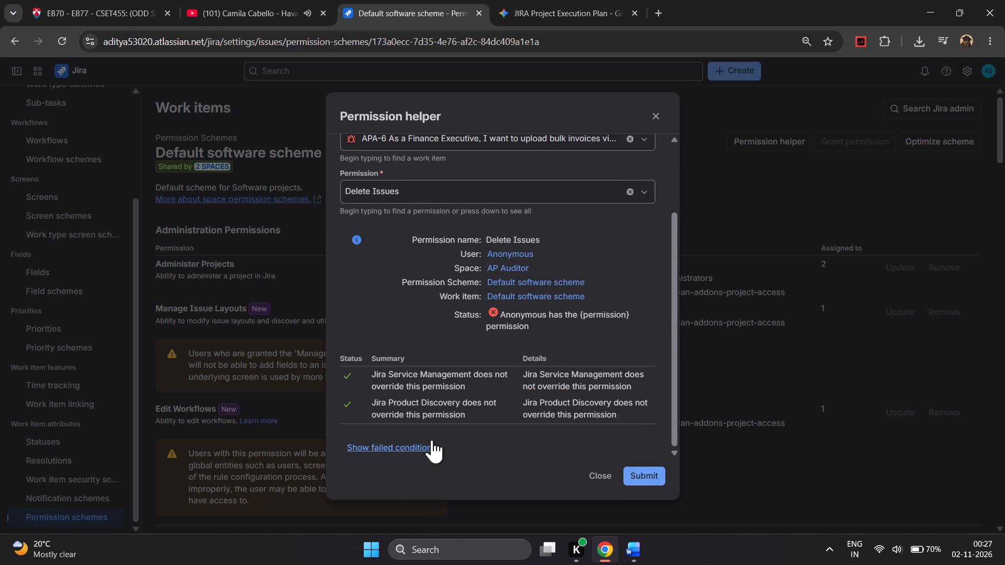
click(430, 440)
scroll(538, 387, down, 2)
scroll(587, 410, left, 1)
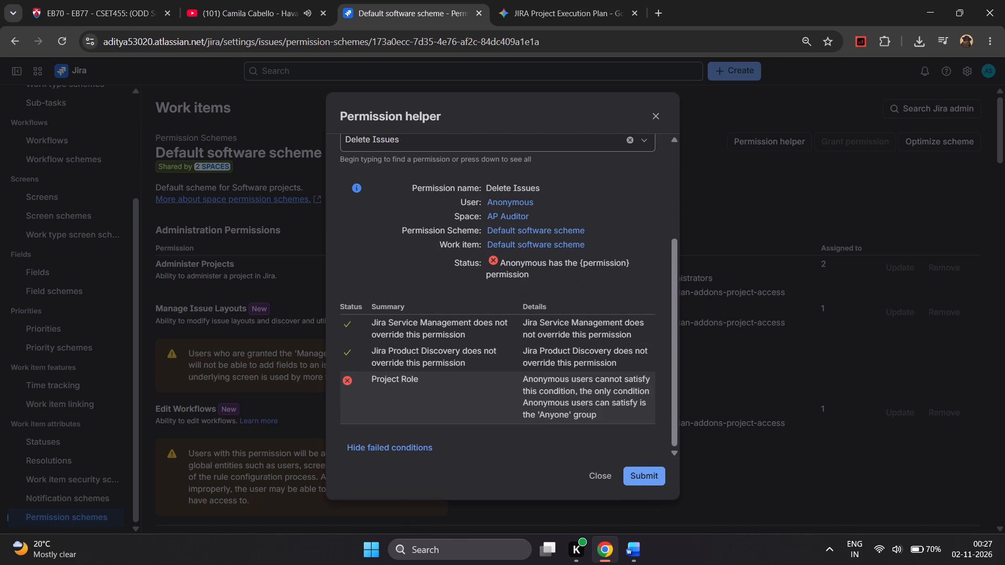
scroll(587, 410, left, 1)
scroll(428, 339, up, 2)
scroll(428, 339, down, 7)
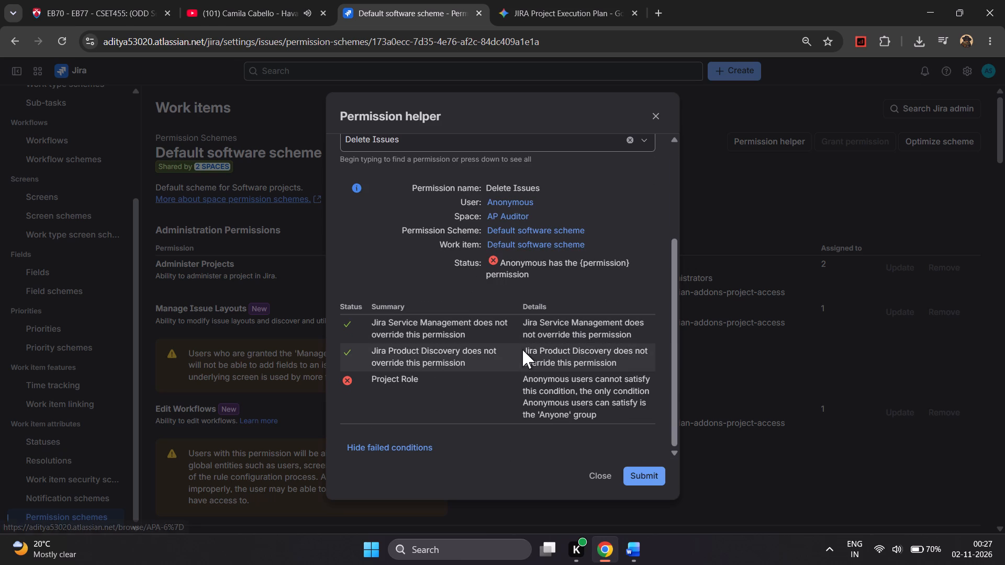
click(616, 477)
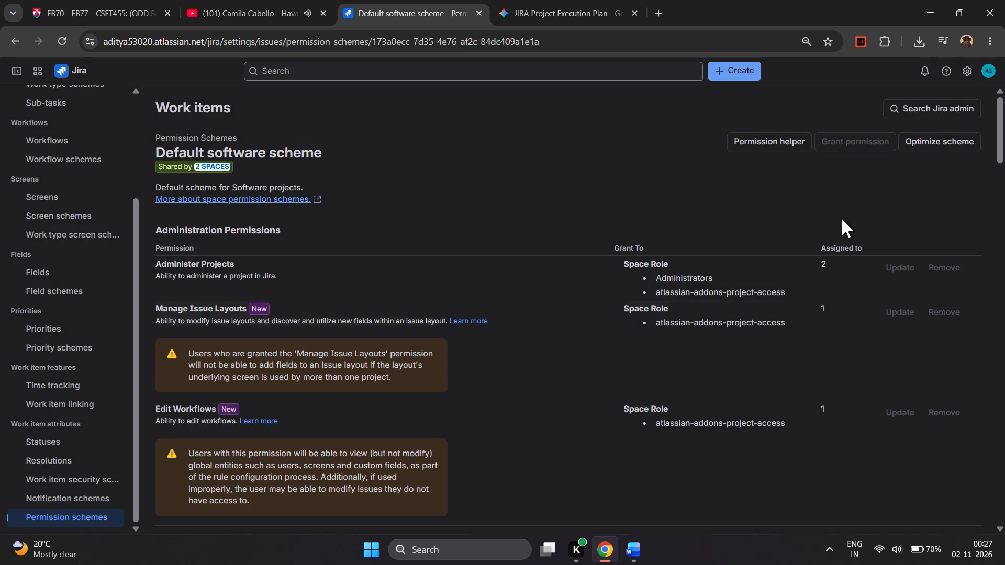
Run a Permission helper check for your own user on work item APA-6 with the Delete Issues permission.
click(778, 146)
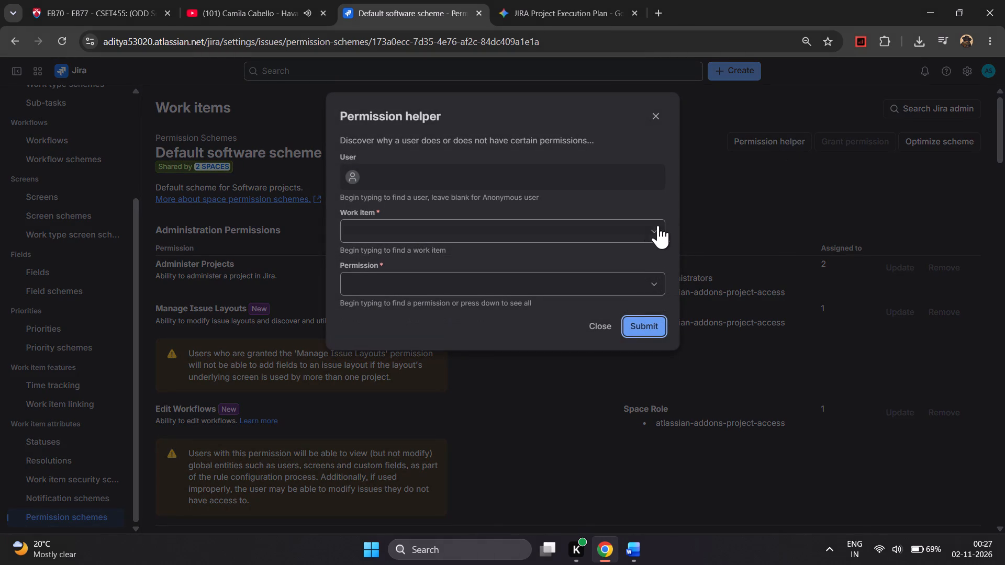
click(508, 166)
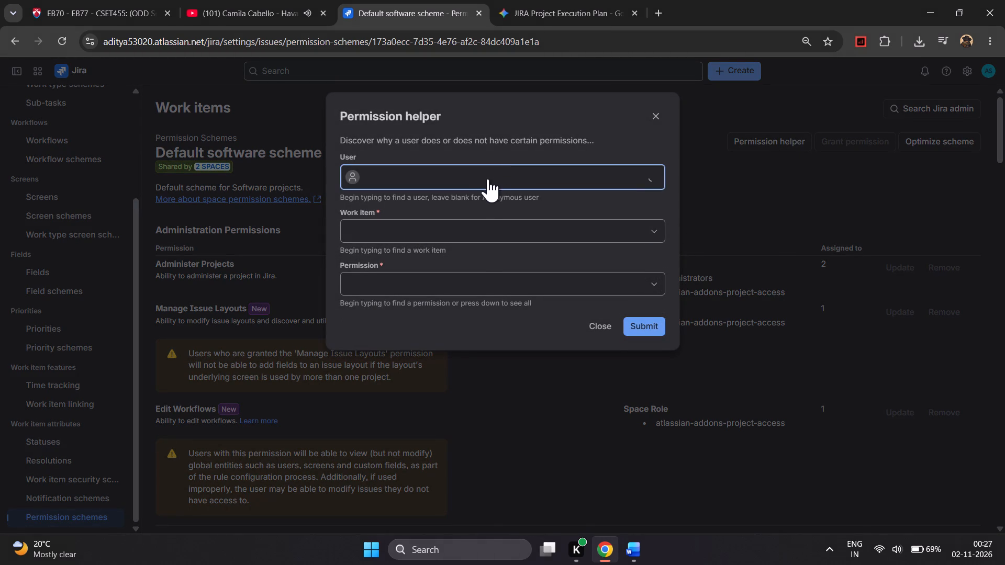
key(a)
click(479, 202)
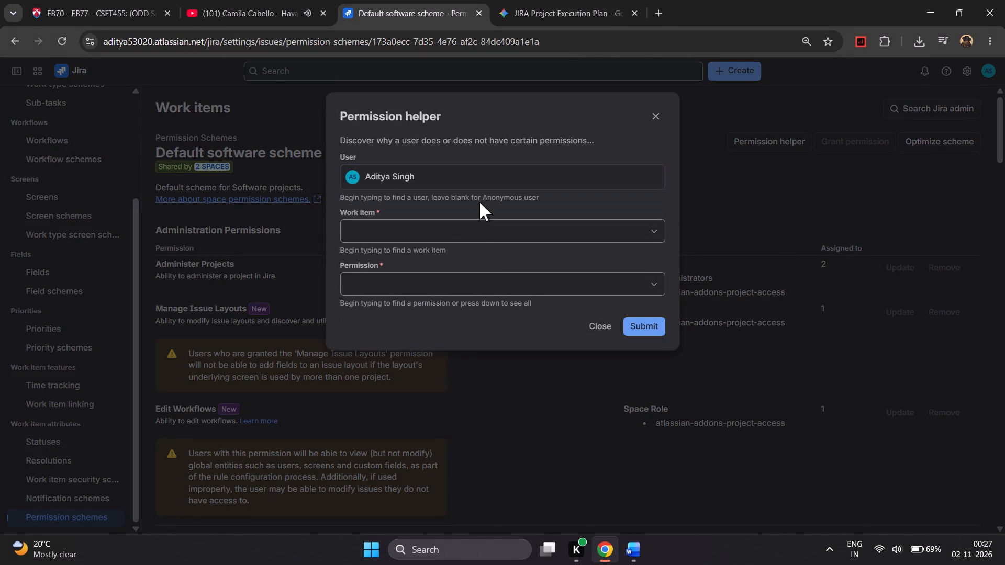
click(476, 212)
click(478, 227)
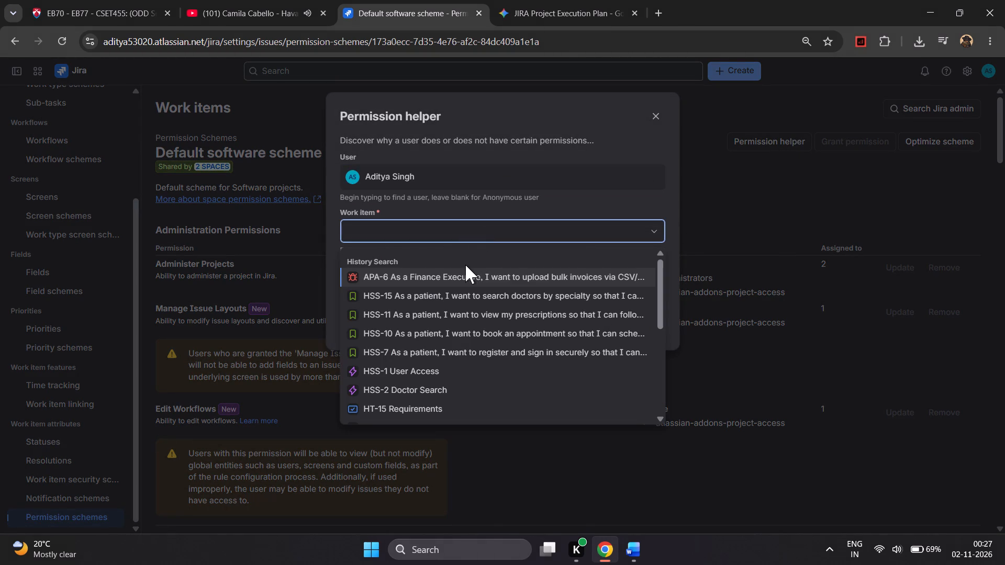
drag(465, 265, 465, 269)
click(465, 269)
click(465, 276)
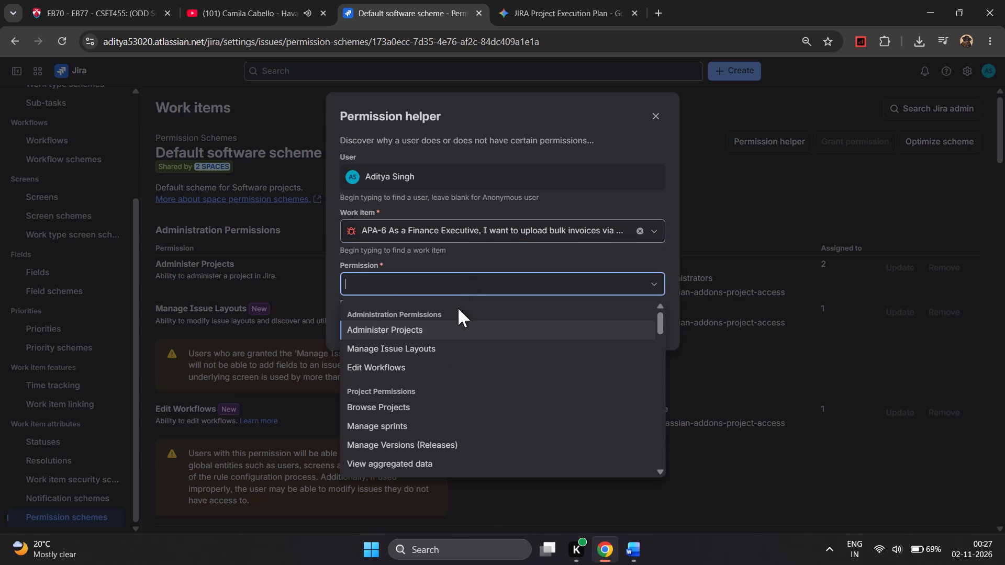
scroll(446, 404, down, 3)
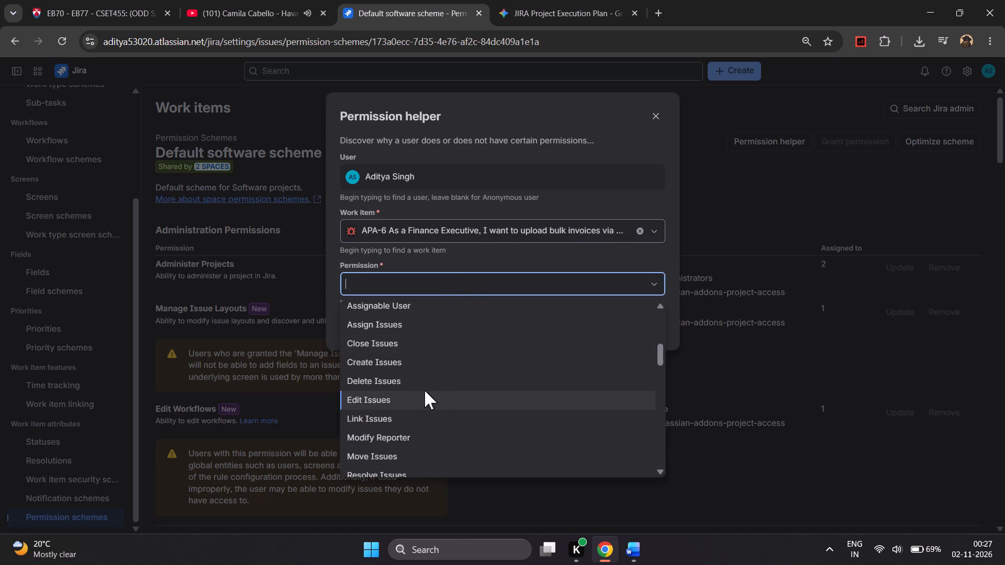
click(415, 383)
click(641, 324)
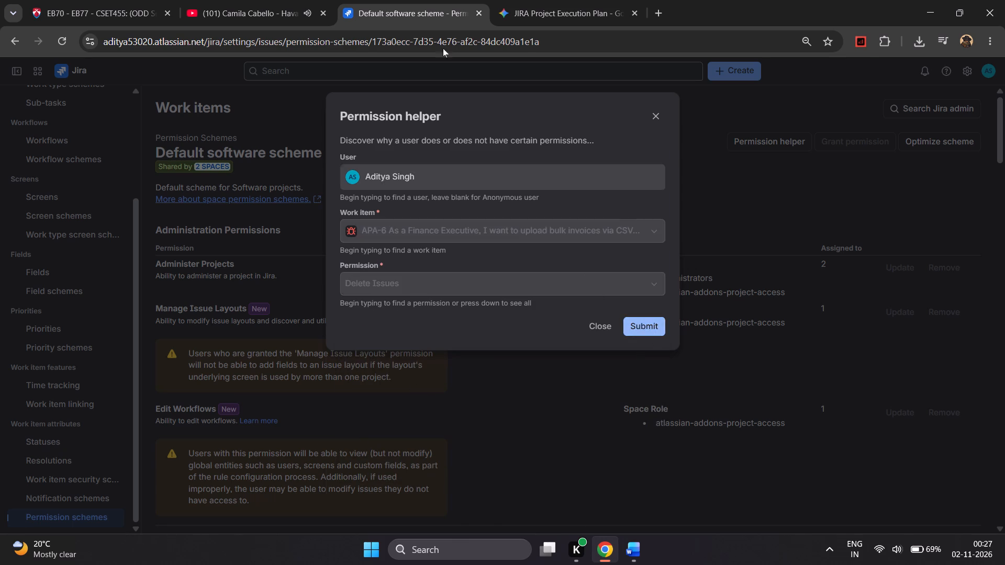
Switch to YouTube and rewind the Havana video repeatedly.
click(314, 0)
key(Left)
key(Left)
key(Left)
key(Left)
key(Left)
key(Left)
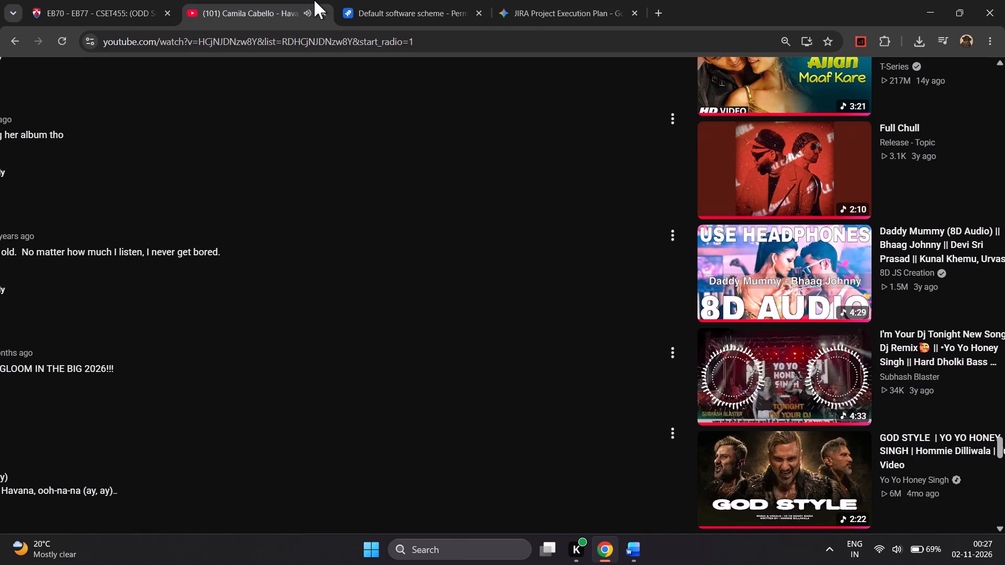
key(Up)
key(Left)
key(Up)
key(Up)
key(Up)
key(Up)
key(Left)
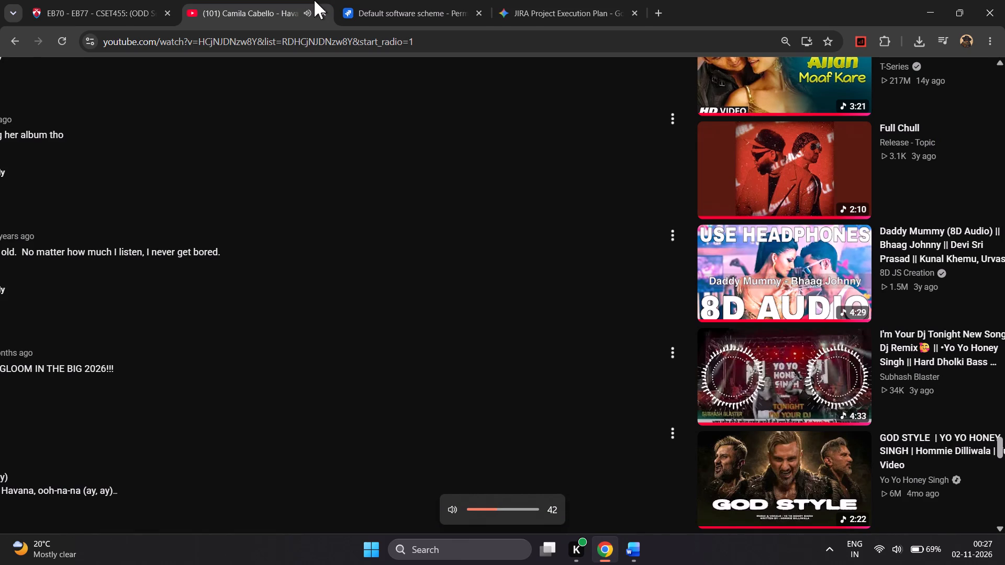
Return to Jira and examine the Delete Issues check results, rewinding Havana on YouTube three times in between.
click(364, 0)
scroll(435, 291, down, 2)
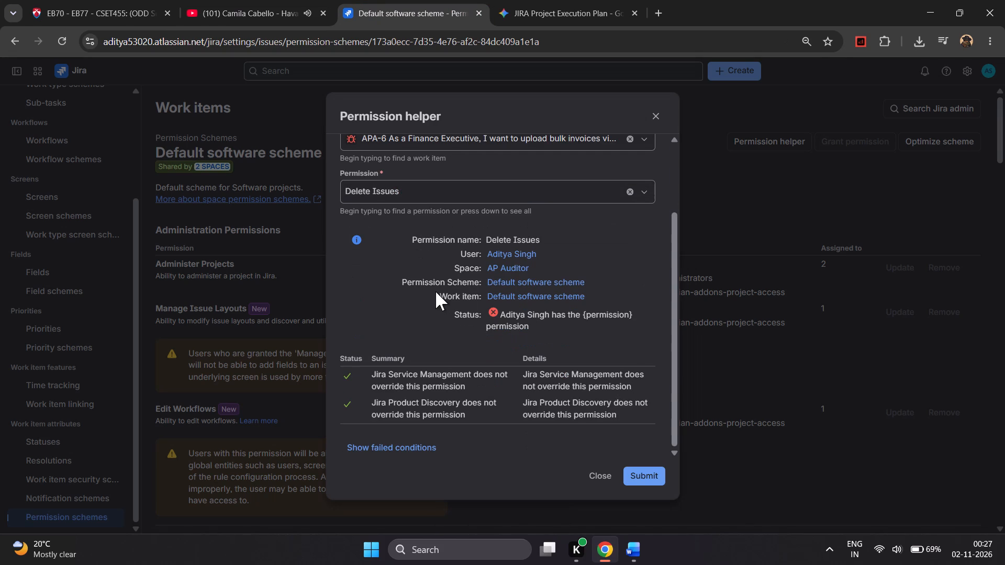
click(310, 0)
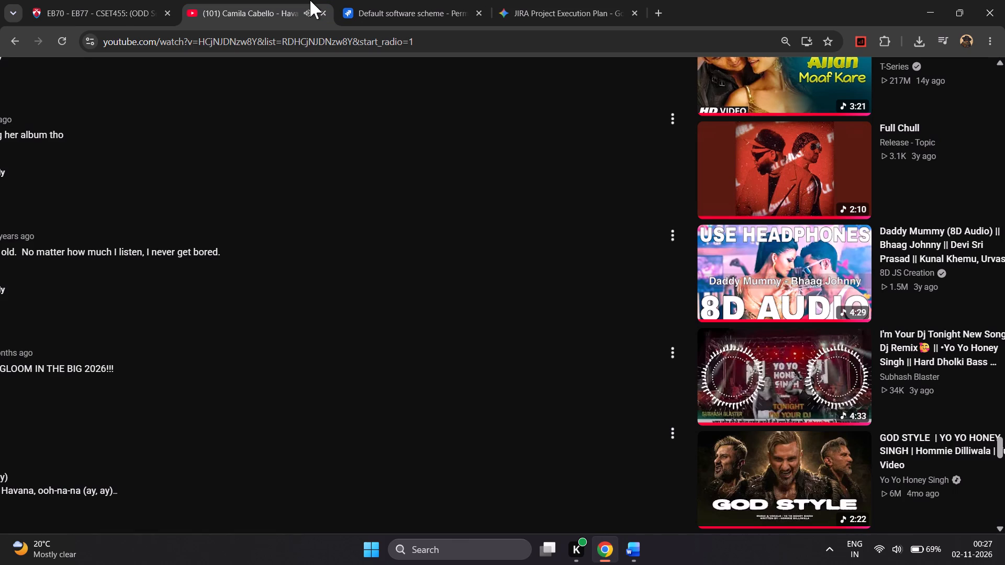
key(Left)
click(395, 0)
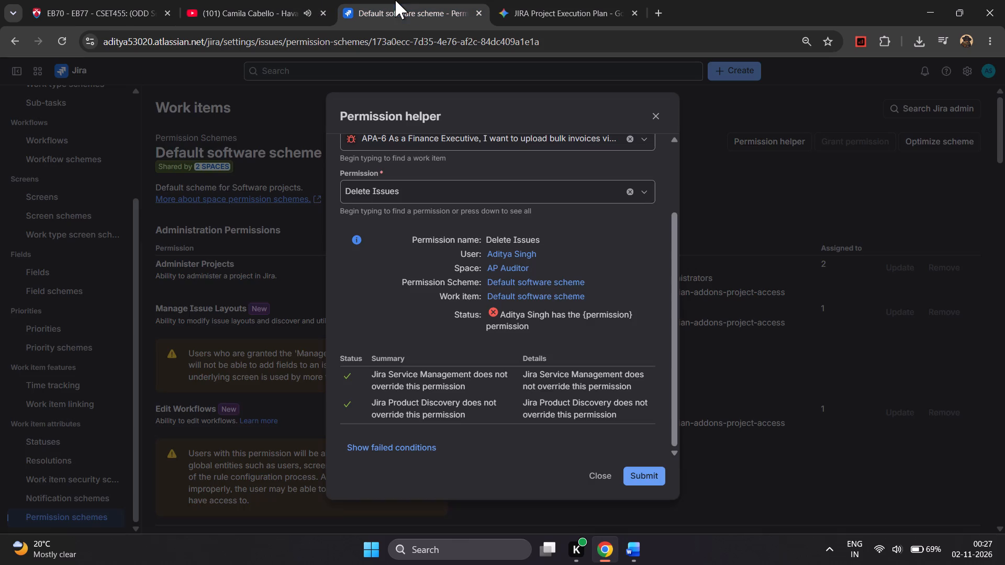
scroll(512, 413, down, 3)
scroll(508, 316, down, 2)
scroll(549, 254, up, 2)
click(364, 0)
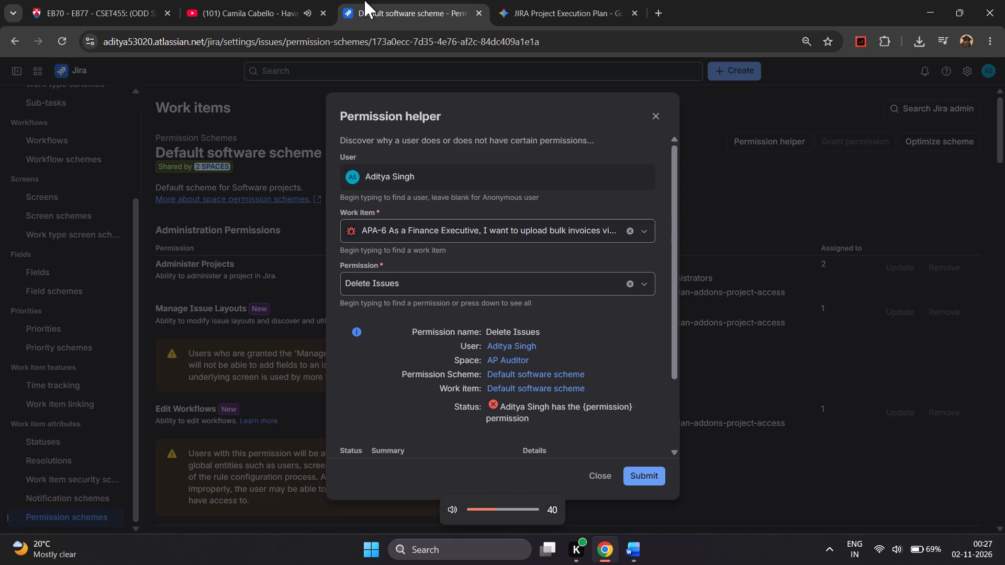
click(285, 0)
key(Left)
click(398, 0)
scroll(496, 303, down, 2)
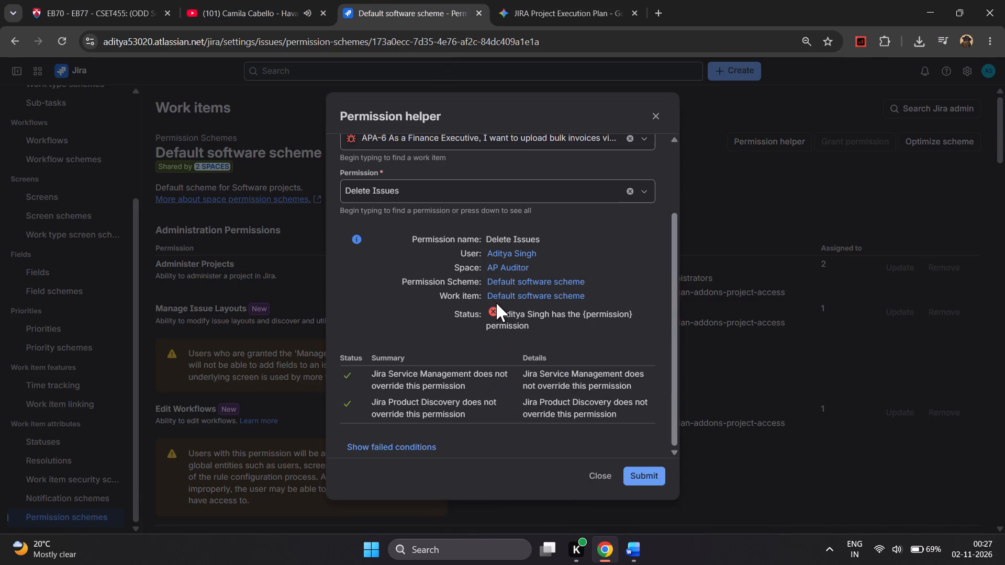
click(276, 0)
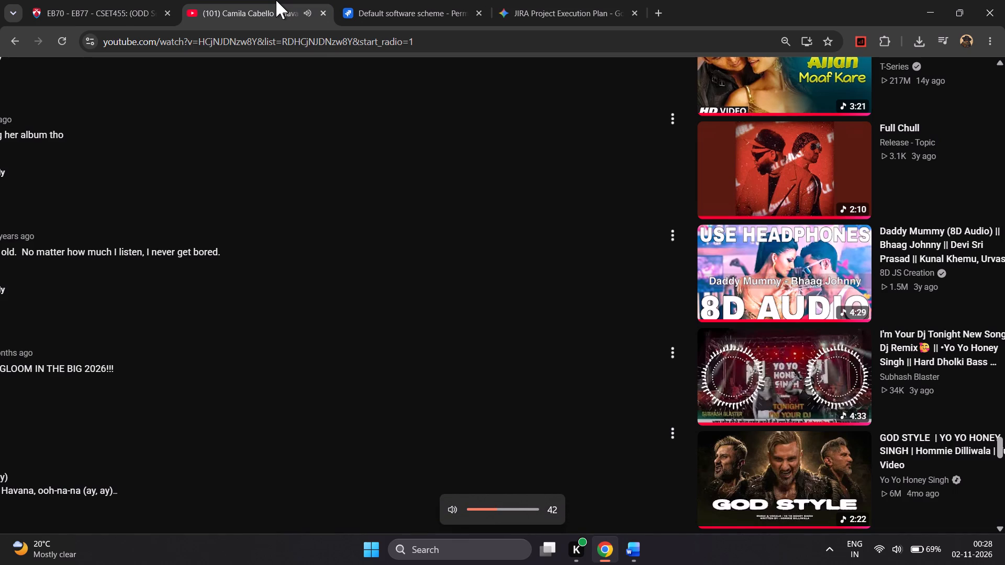
click(348, 0)
scroll(407, 224, up, 3)
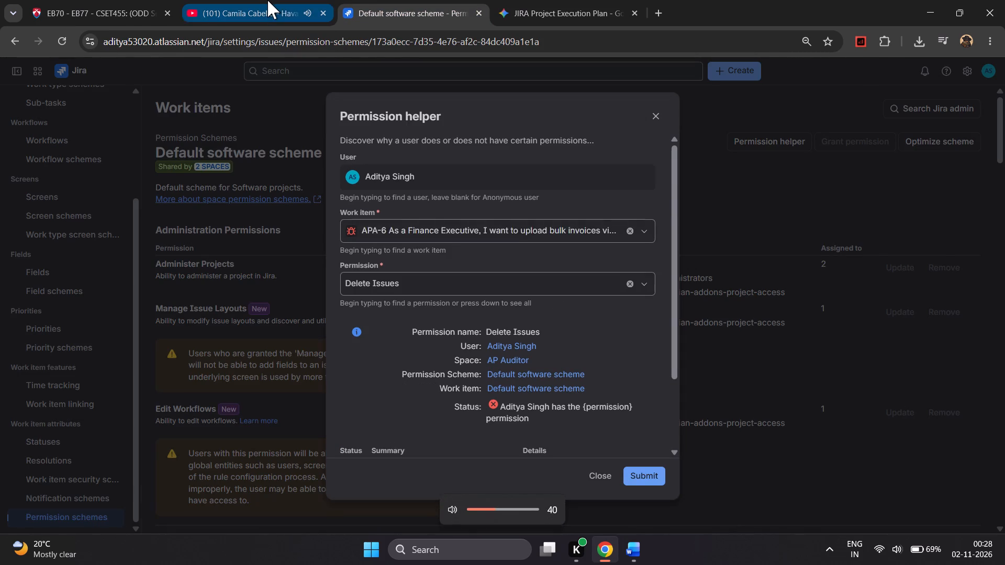
click(267, 0)
key(Left)
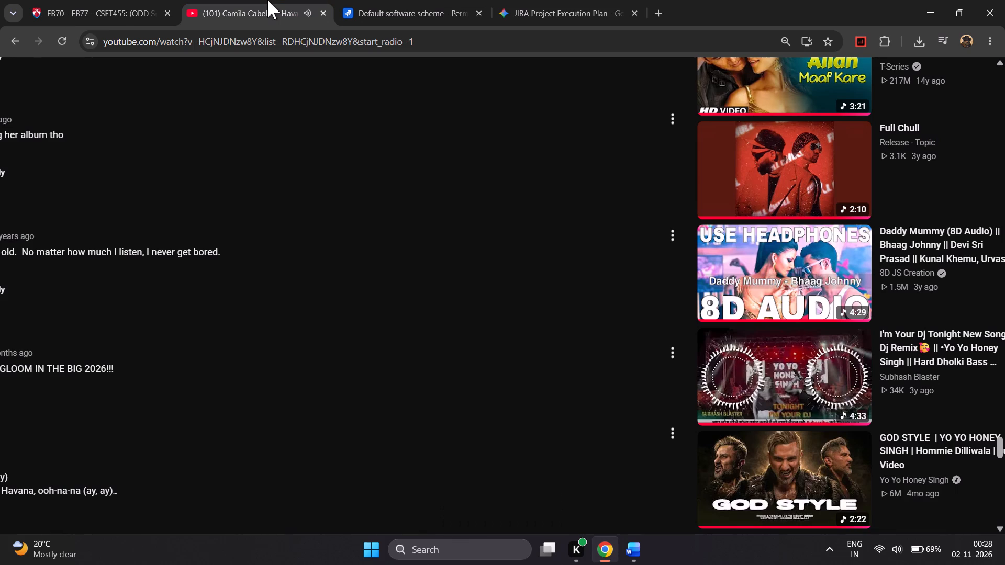
click(397, 0)
scroll(517, 289, down, 2)
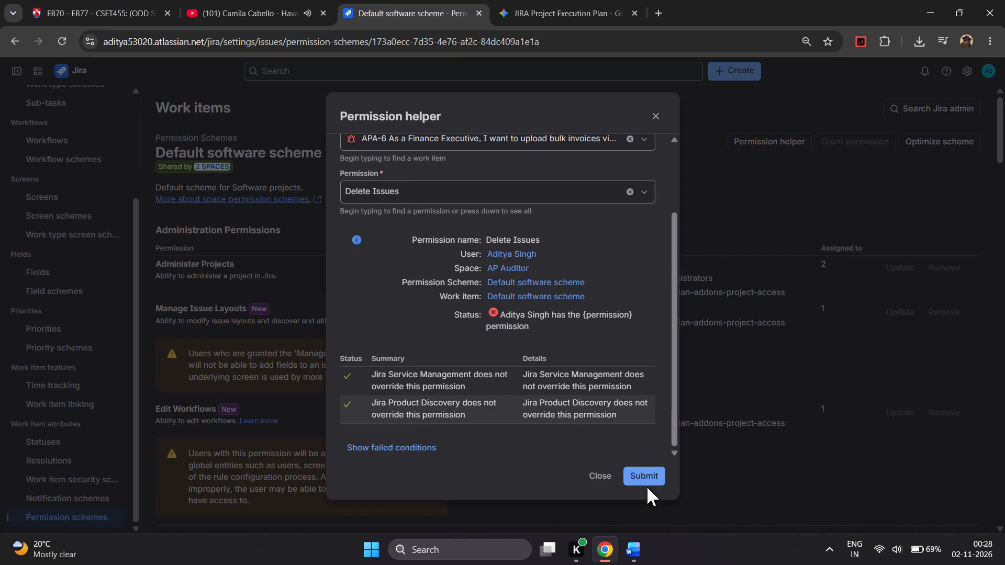
Resubmit the Delete Issues check and review its conditions, rewinding Havana on YouTube once in between.
click(646, 474)
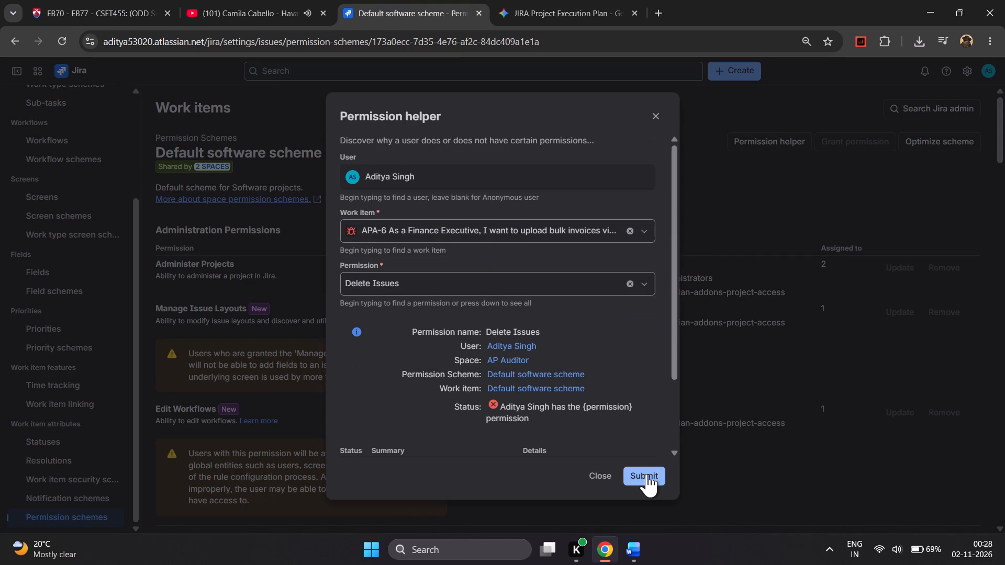
scroll(557, 365, down, 2)
click(299, 0)
key(Left)
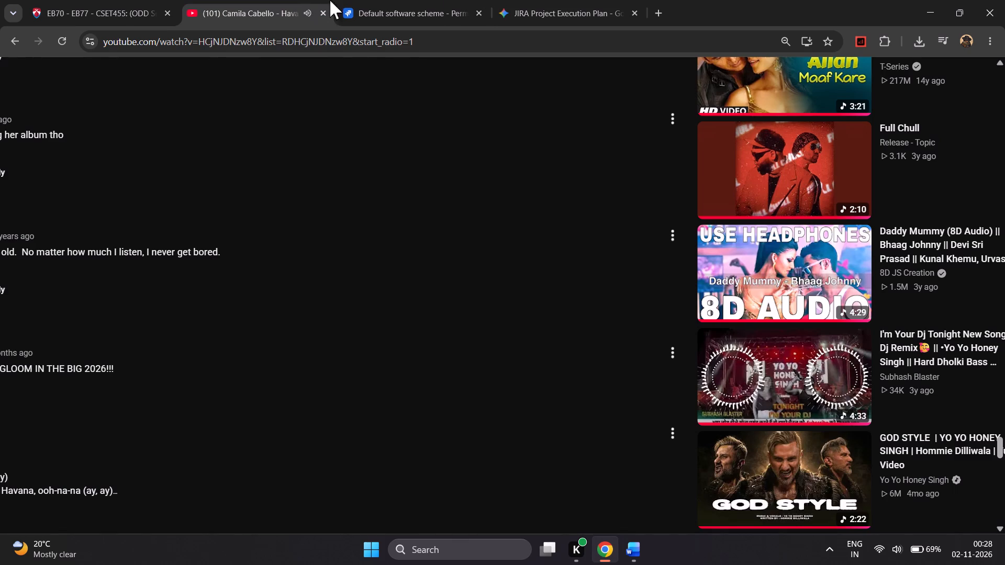
click(446, 0)
scroll(582, 398, down, 2)
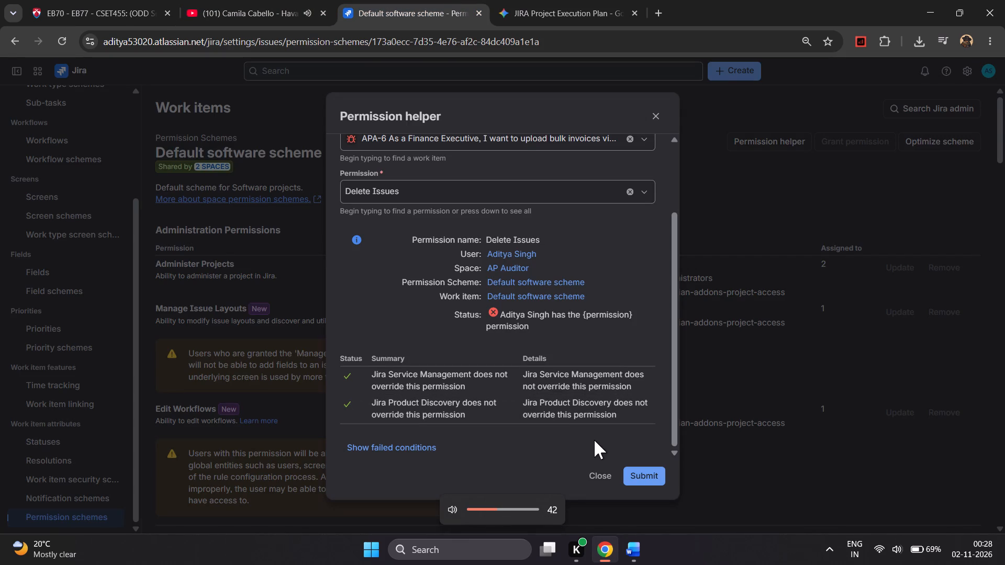
scroll(594, 440, down, 2)
scroll(522, 322, up, 2)
scroll(522, 322, down, 4)
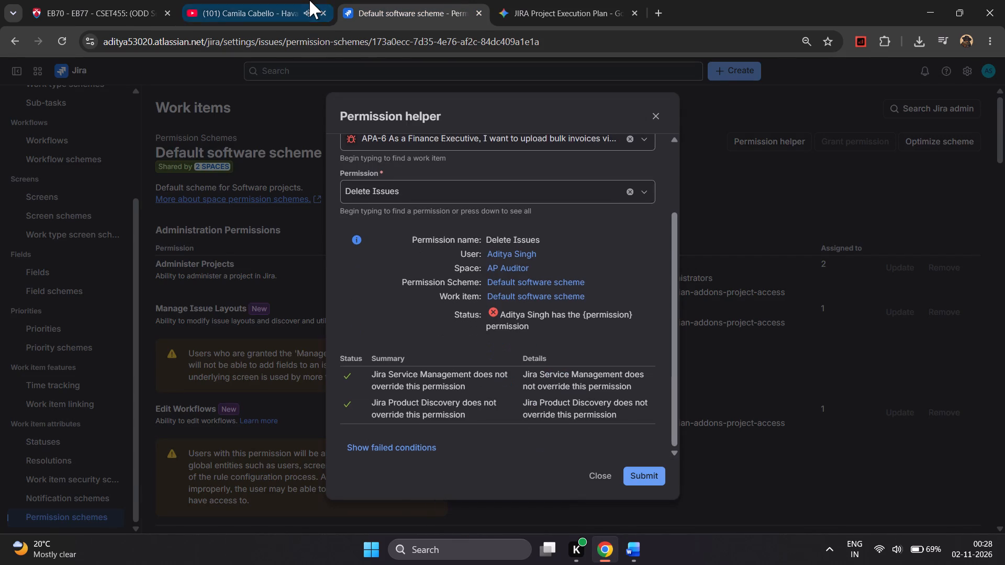
click(309, 0)
click(381, 0)
scroll(468, 282, down, 1)
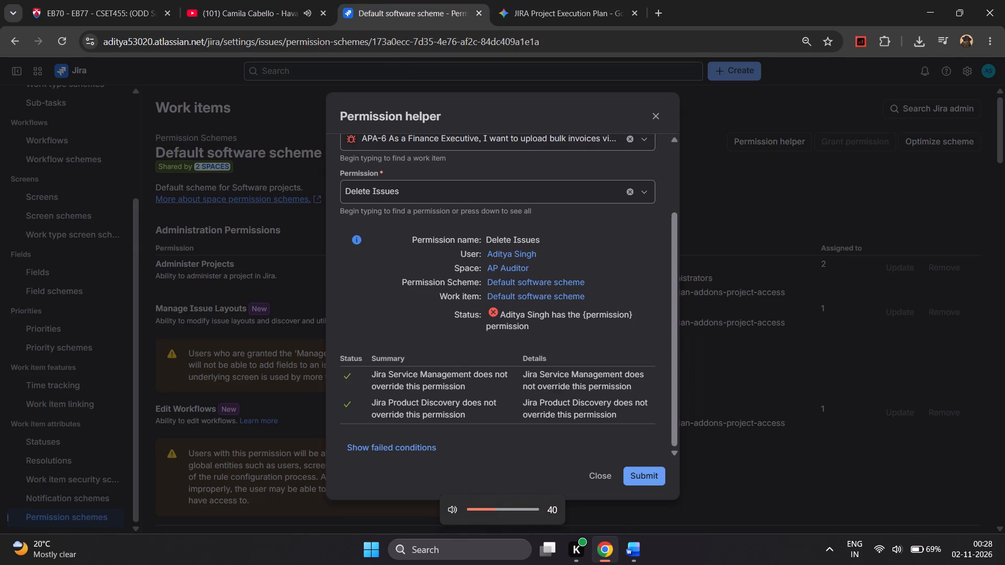
scroll(468, 282, down, 1)
scroll(468, 282, up, 2)
scroll(468, 282, down, 2)
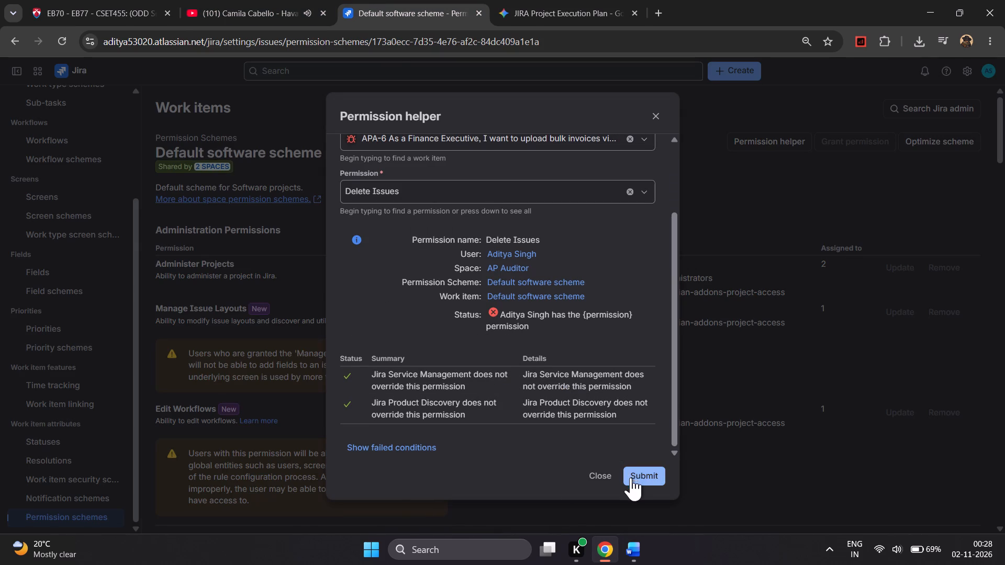
Show the failed conditions of the Delete Issues check and open the space's roles page from the Project Role details.
click(399, 445)
scroll(563, 351, down, 1)
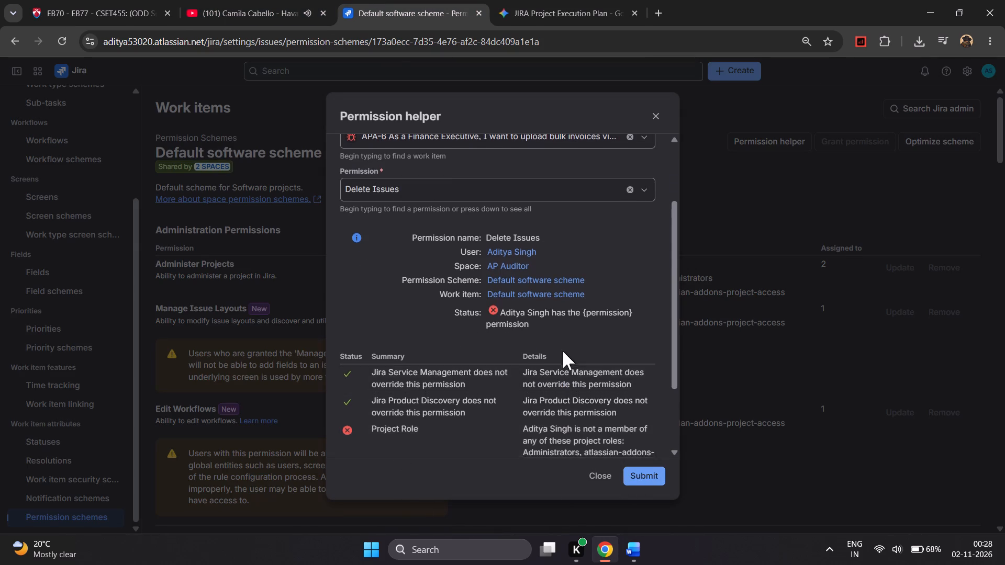
scroll(563, 351, down, 1)
click(604, 394)
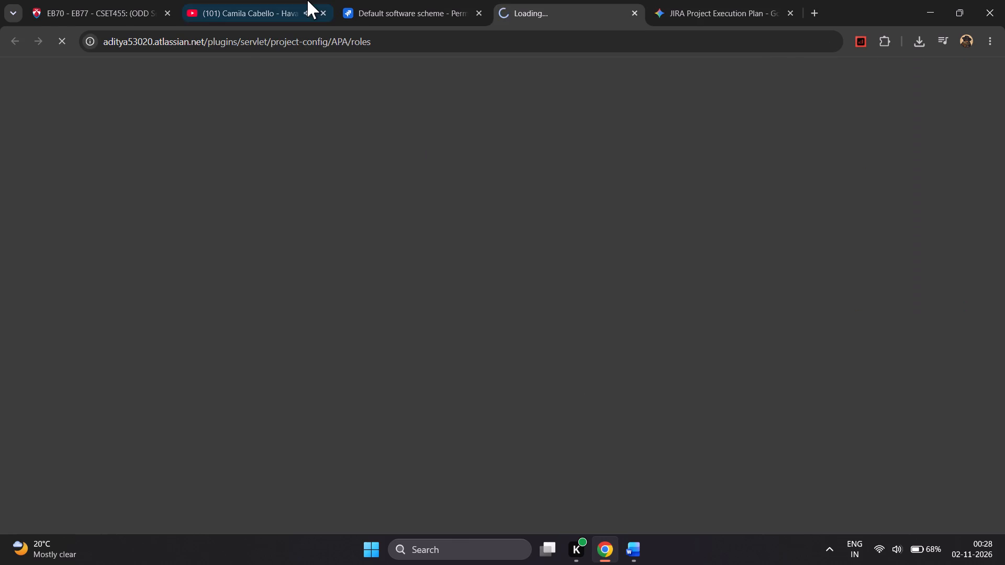
Rewind Havana on YouTube twice and move the new People page's browser tab directly after YouTube.
click(307, 0)
key(Left)
key(Left)
drag(557, 0, 473, 1)
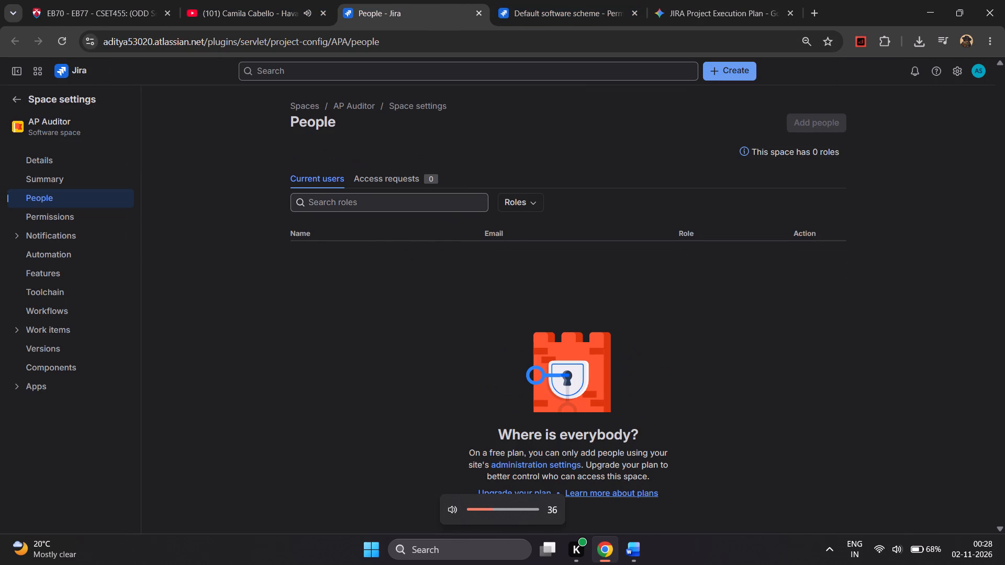
Inspect the role filter options on AP Auditor's People page and view its access requests.
click(445, 201)
click(531, 204)
click(537, 229)
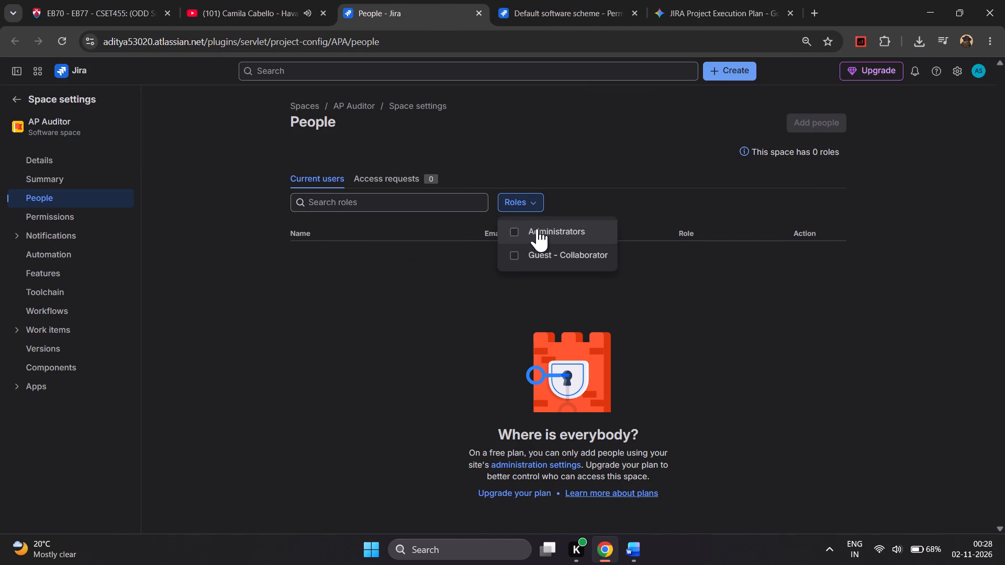
click(410, 182)
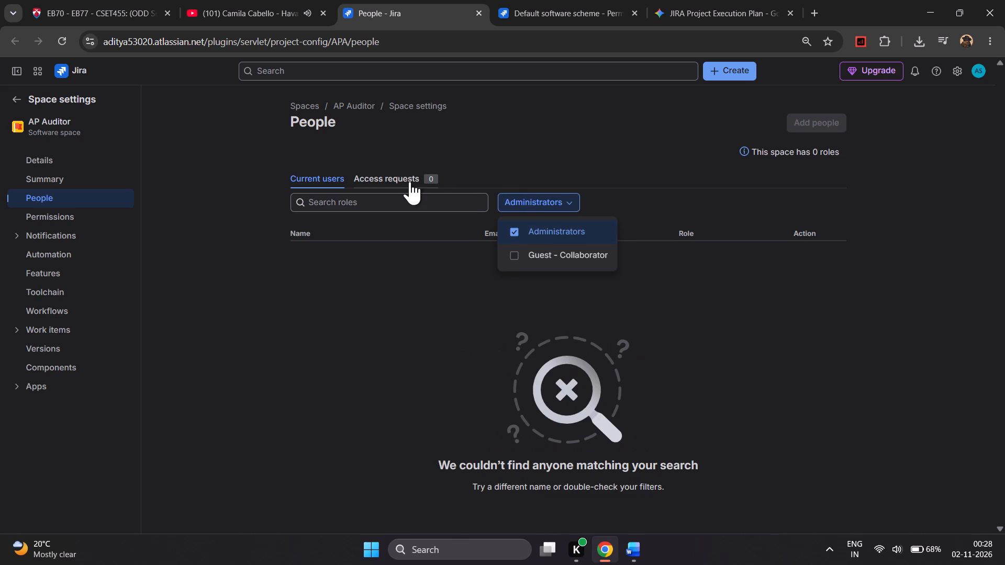
Open AP Auditor's space settings details and examine the fields, rewinding Havana on YouTube once in between.
click(425, 107)
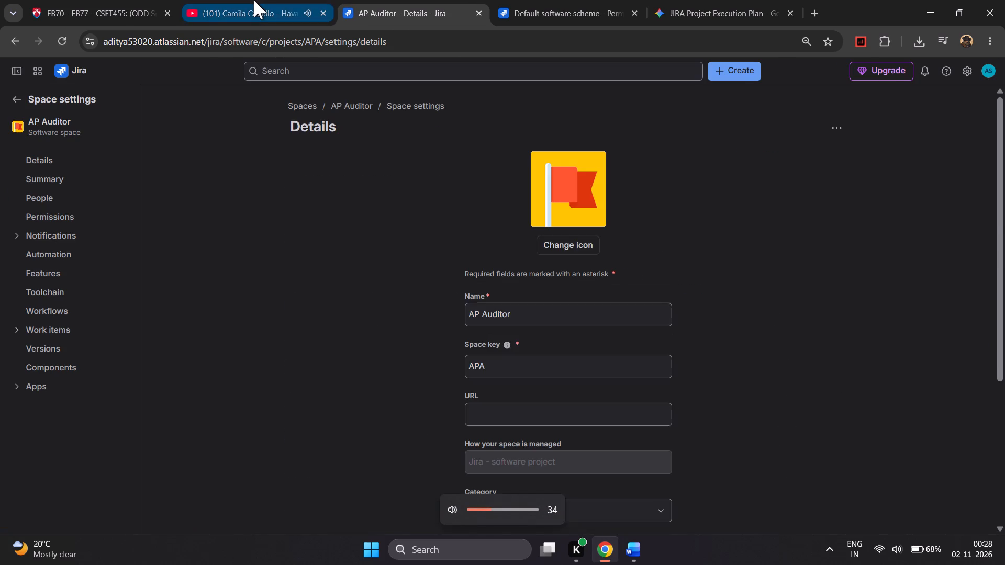
click(254, 0)
key(Left)
scroll(446, 302, down, 4)
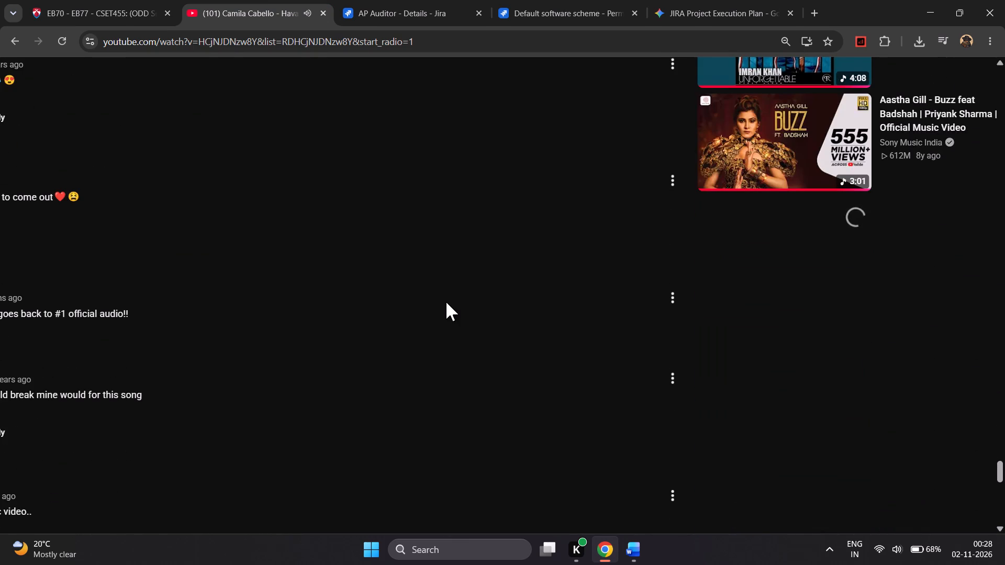
click(394, 0)
scroll(557, 418, down, 2)
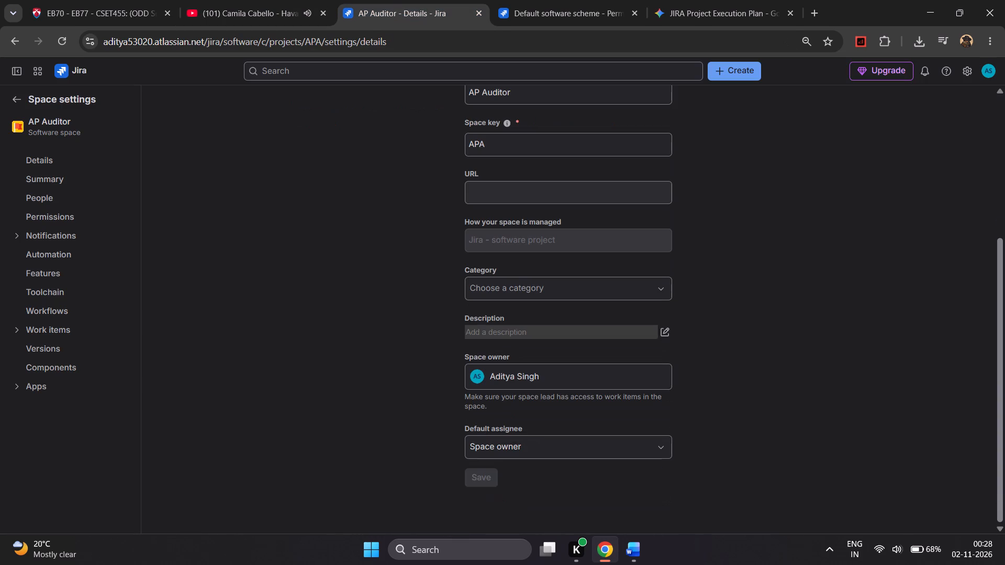
Collapse the space settings sidebar on AP Auditor's Details page.
scroll(647, 335, up, 3)
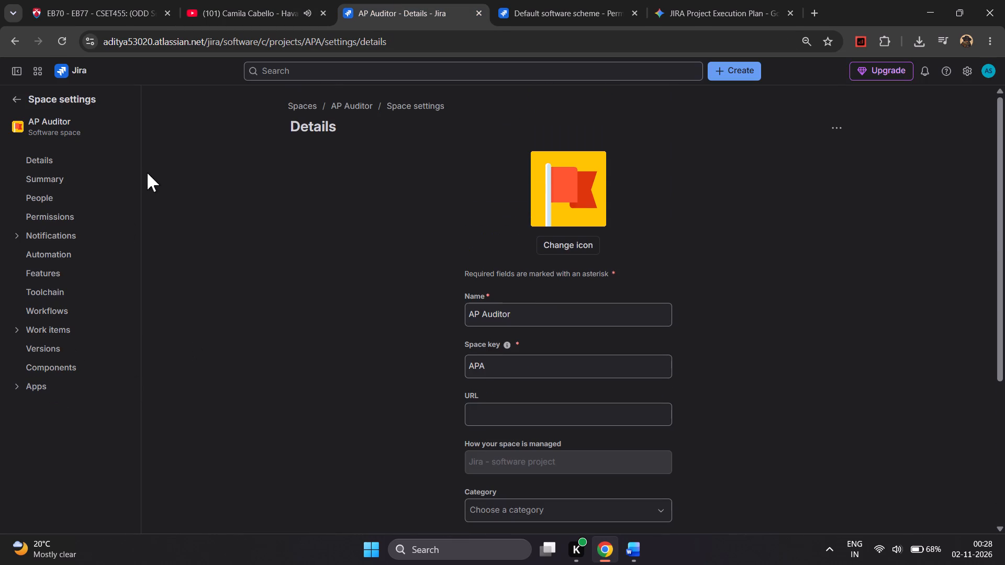
click(17, 64)
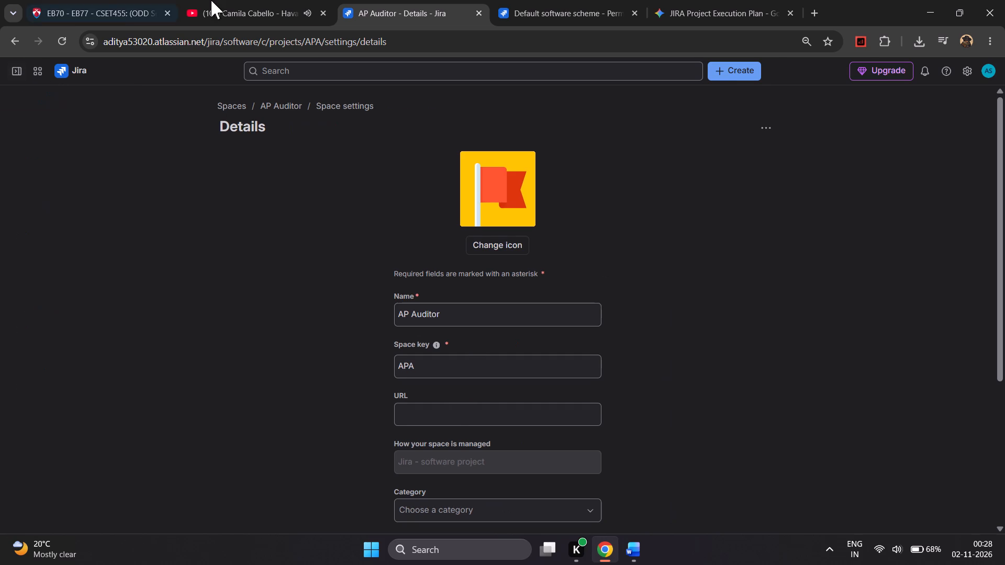
Rewind Havana on YouTube several times, lower its volume, and return to AP Auditor's Details page in Jira.
click(211, 0)
key(Left)
key(Left)
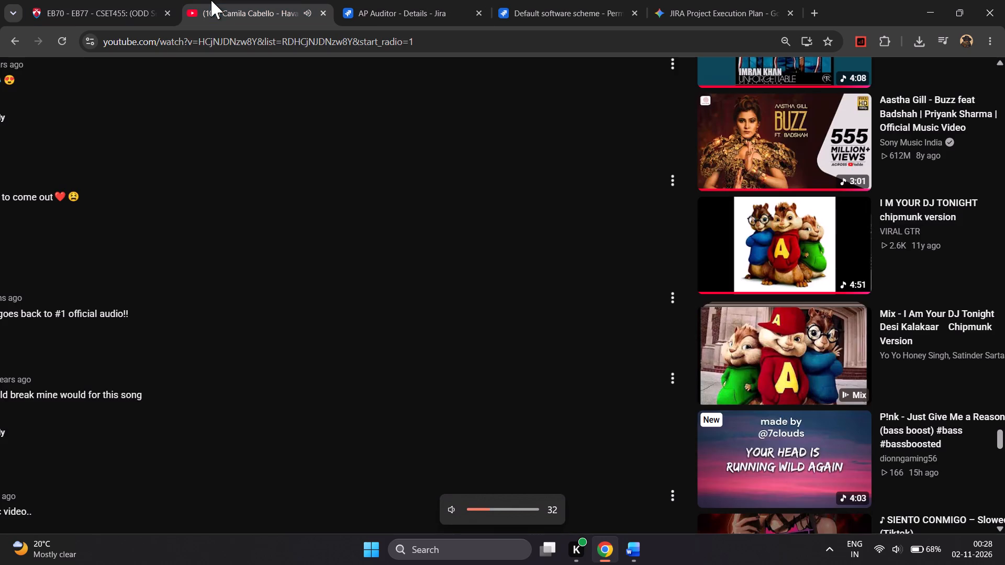
key(Left)
key(Left)
key(Left)
key(Down)
key(Down)
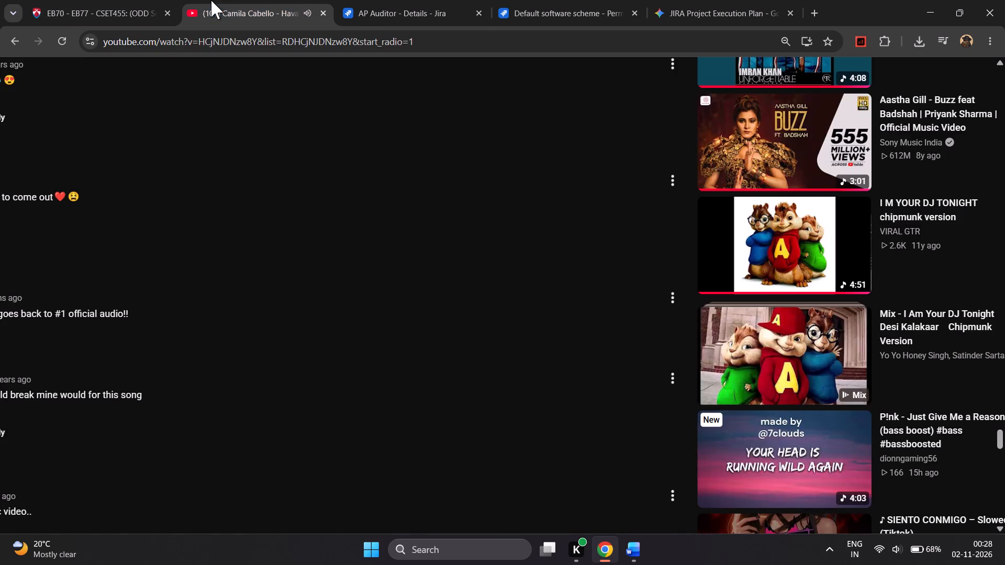
key(Left)
click(333, 0)
click(378, 0)
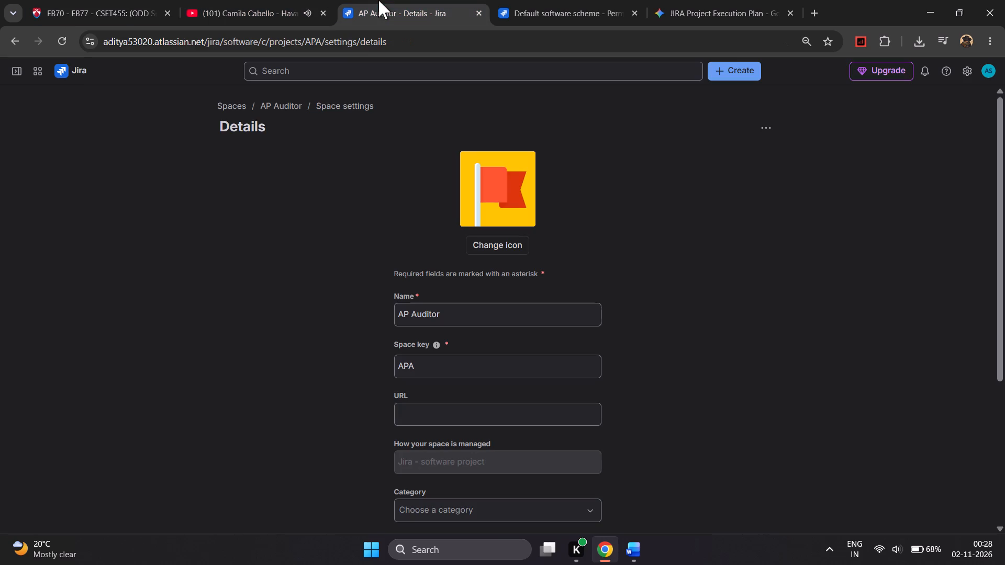
Review the Assigned to me and Worked on lists on Jira's home page, rewinding Havana on YouTube twice in between.
click(63, 69)
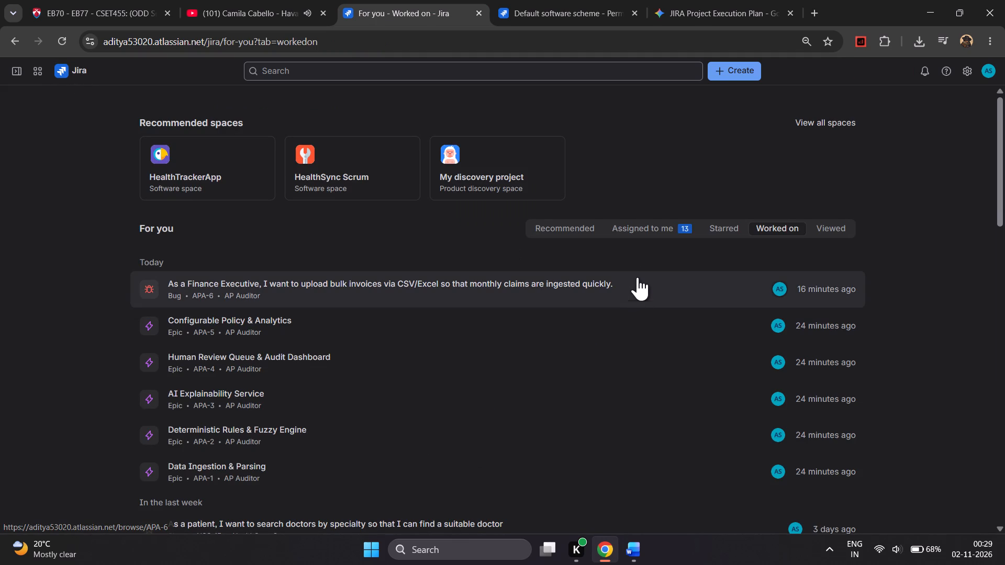
click(651, 233)
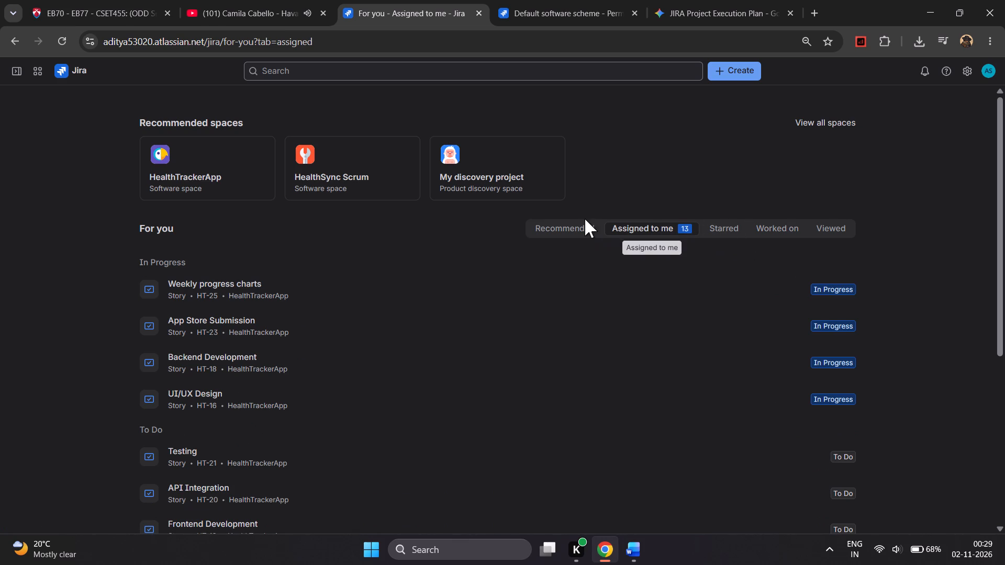
click(856, 230)
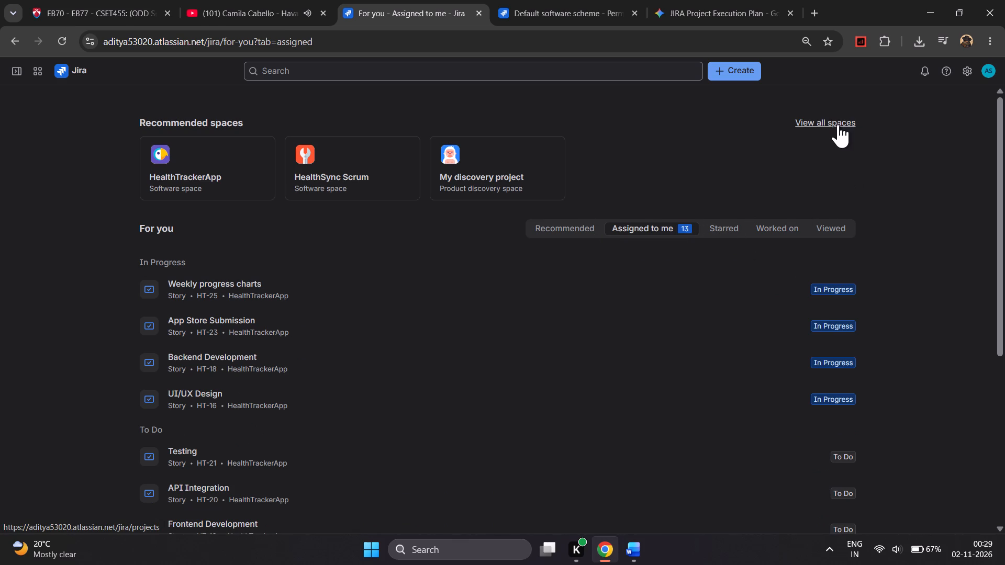
click(238, 0)
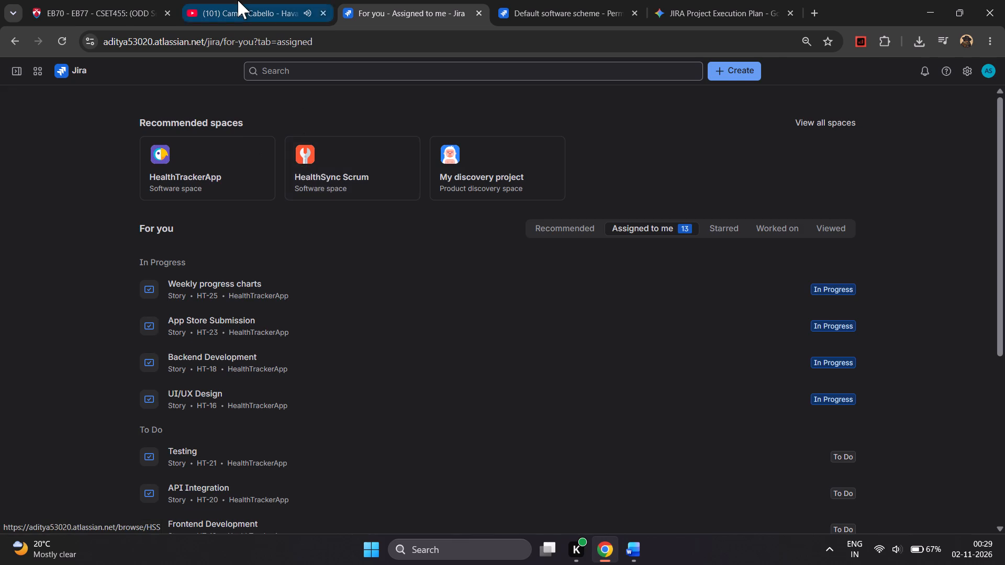
key(Left)
key(Left)
click(418, 0)
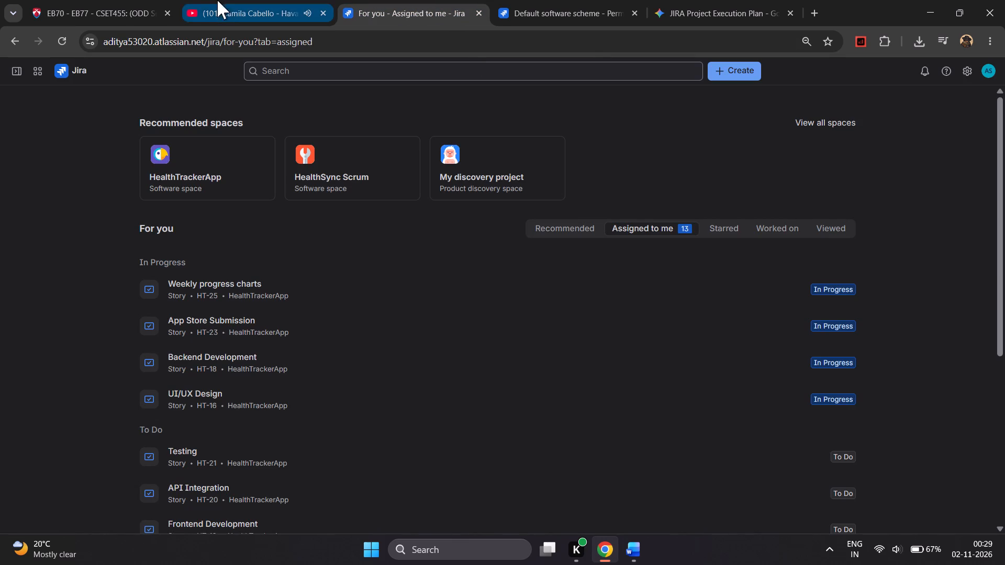
scroll(440, 221, down, 2)
scroll(440, 221, up, 5)
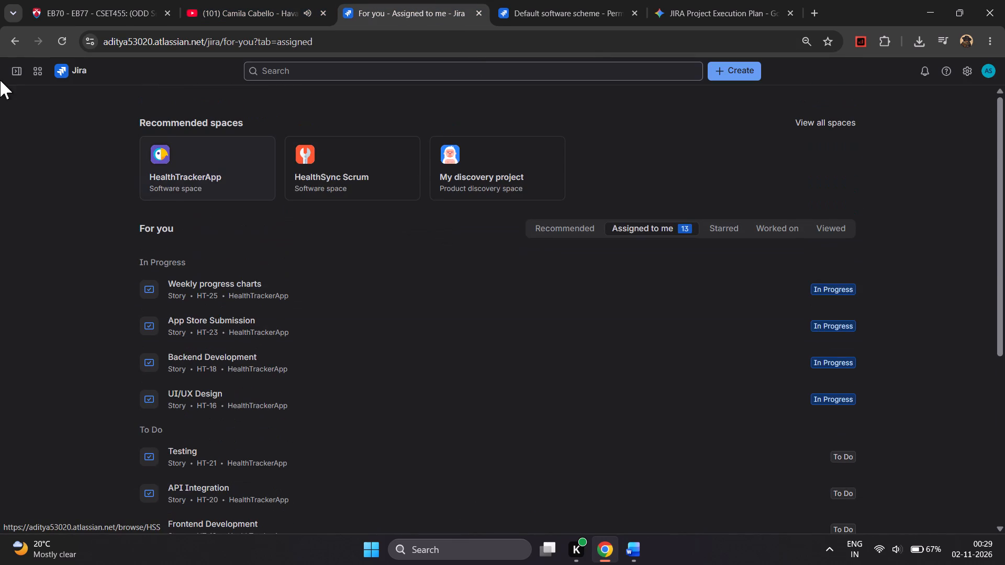
click(8, 43)
click(195, 0)
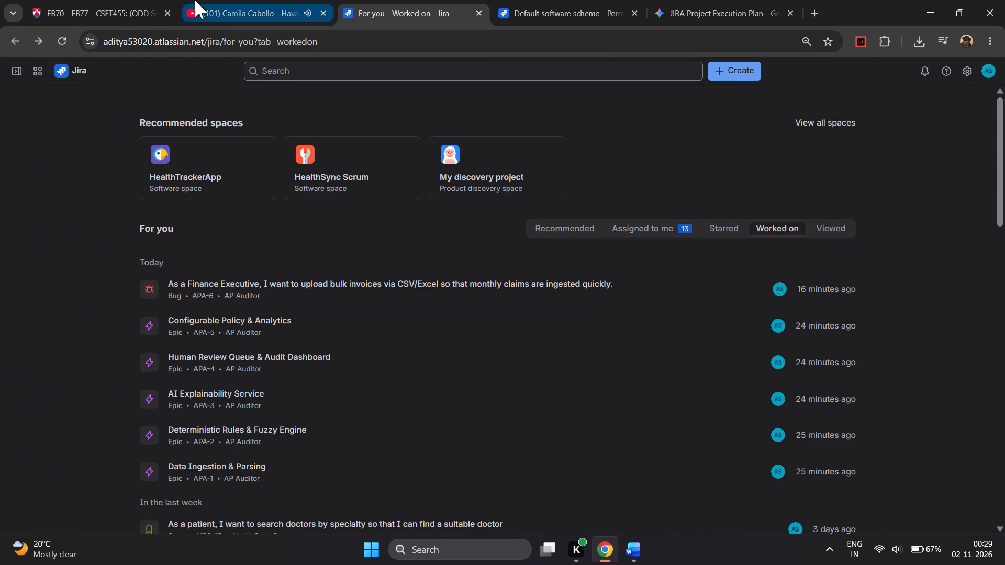
key(Left)
click(359, 0)
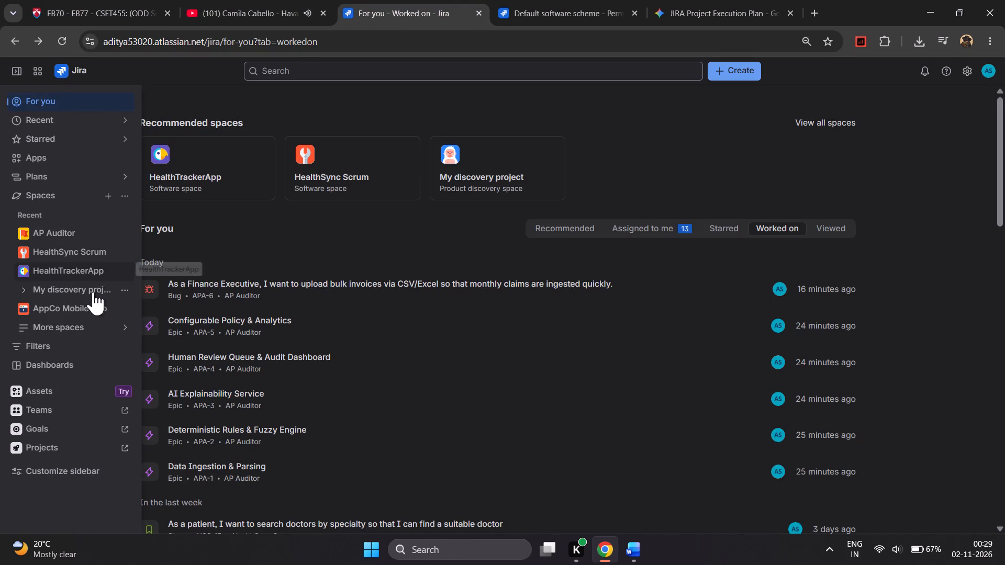
Rewind Havana on YouTube once more and raise the volume to 36.
click(289, 0)
key(Left)
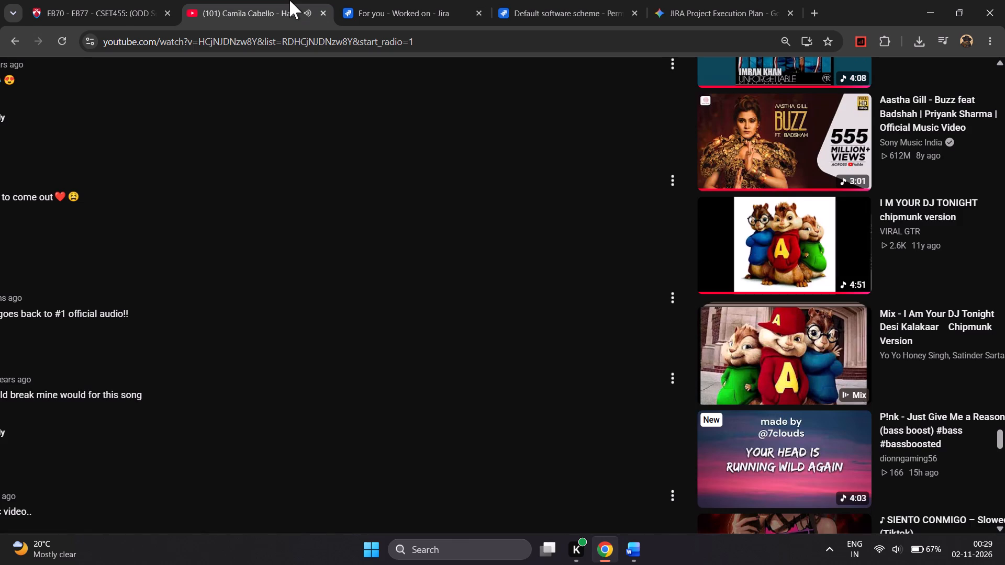
key(Up)
key(Up)
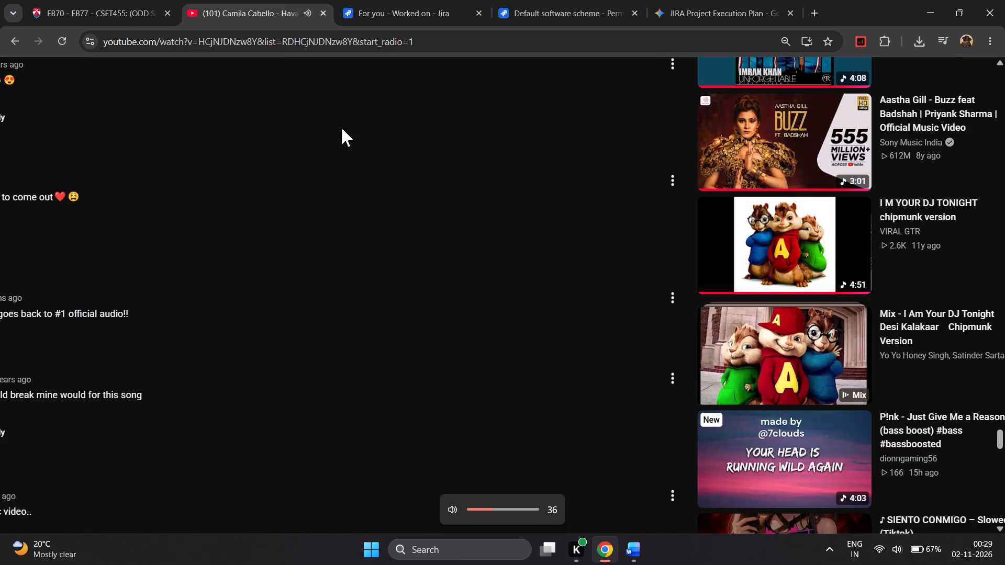
scroll(376, 228, up, 2)
Switch to the running app with the K logo.
click(571, 554)
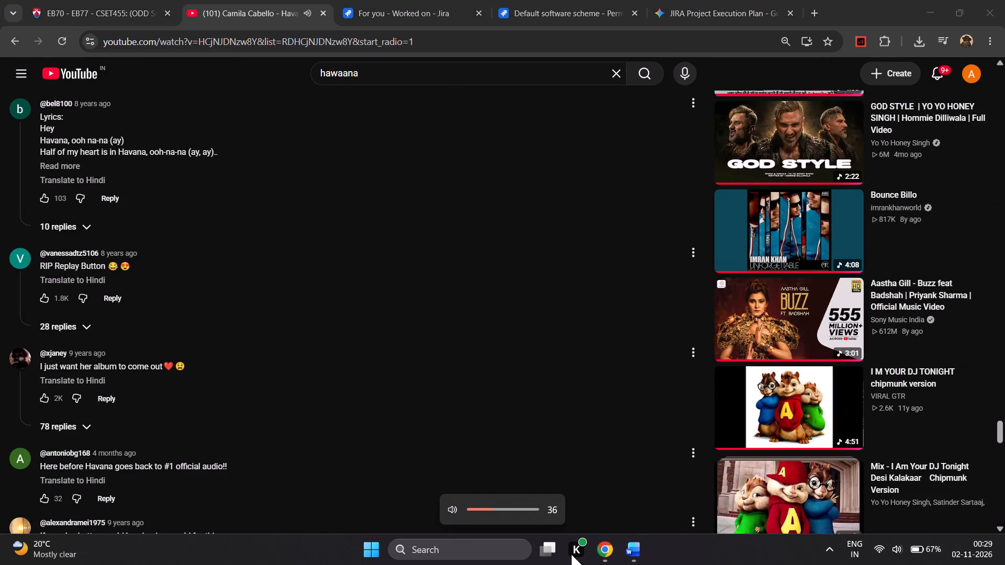
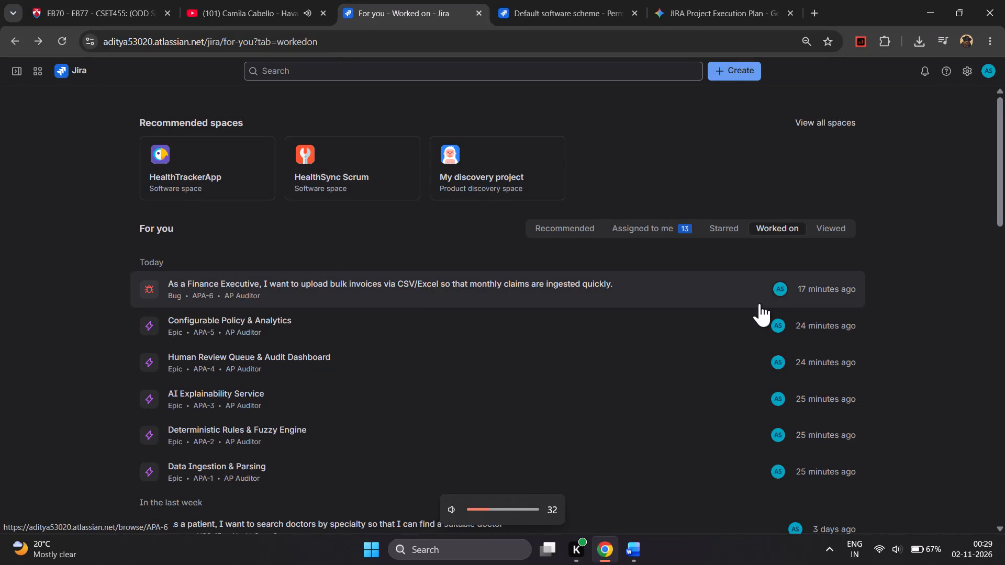
Rewind Havana on YouTube once and open the bulk invoice upload item APA-6 from Jira's Worked on list.
click(221, 0)
key(Left)
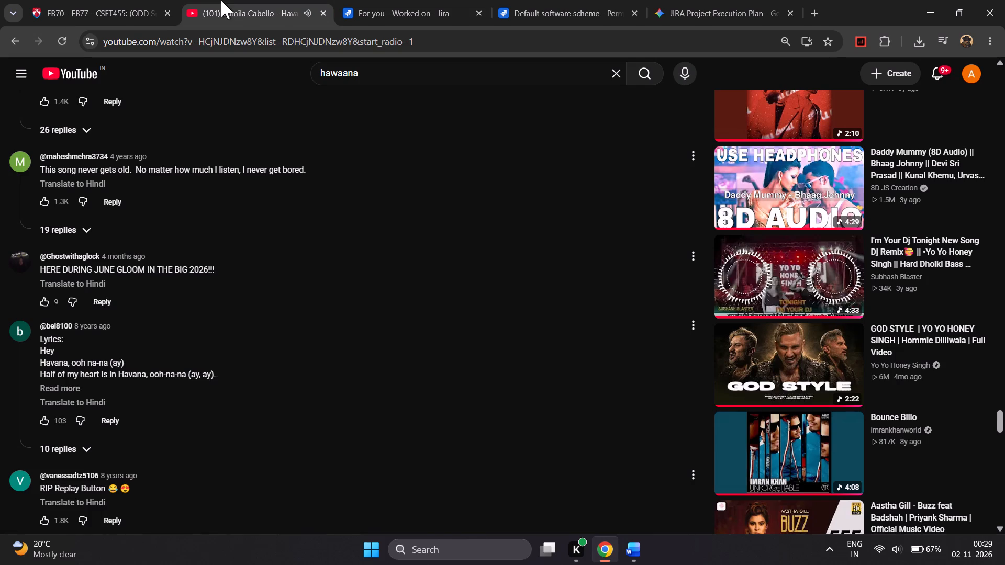
click(421, 0)
click(226, 278)
Rewind Havana on YouTube several times and return to work item APA-6 in Jira.
click(408, 0)
click(314, 0)
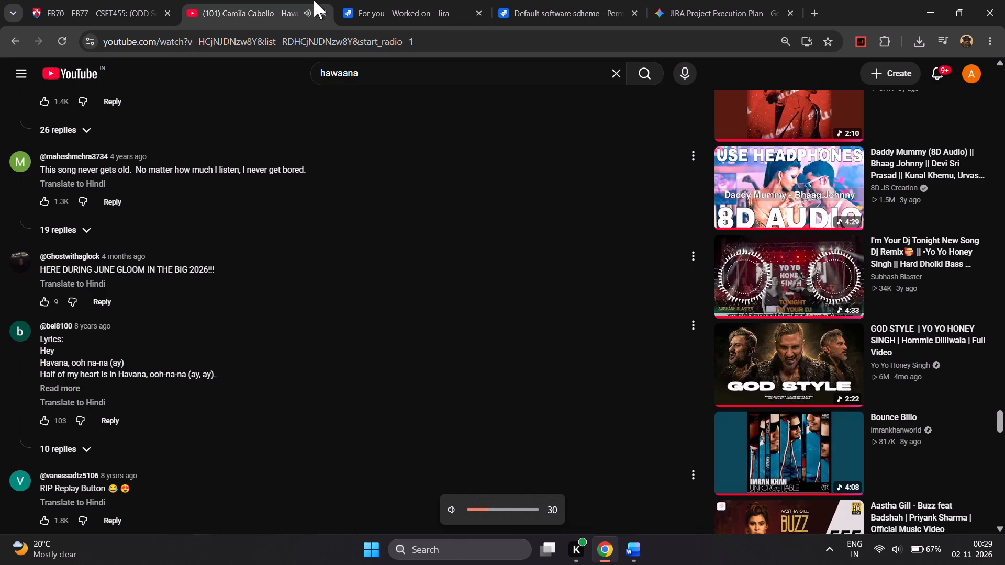
key(Left)
key(Left)
key(Left)
key(Left)
key(Left)
key(Left)
click(426, 0)
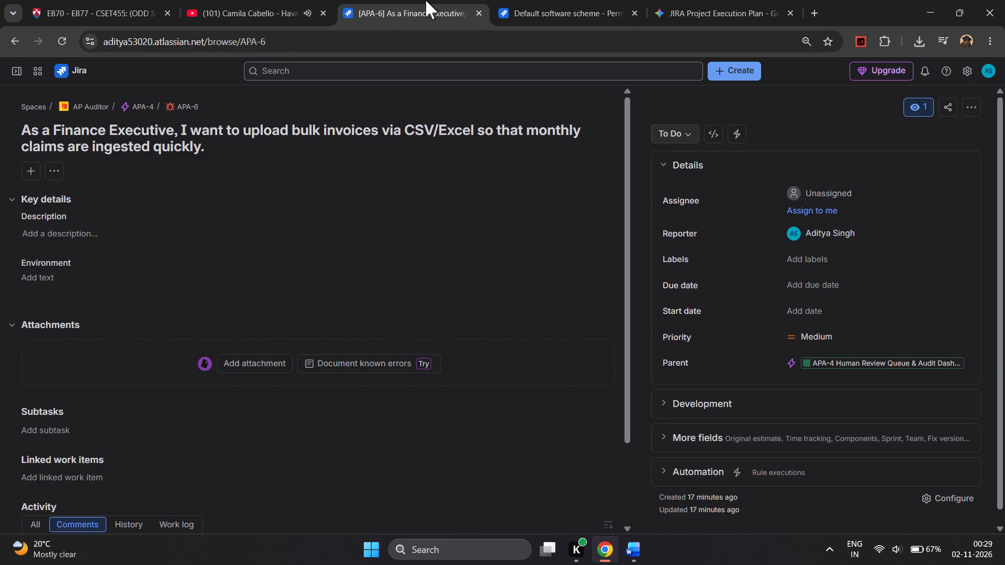
Examine APA-6's description, attachments and details, expanding its Development section.
scroll(159, 354, down, 3)
scroll(159, 354, up, 2)
scroll(654, 352, down, 3)
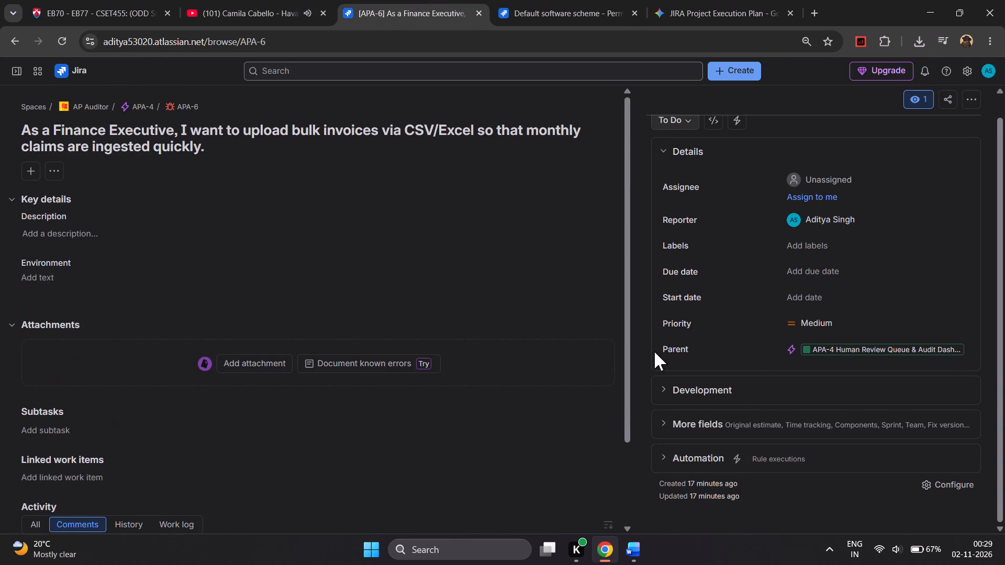
click(671, 387)
scroll(671, 387, down, 4)
scroll(671, 387, up, 3)
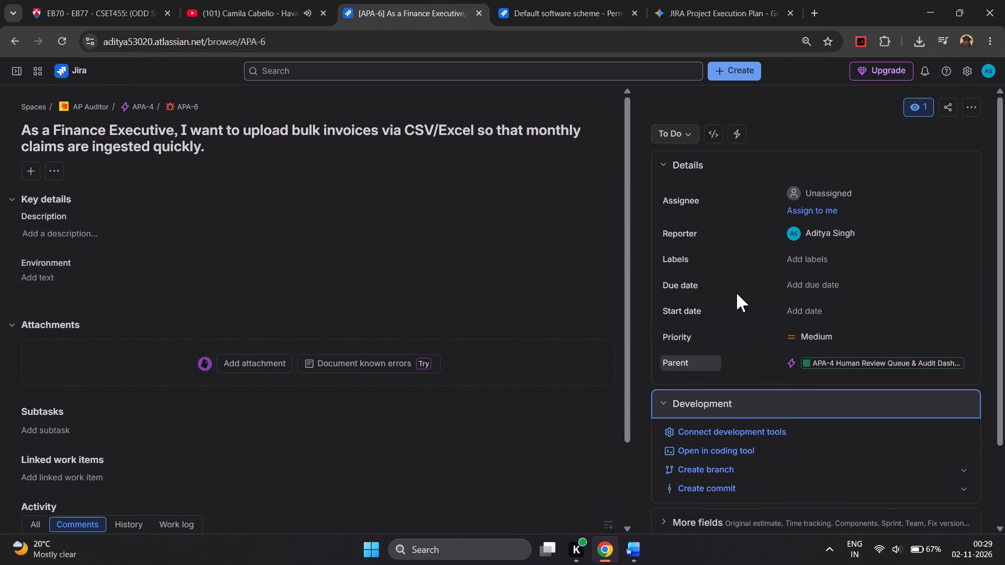
Assign work item APA-6 to your own account.
click(808, 209)
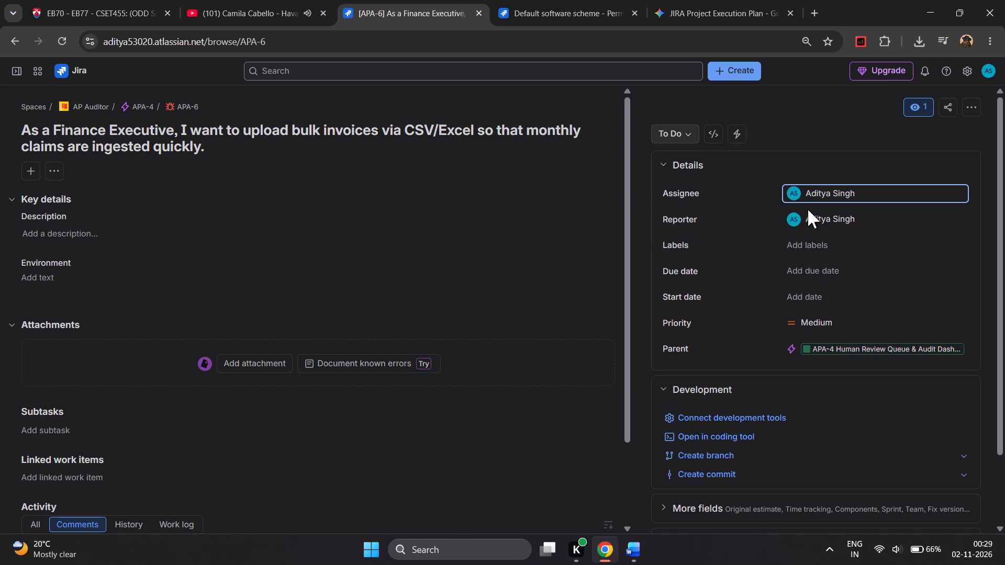
click(743, 272)
Change the work type of APA-6 from its breadcrumb to Task.
scroll(743, 272, down, 3)
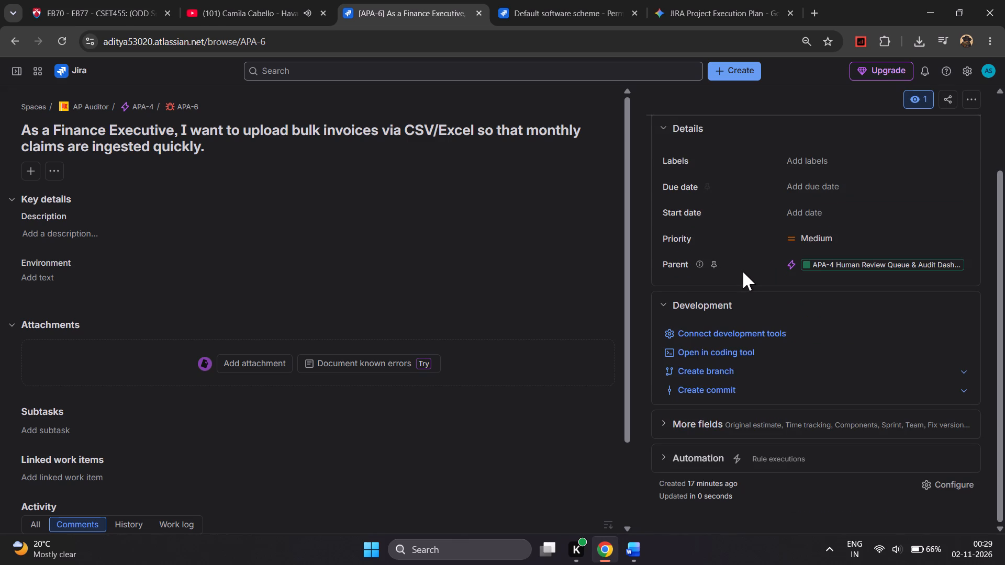
scroll(360, 207, up, 2)
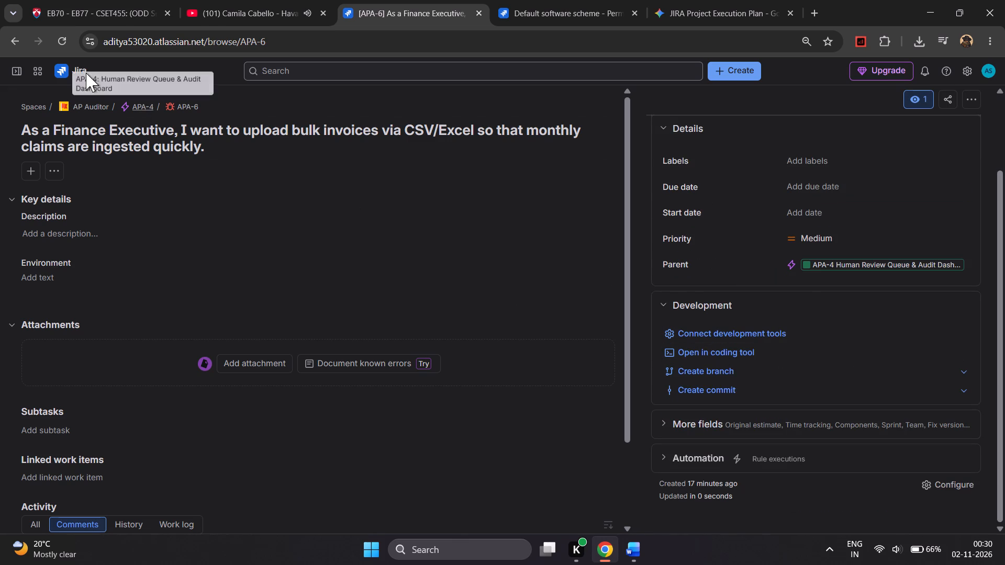
click(175, 107)
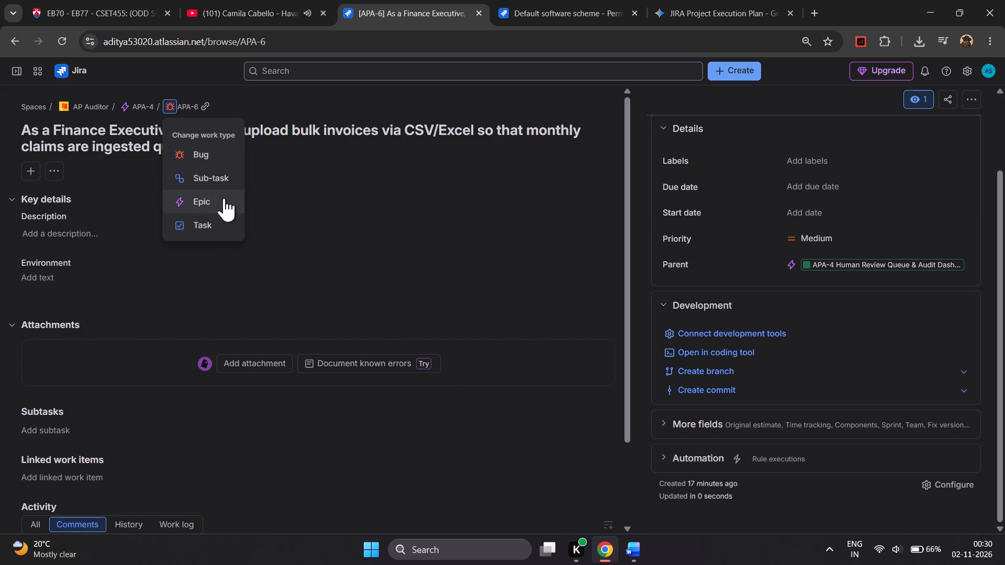
click(211, 132)
click(170, 103)
click(170, 103)
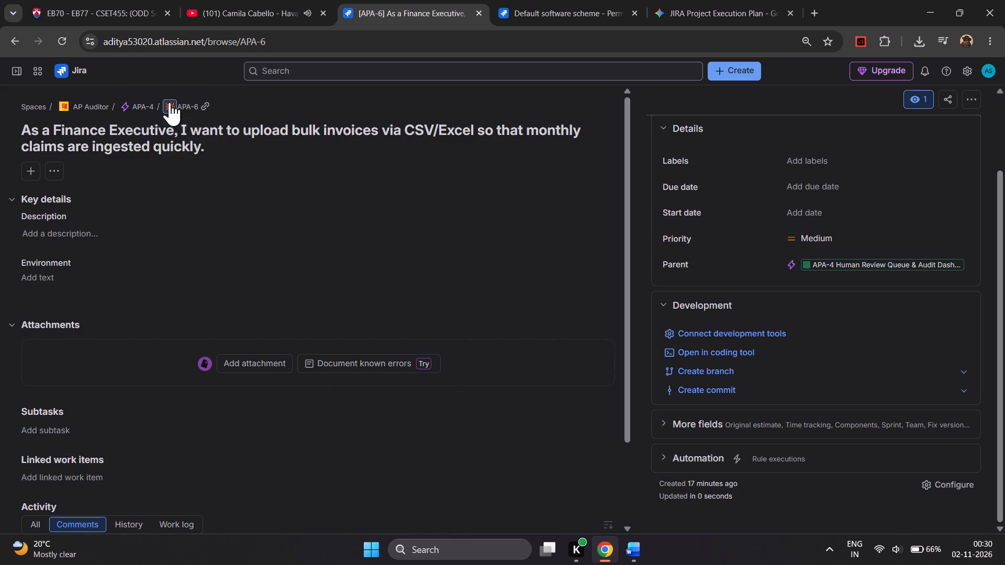
click(213, 223)
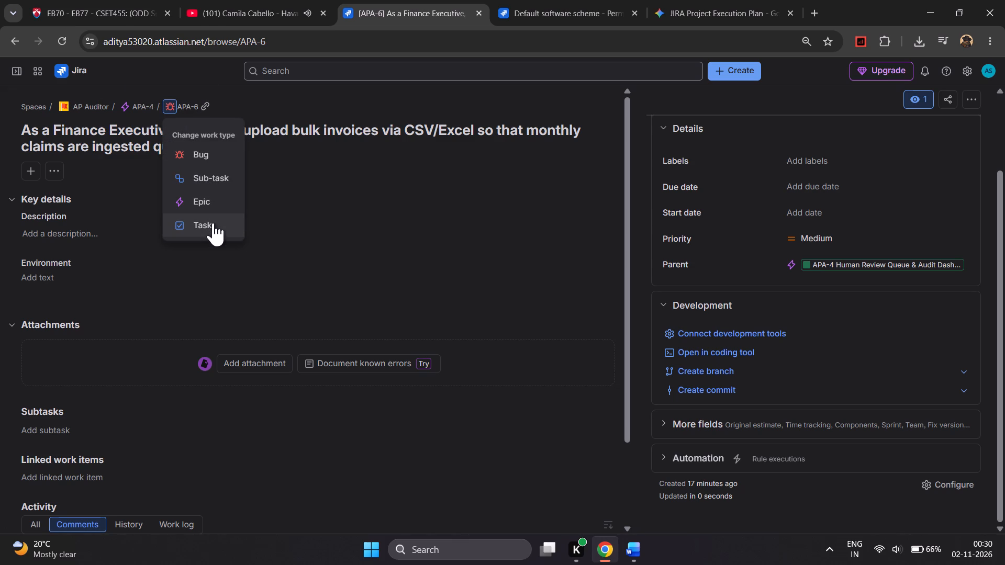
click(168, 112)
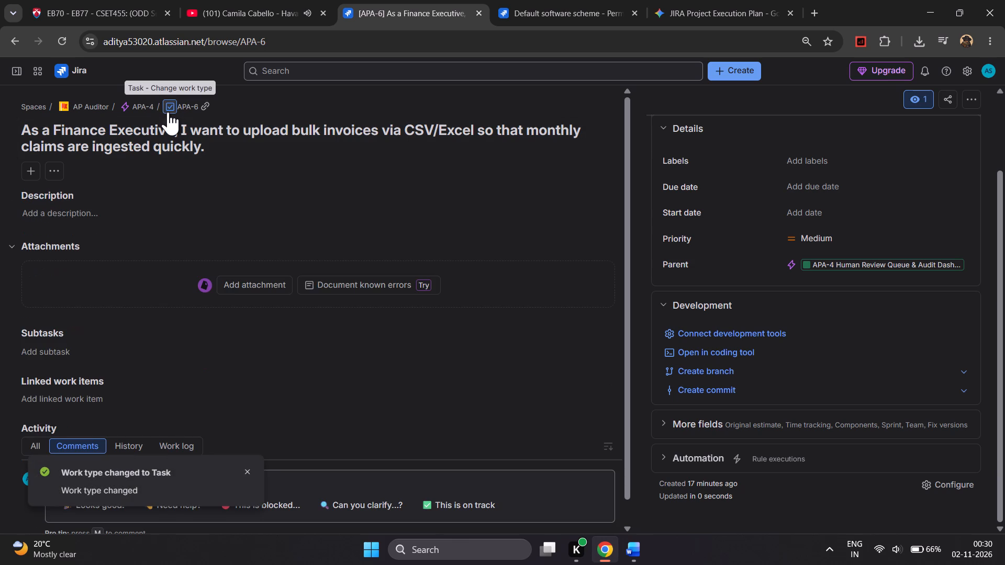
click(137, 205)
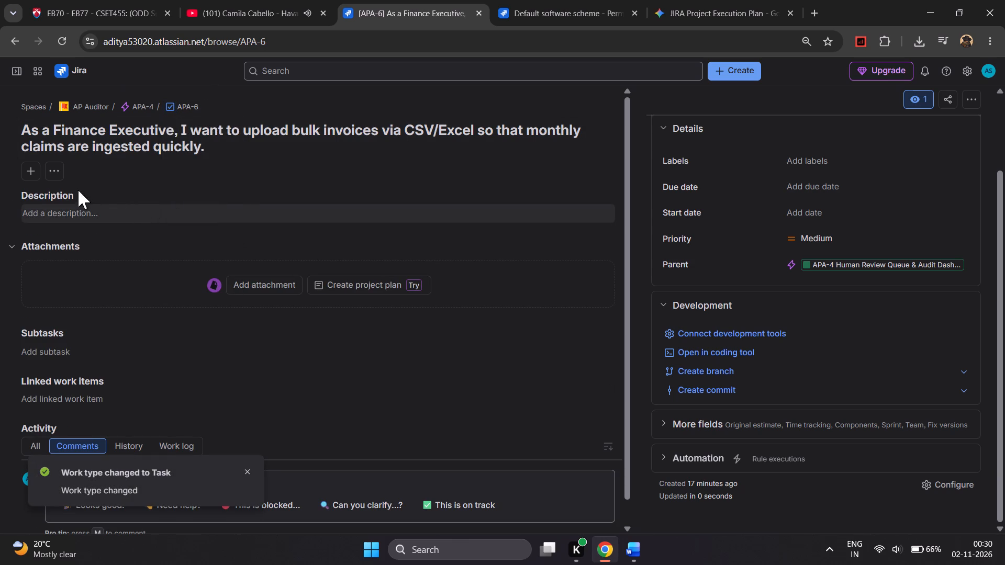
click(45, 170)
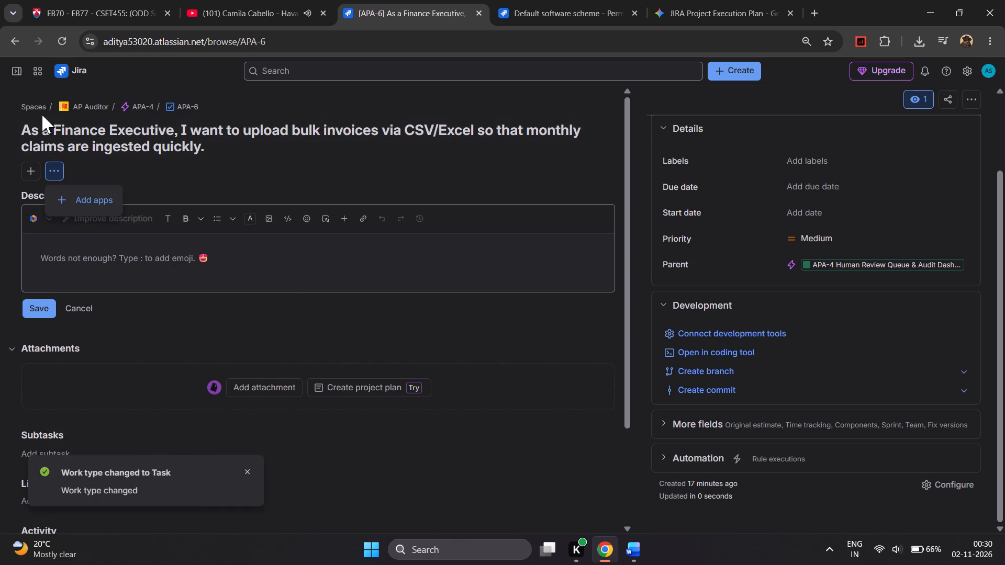
Open Jira's list of all spaces, rewinding Havana on YouTube twice in between.
click(42, 115)
click(40, 112)
click(332, 0)
key(Left)
key(Left)
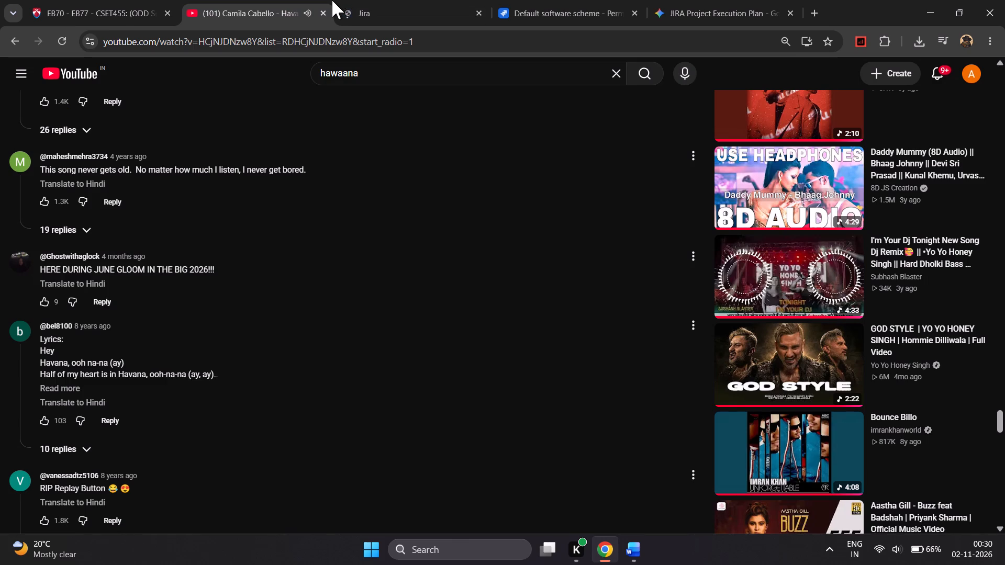
click(364, 0)
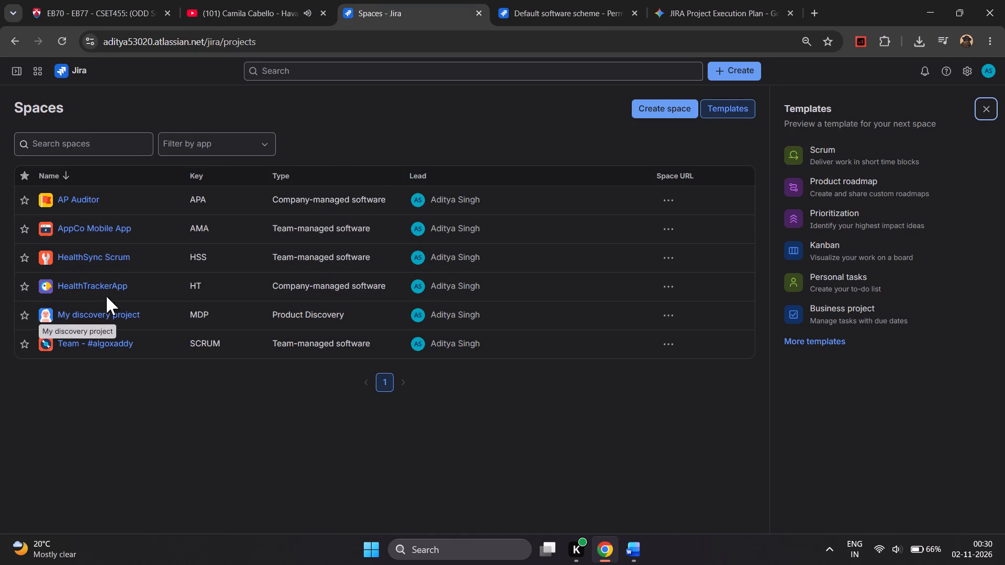
Open the AP Auditor space's backlog, rewinding Havana on YouTube once in between.
click(93, 205)
double_click(90, 202)
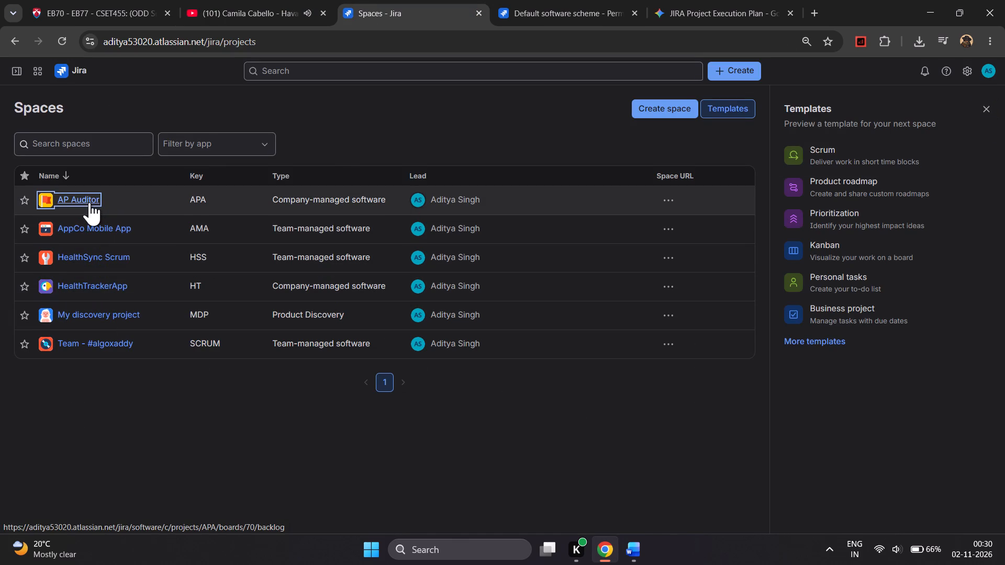
click(303, 0)
key(Left)
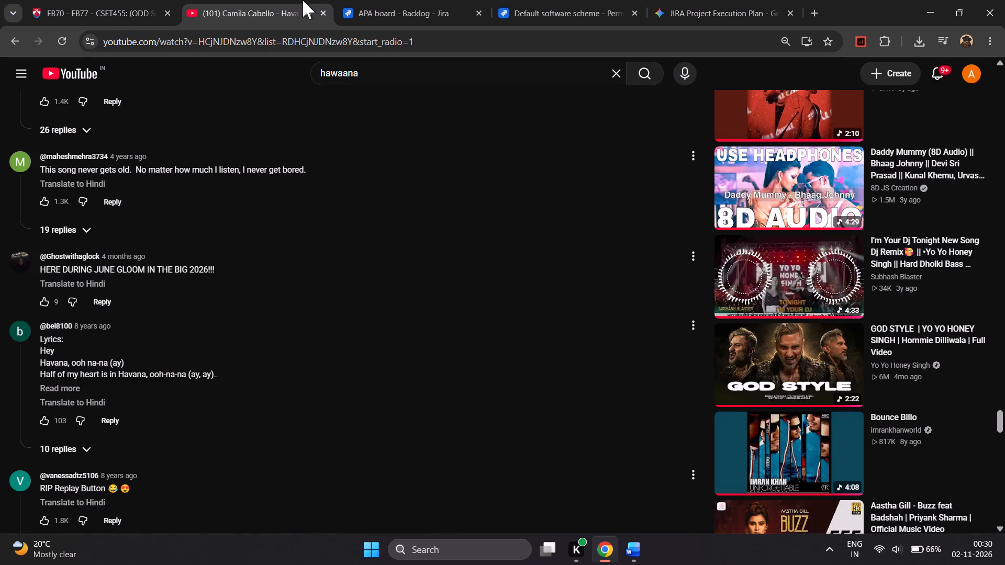
click(365, 0)
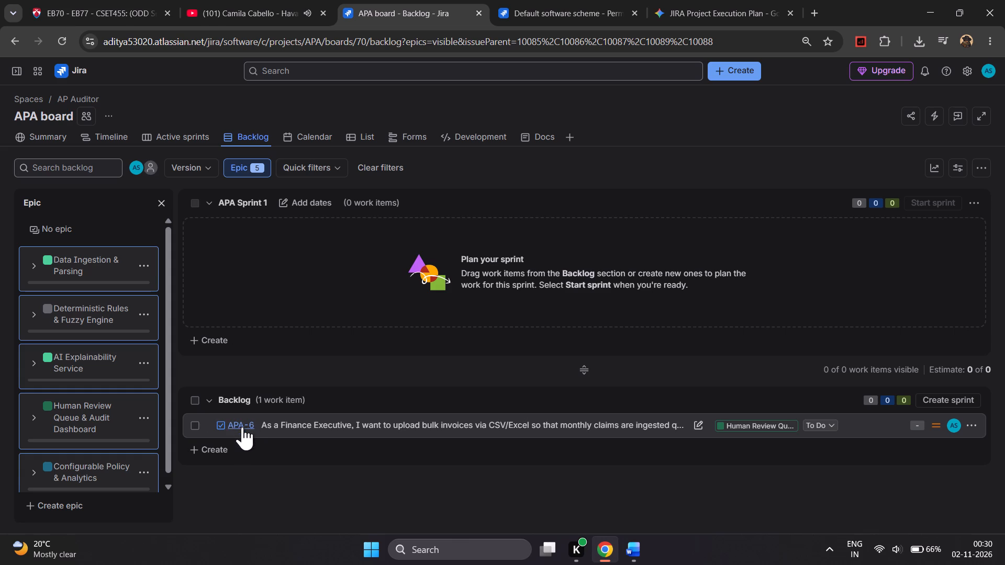
Open APA-6's details beside the backlog, rewinding Havana on YouTube once in between.
click(220, 427)
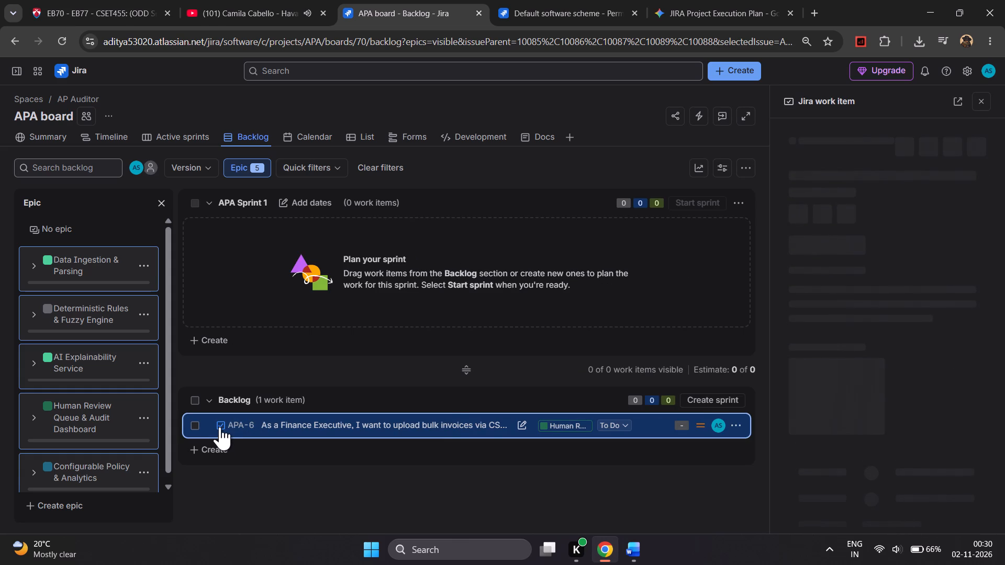
click(243, 424)
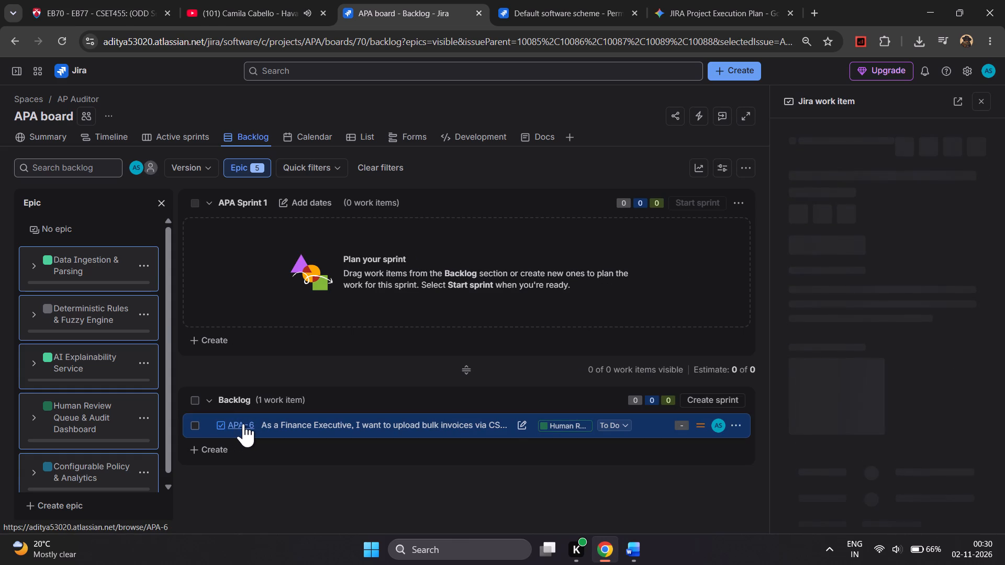
click(205, 0)
key(Left)
click(428, 0)
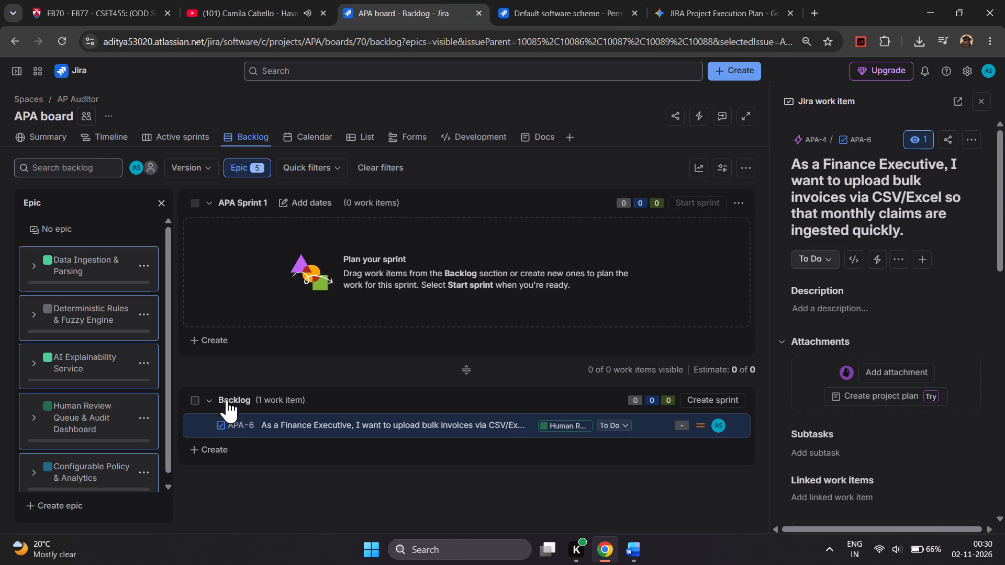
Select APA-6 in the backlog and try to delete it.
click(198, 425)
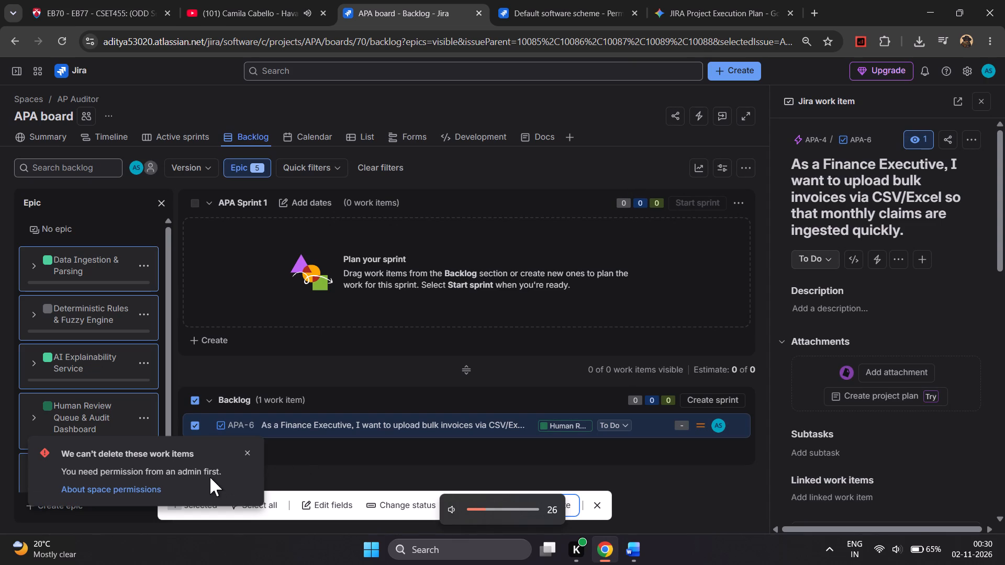
Read Atlassian's help page about space permission schemes and go back to the APA board backlog.
click(145, 489)
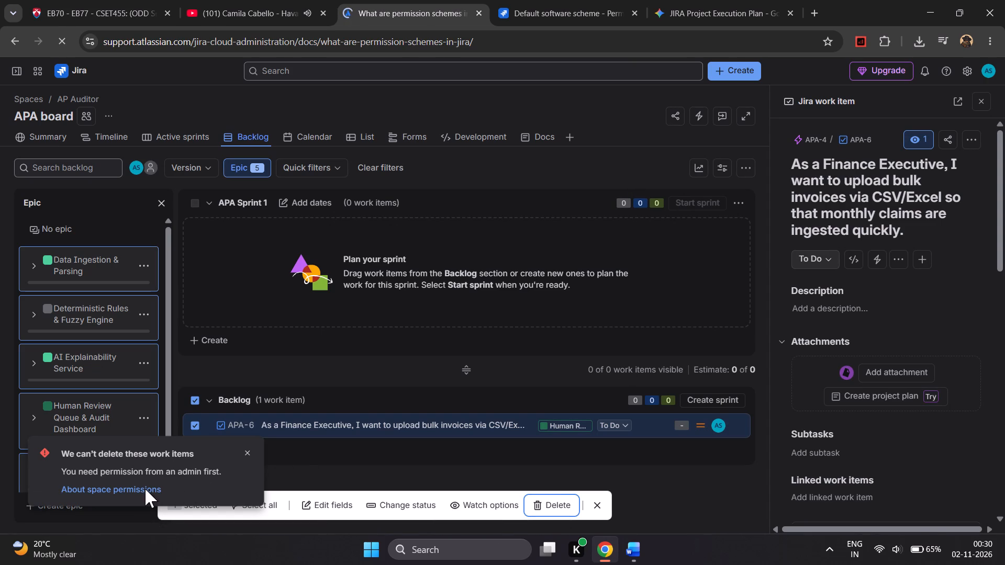
scroll(909, 489, down, 4)
scroll(425, 367, down, 5)
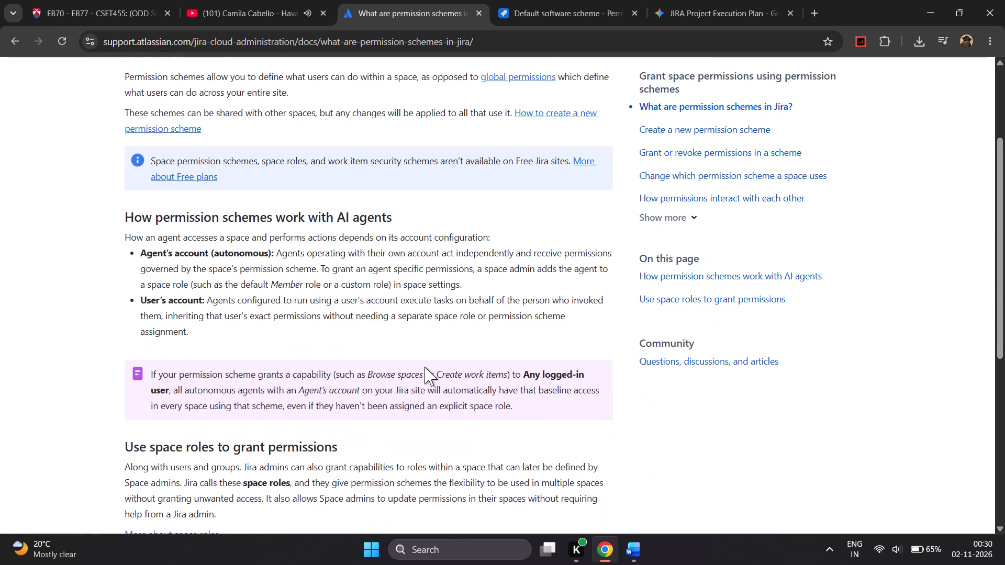
scroll(425, 367, down, 3)
scroll(425, 367, up, 9)
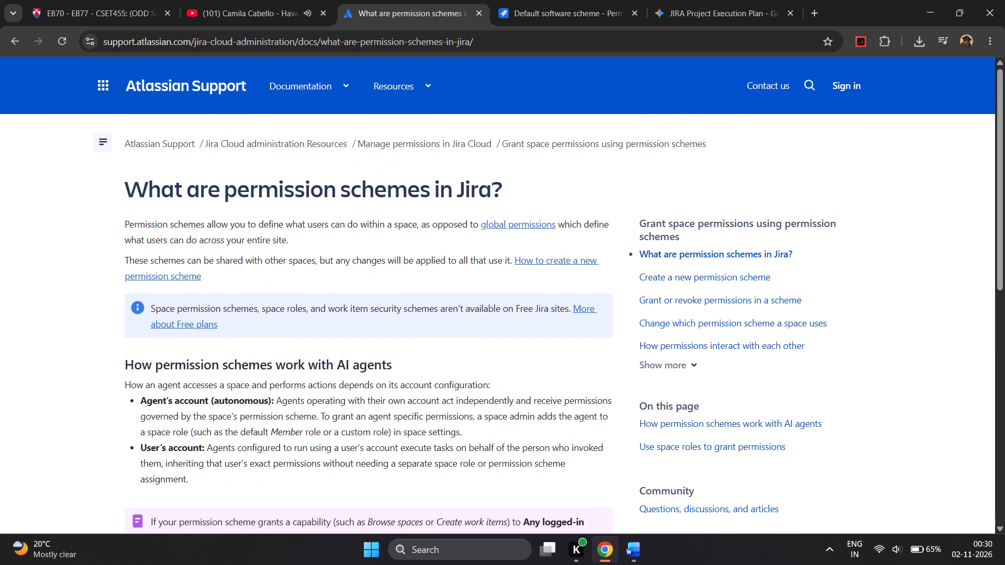
click(12, 48)
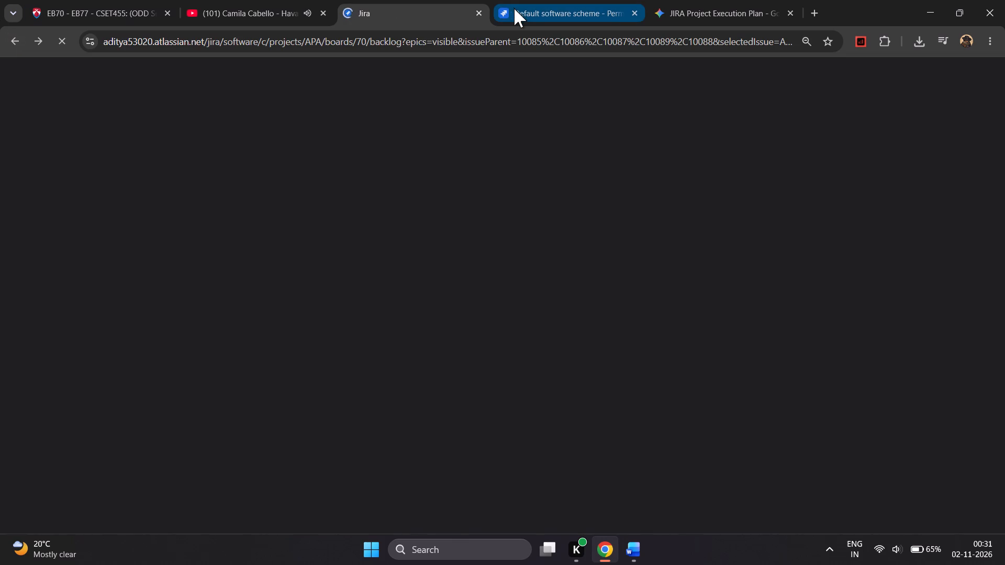
Dismiss the Permission helper, close the Default software scheme page, and return to the APA board backlog.
click(515, 8)
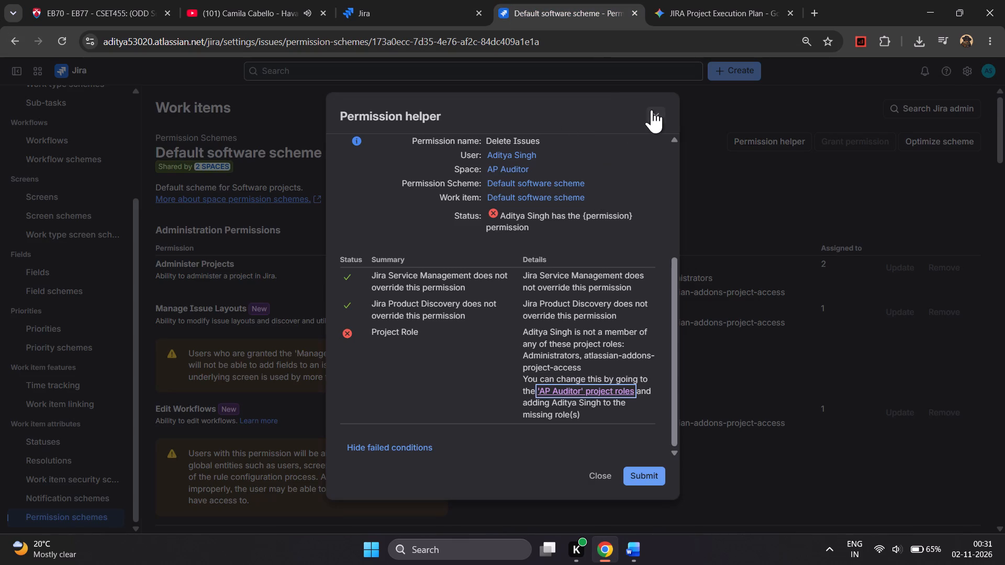
click(652, 110)
click(628, 13)
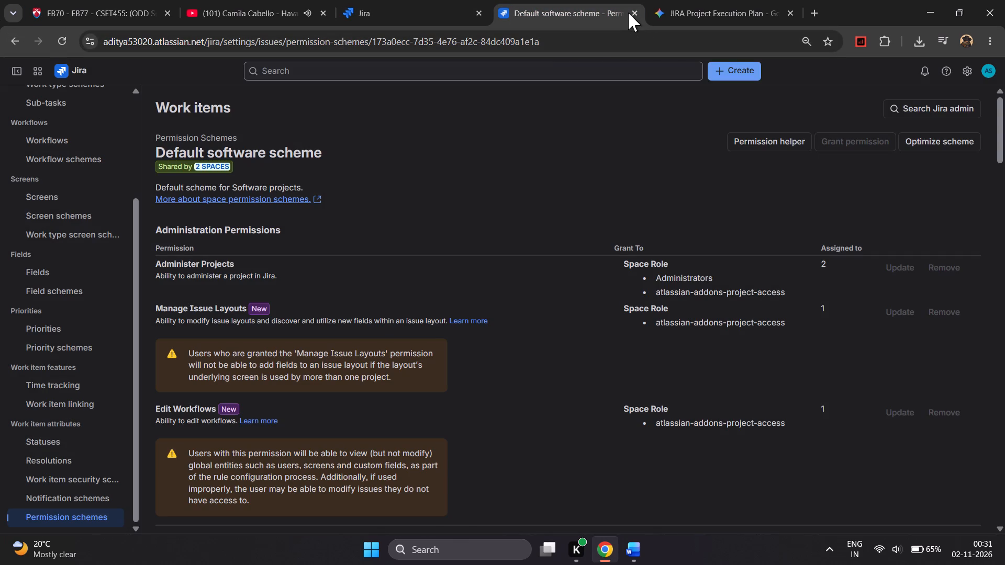
click(629, 13)
click(631, 13)
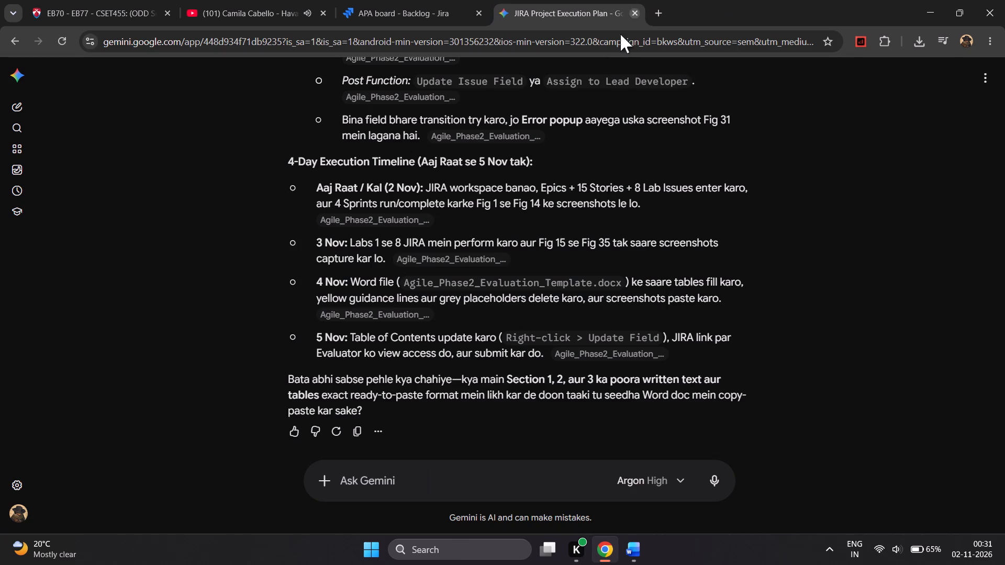
click(416, 0)
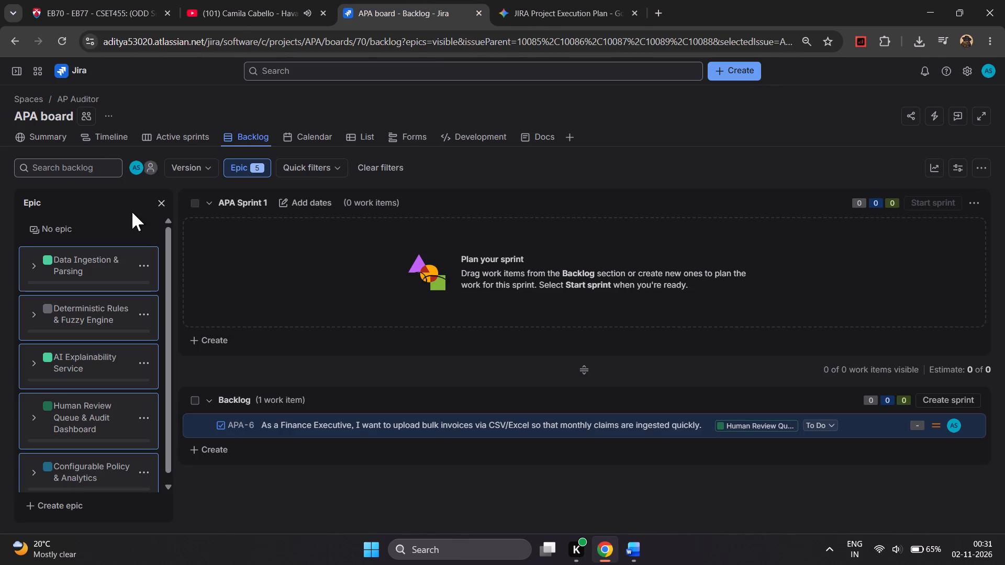
Delete the AP Auditor space by moving it to trash, rewinding Havana on YouTube in between.
click(16, 70)
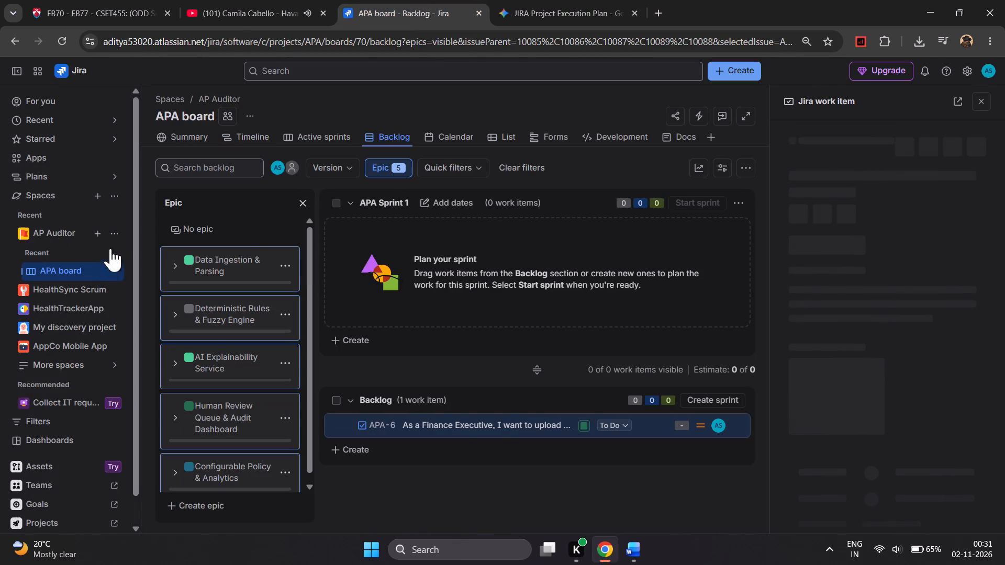
click(117, 229)
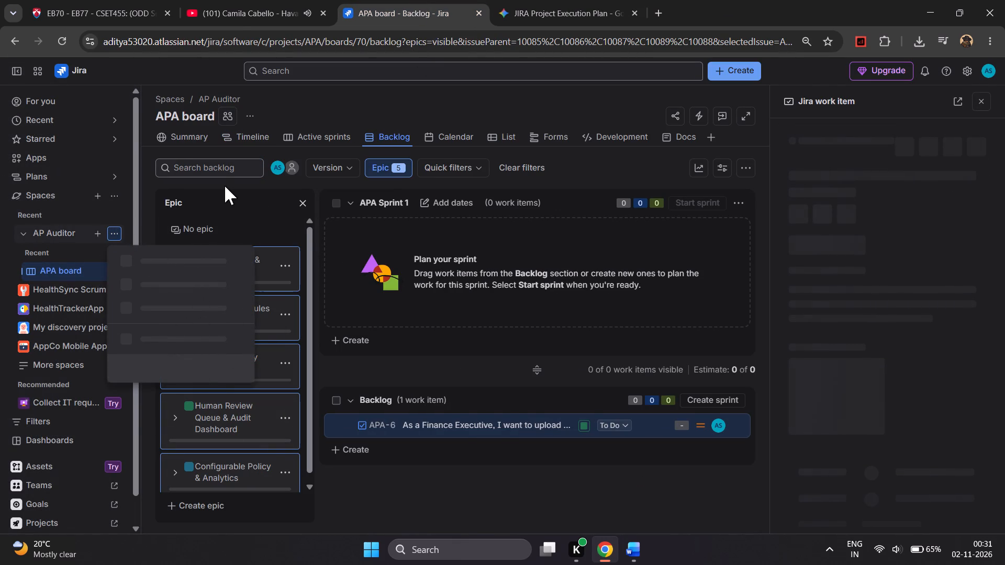
click(271, 0)
key(Left)
key(Left)
key(Left)
key(Left)
key(Left)
key(Left)
key(Left)
key(Left)
key(Left)
key(Left)
key(Left)
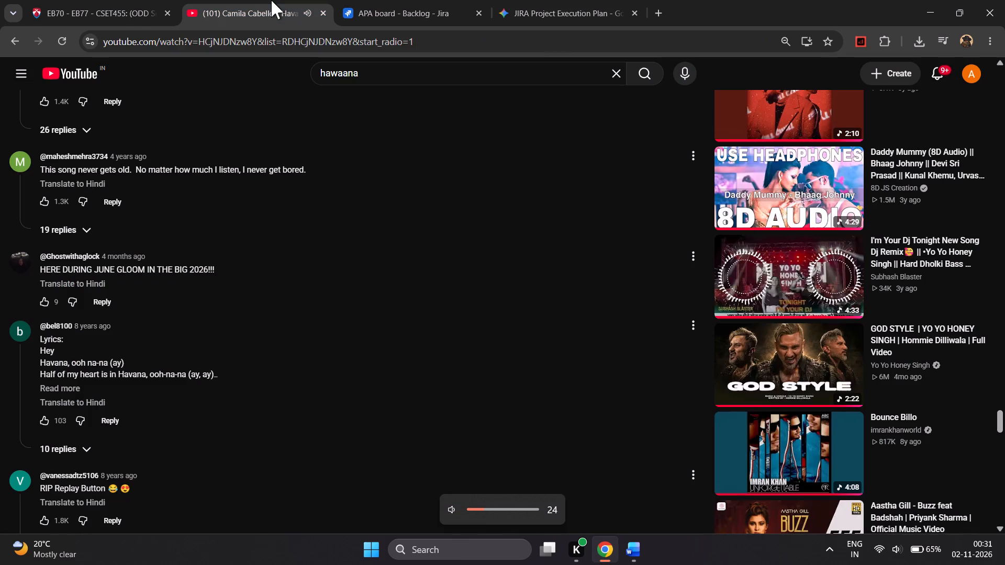
key(Down)
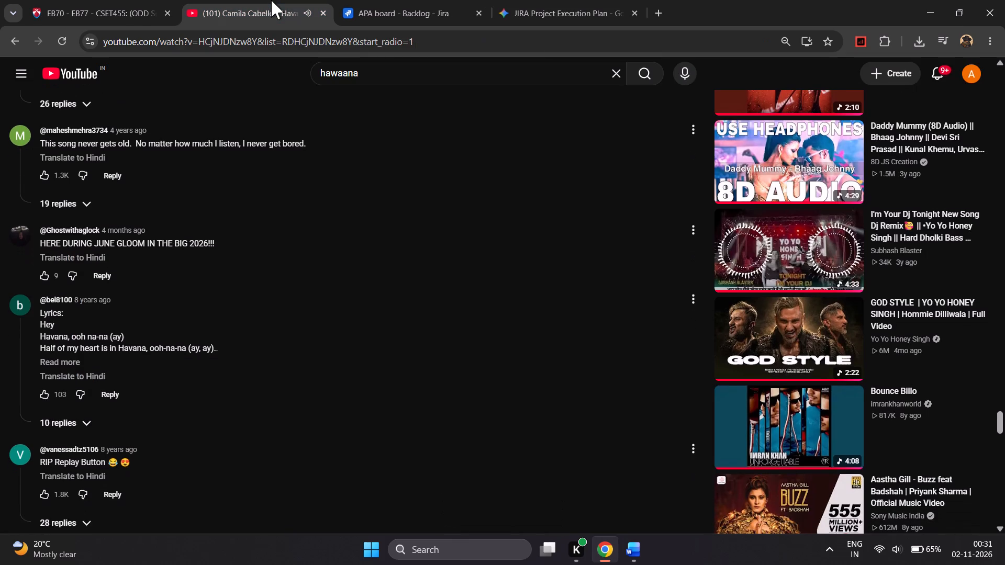
click(362, 0)
click(191, 391)
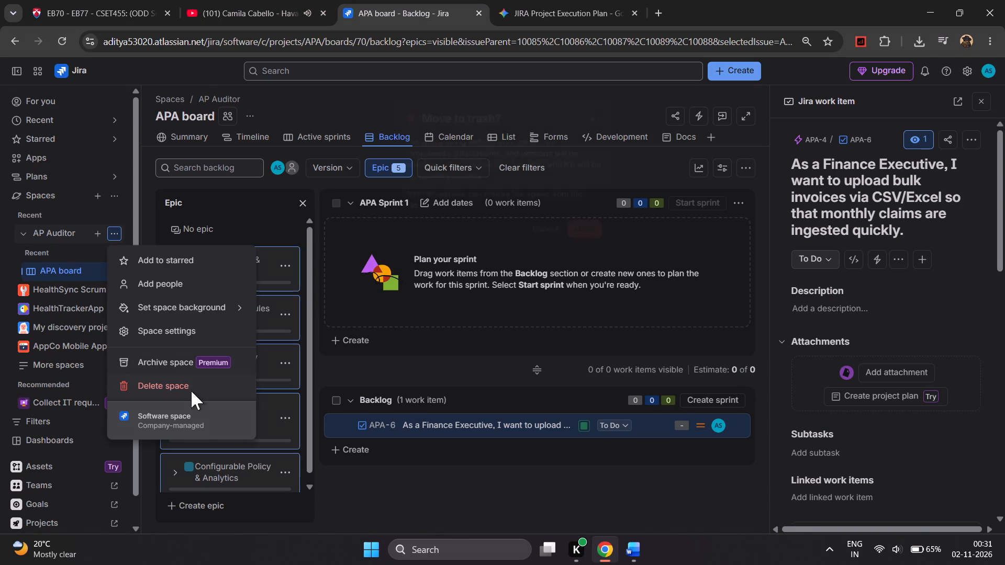
click(584, 229)
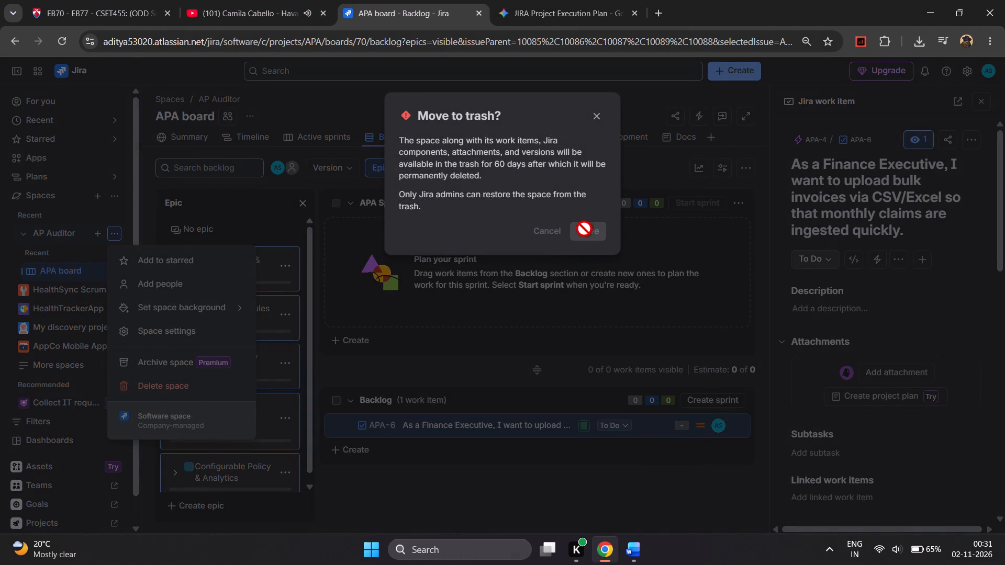
Rewind Havana on YouTube a few times, checking back on the APA board backlog in between.
click(220, 0)
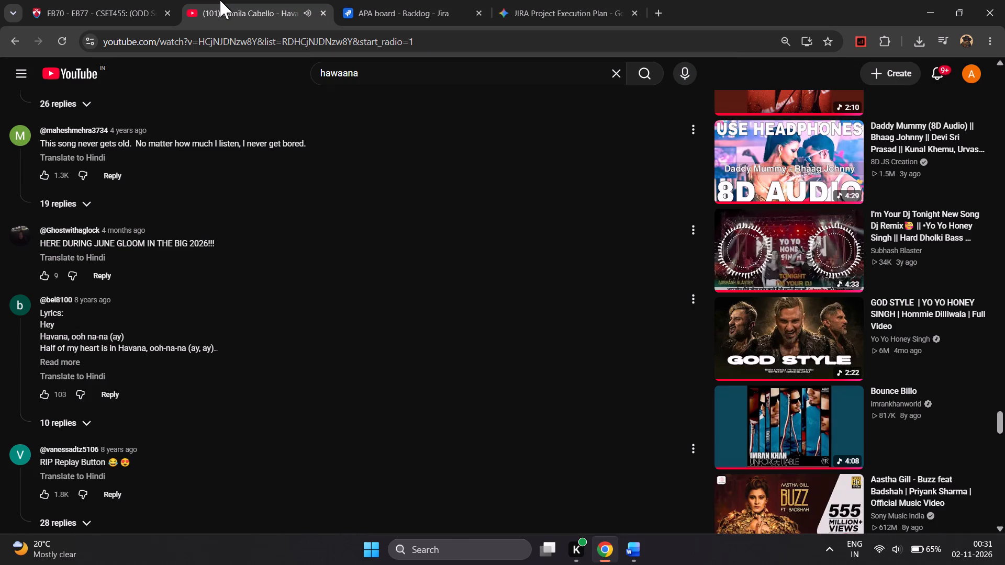
key(Up)
scroll(280, 355, up, 1)
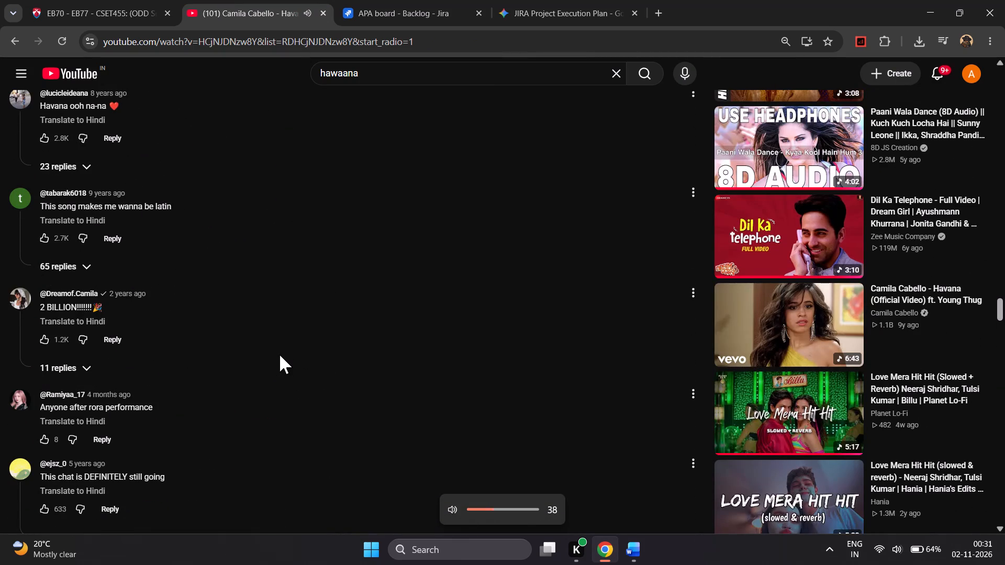
key(Left)
click(366, 0)
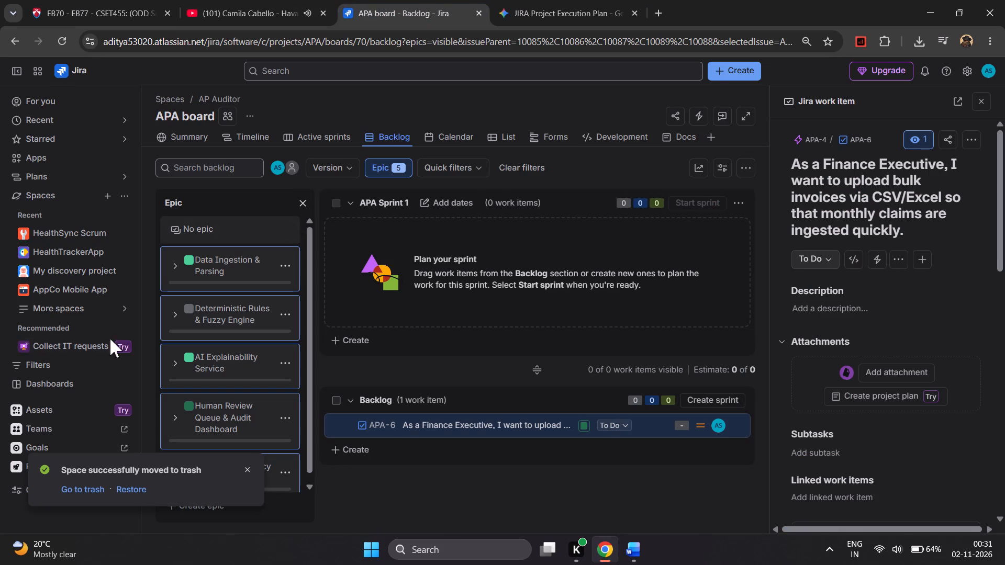
click(316, 0)
key(Left)
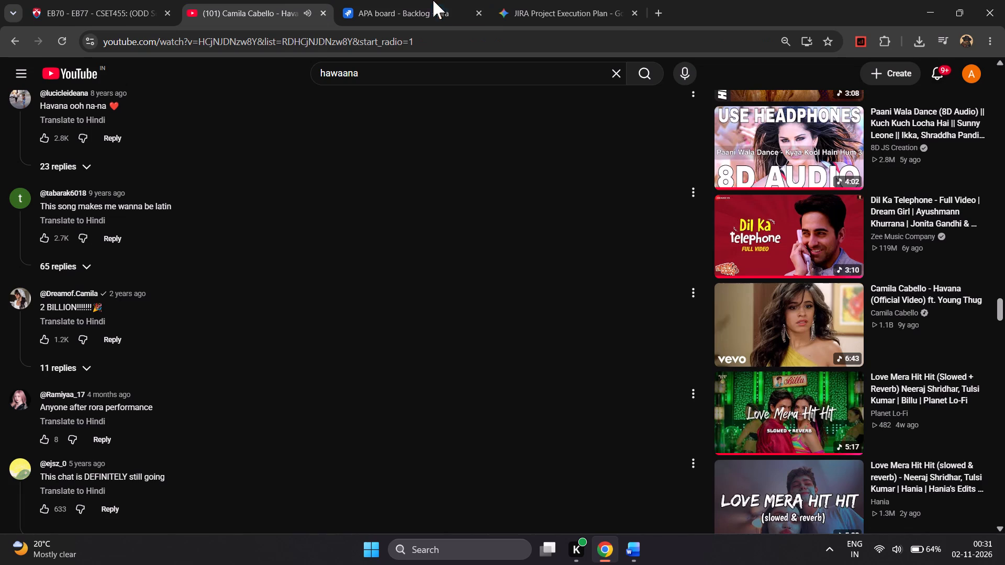
click(437, 0)
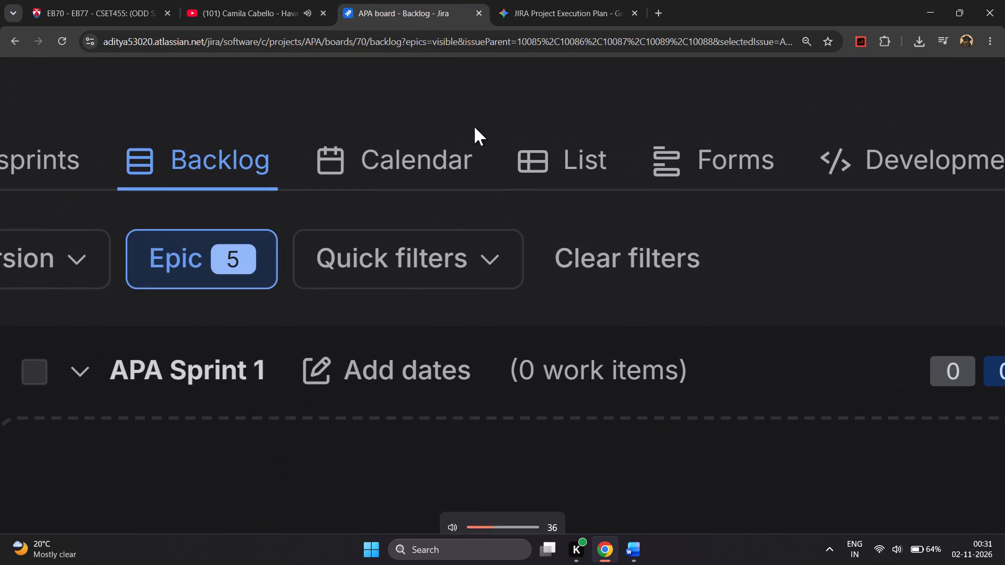
click(263, 0)
click(418, 0)
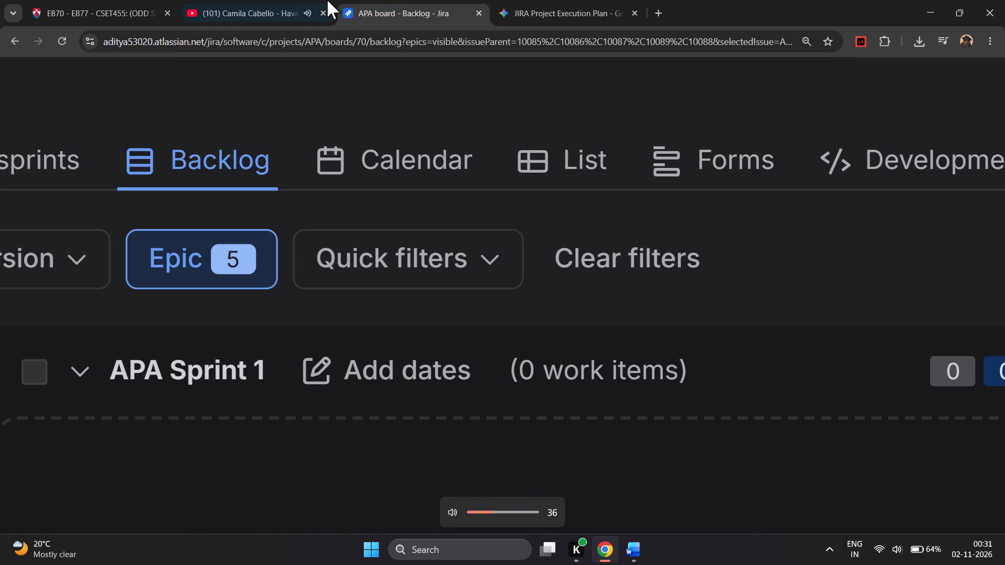
click(327, 0)
key(Left)
click(359, 0)
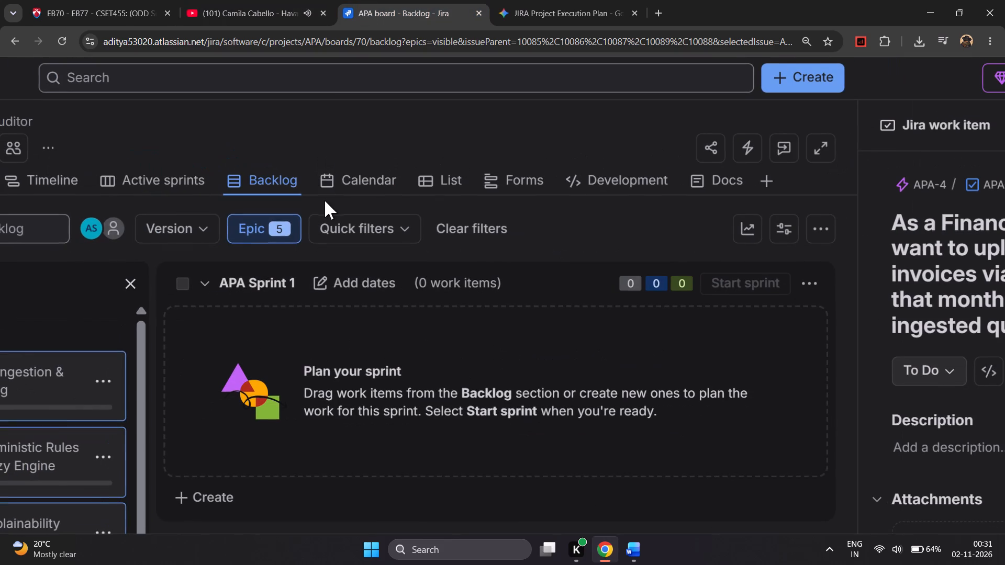
scroll(325, 200, up, 6)
scroll(383, 300, up, 4)
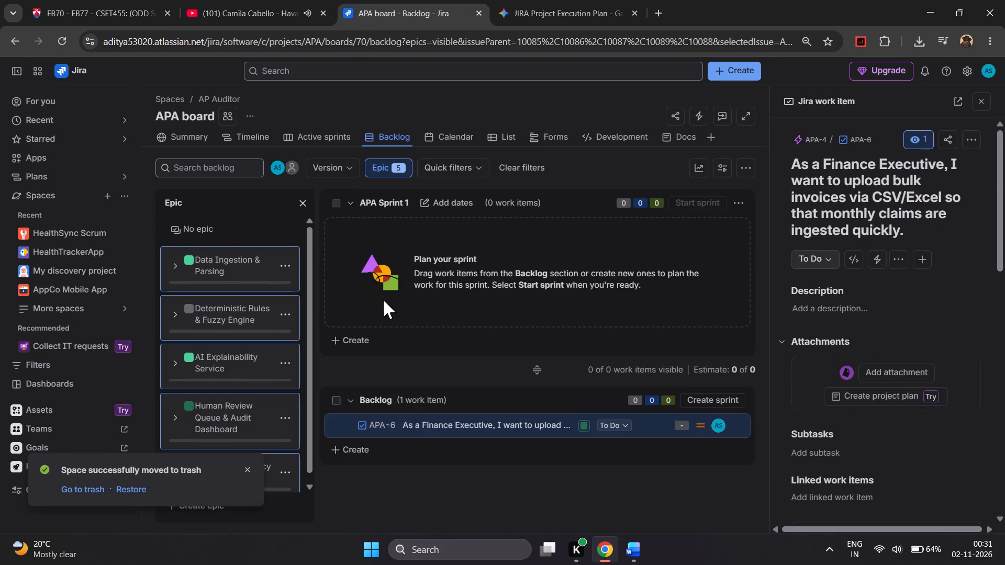
Close APA-6's details, reload the APA board backlog, and dismiss the dialog for connecting the board to a project or user.
click(988, 96)
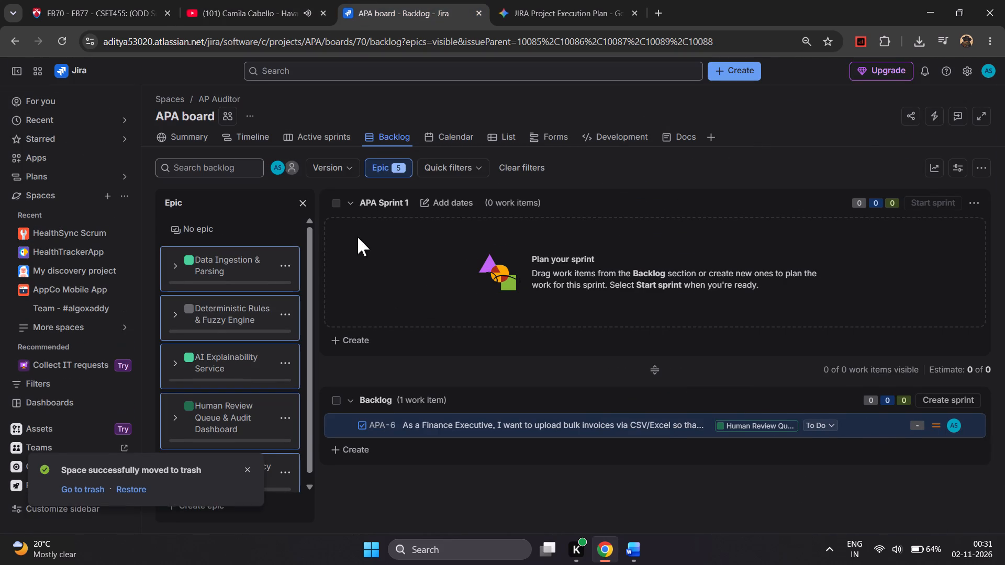
click(407, 0)
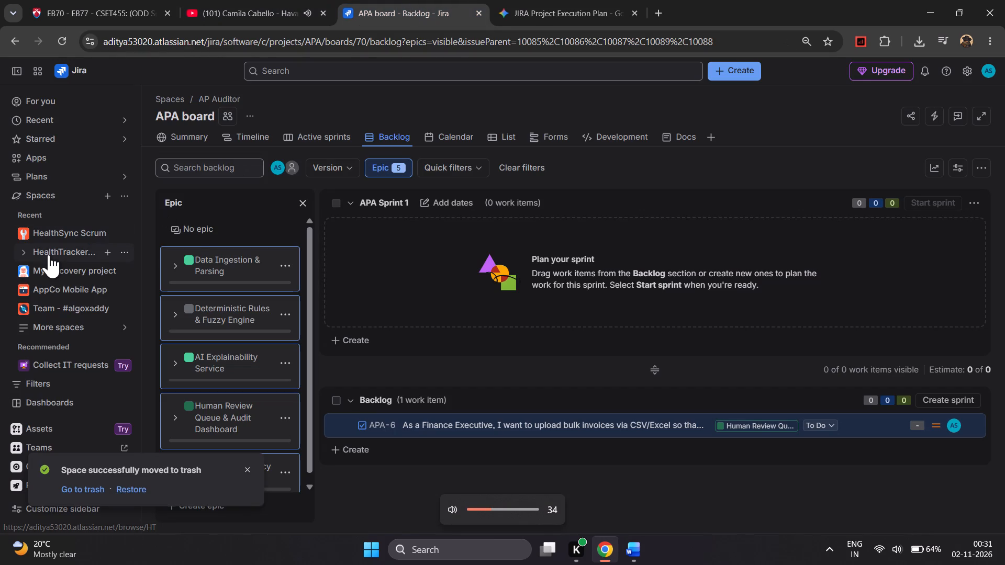
click(52, 38)
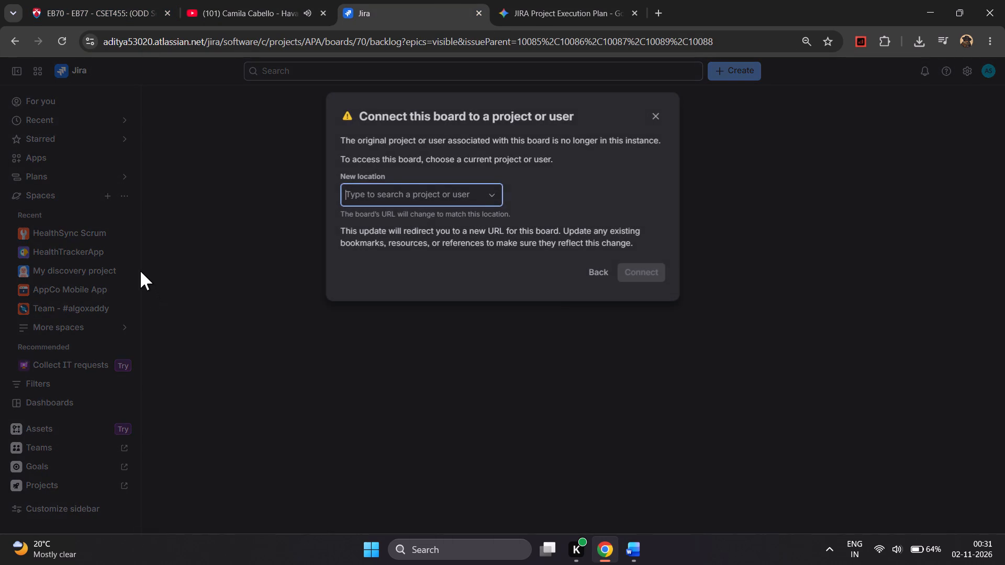
click(657, 114)
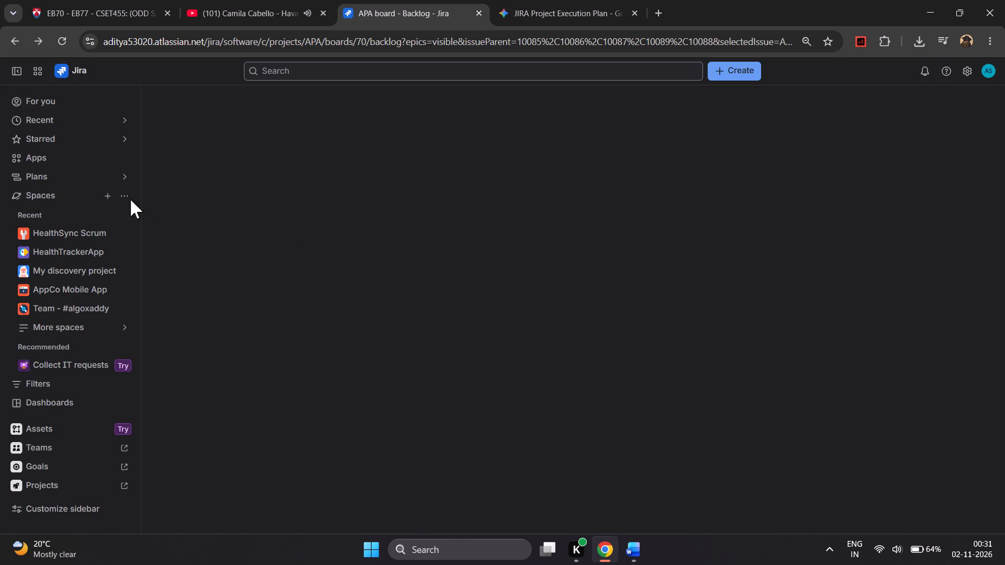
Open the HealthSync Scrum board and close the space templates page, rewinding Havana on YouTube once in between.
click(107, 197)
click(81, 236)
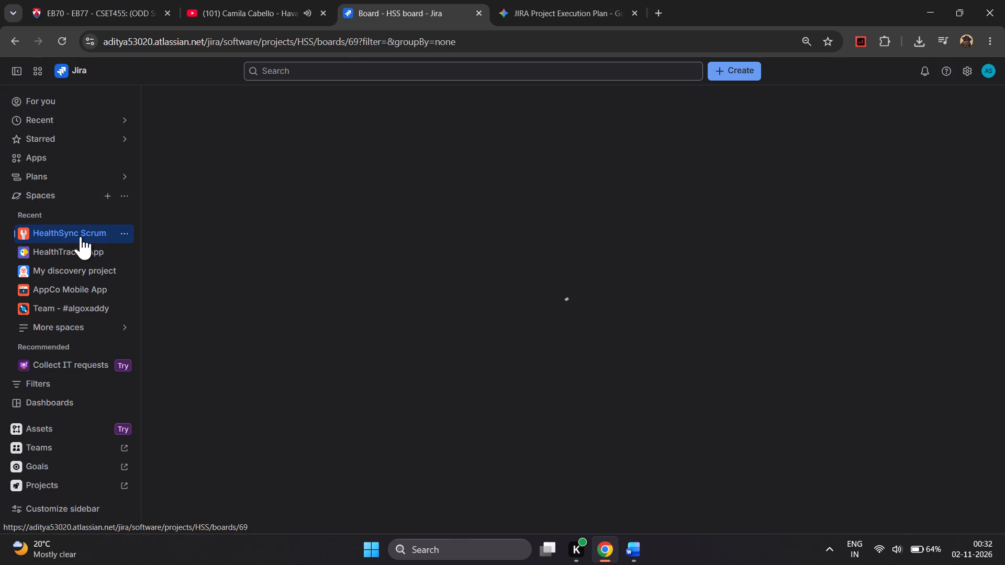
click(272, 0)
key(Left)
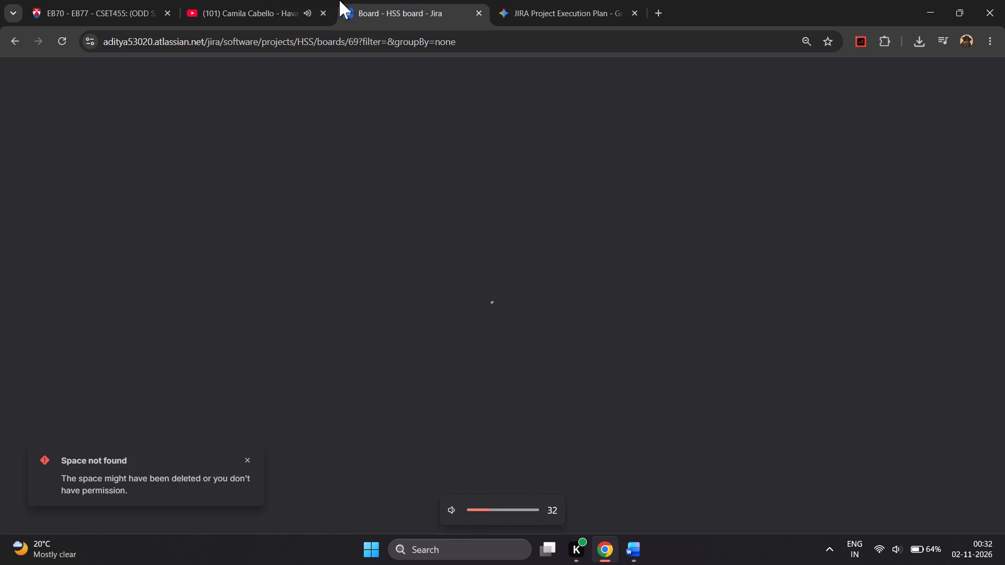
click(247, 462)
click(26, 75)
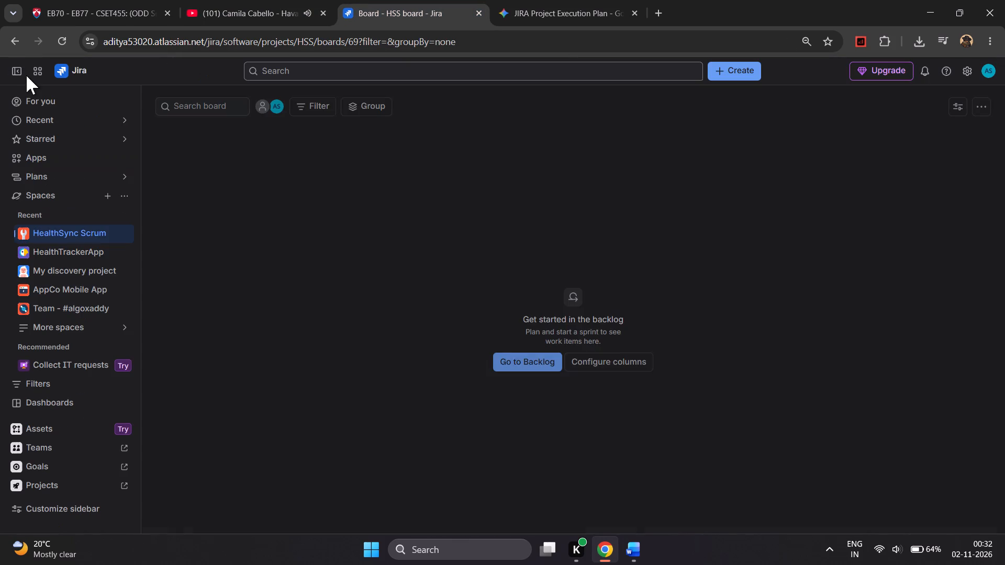
Start creating a new Jira space from the Scrum template.
click(115, 196)
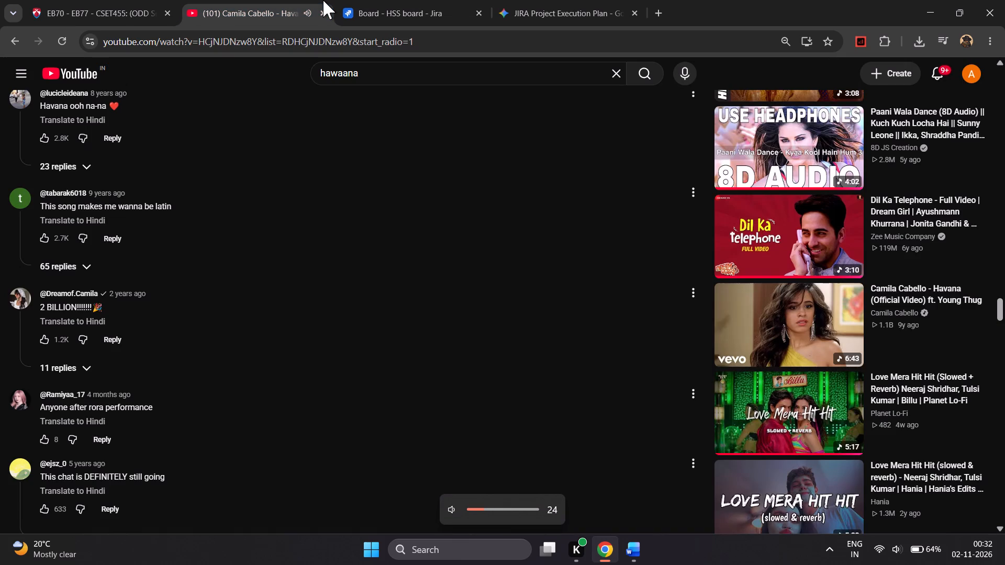
click(451, 0)
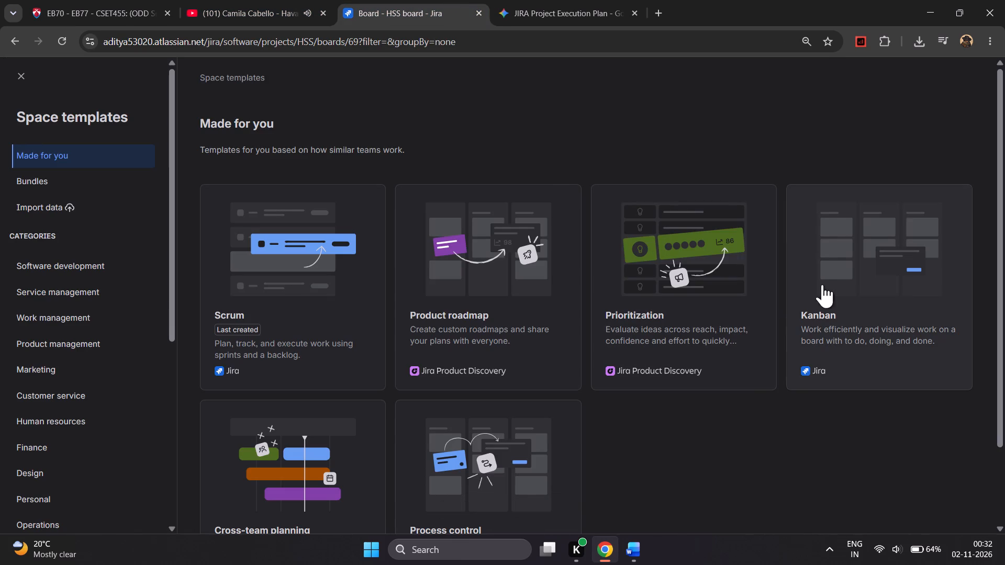
click(292, 318)
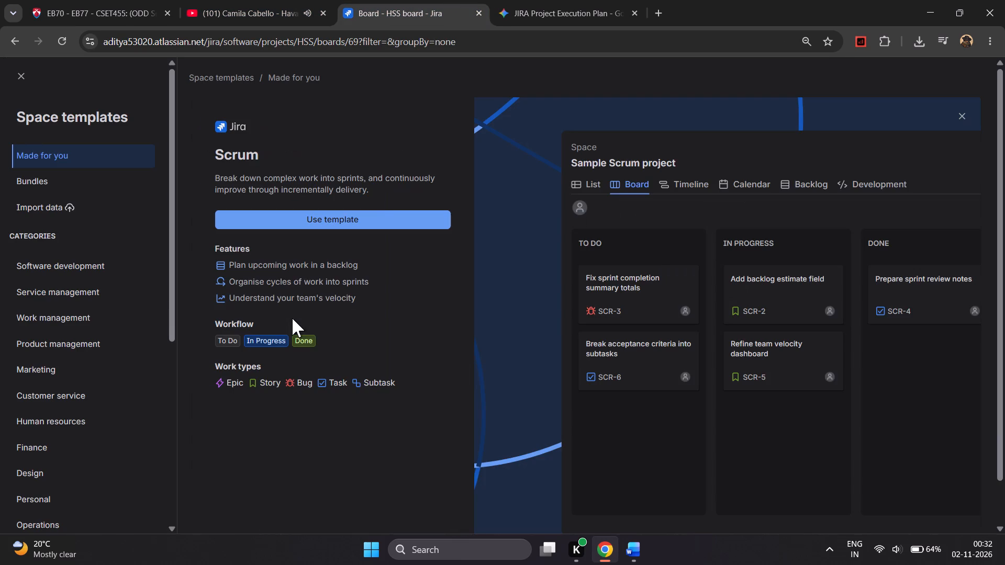
click(377, 210)
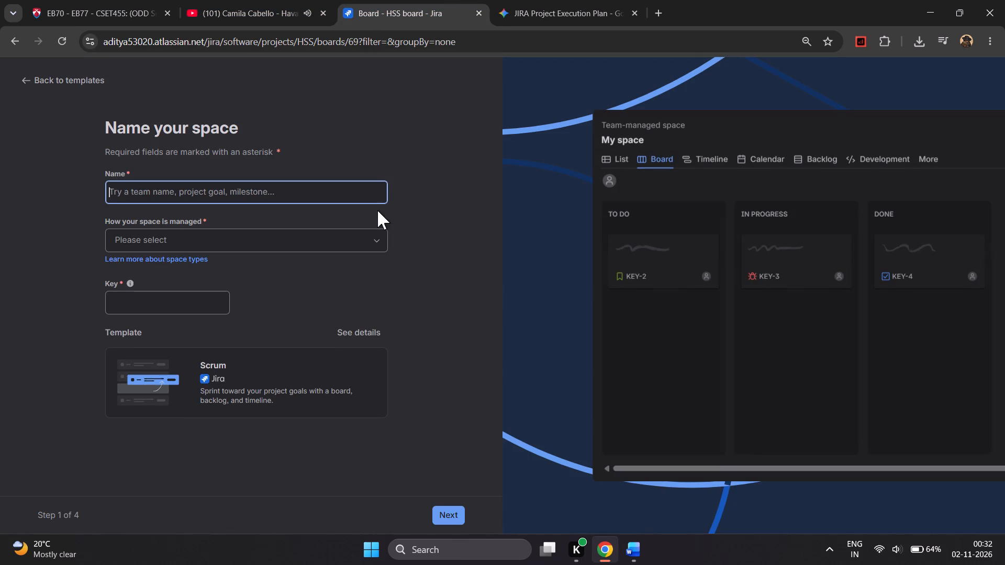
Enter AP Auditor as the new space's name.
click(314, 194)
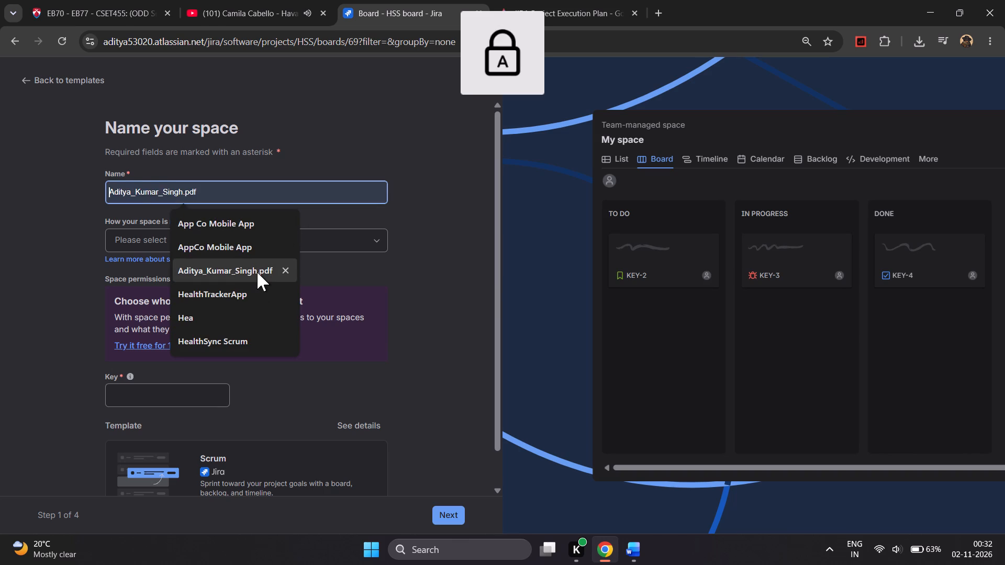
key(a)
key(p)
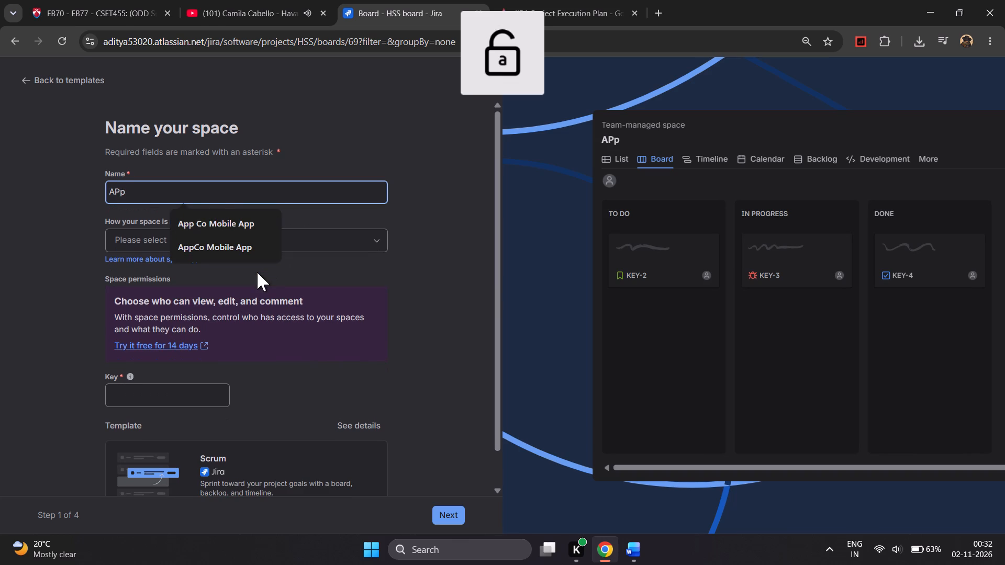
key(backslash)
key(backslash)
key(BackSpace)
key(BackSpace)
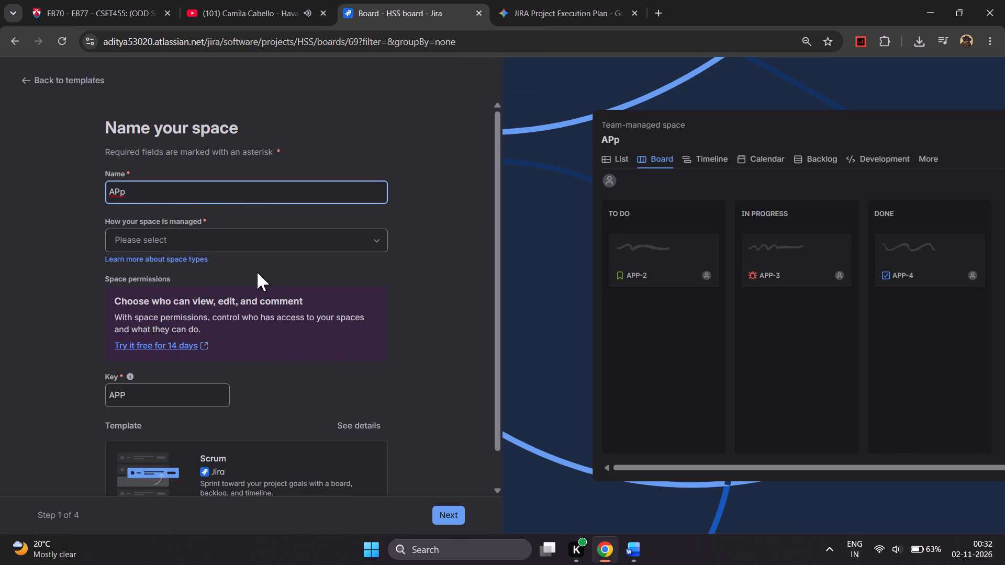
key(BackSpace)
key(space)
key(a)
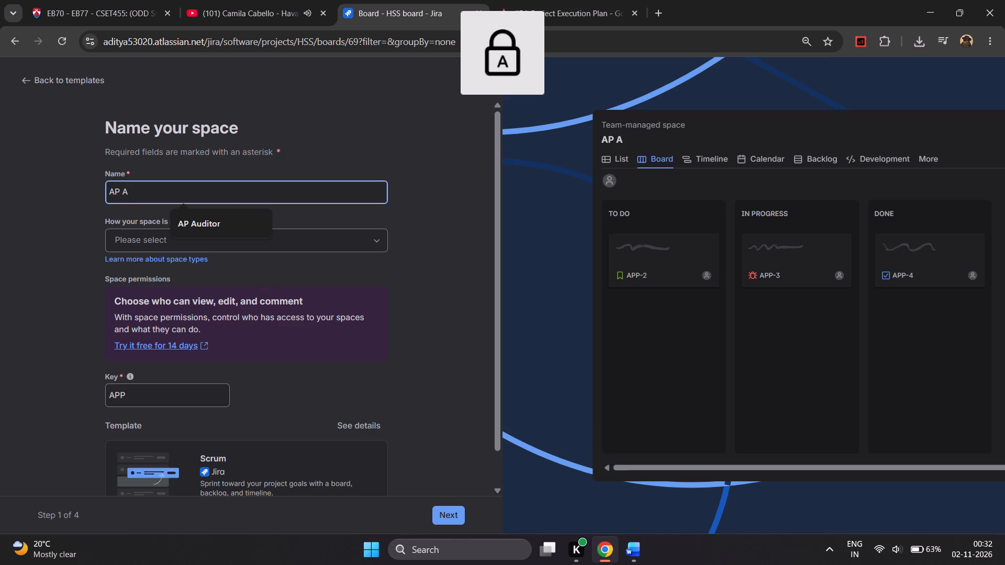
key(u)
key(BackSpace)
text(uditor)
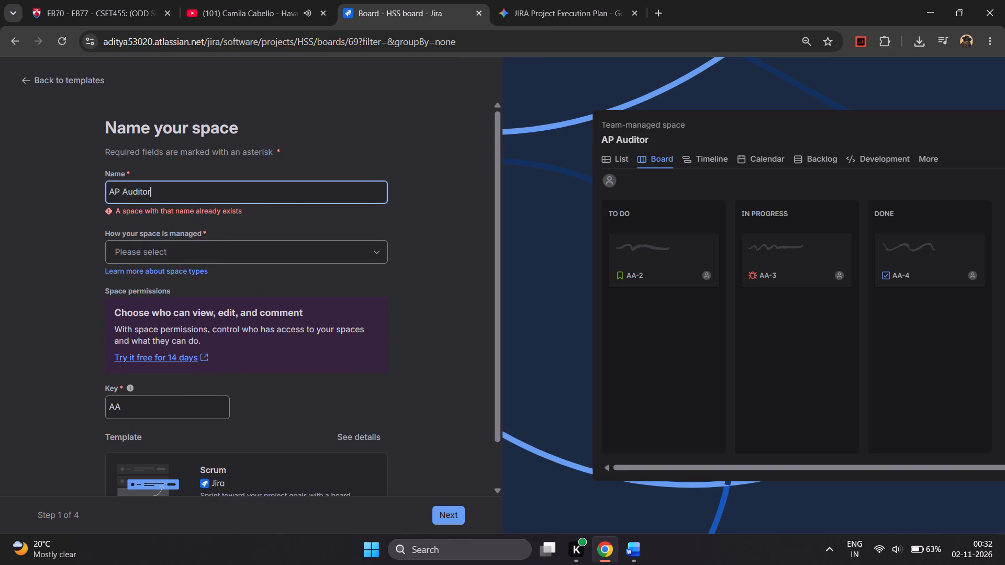
Change the new space's name to AP AUDITOR in capitals.
drag(167, 199, 130, 193)
key(BackSpace)
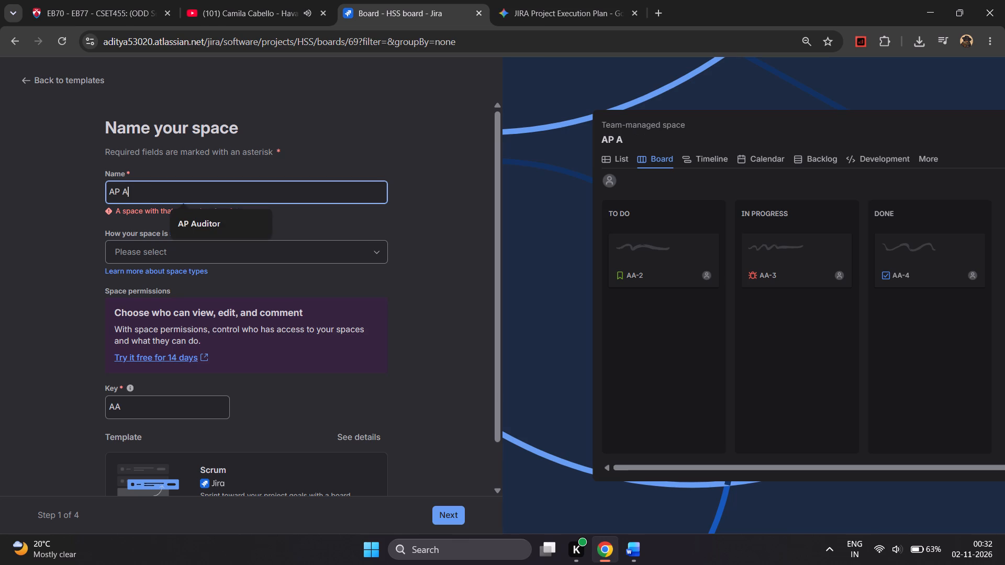
text(UDIR)
key(BackSpace)
text(TOR)
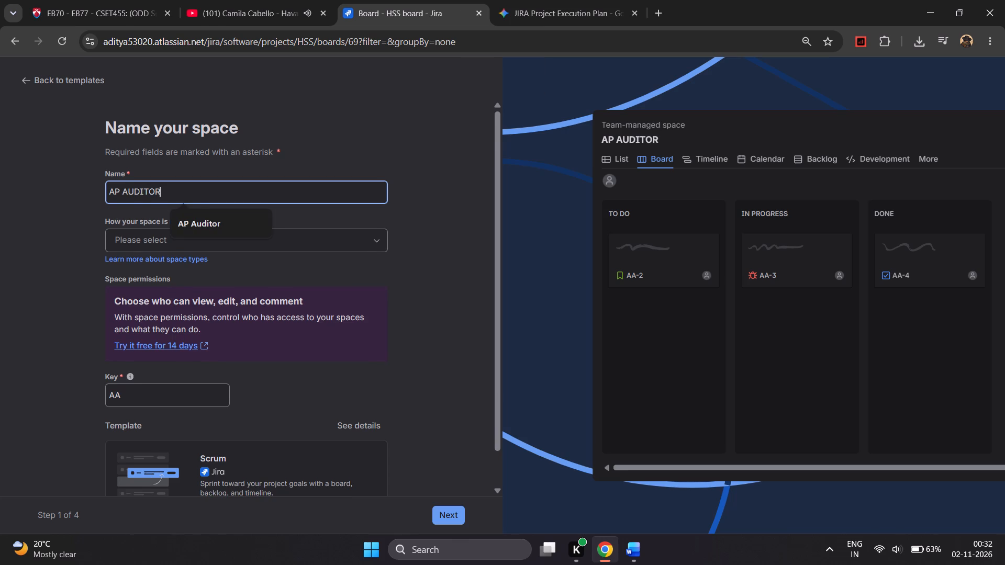
click(48, 218)
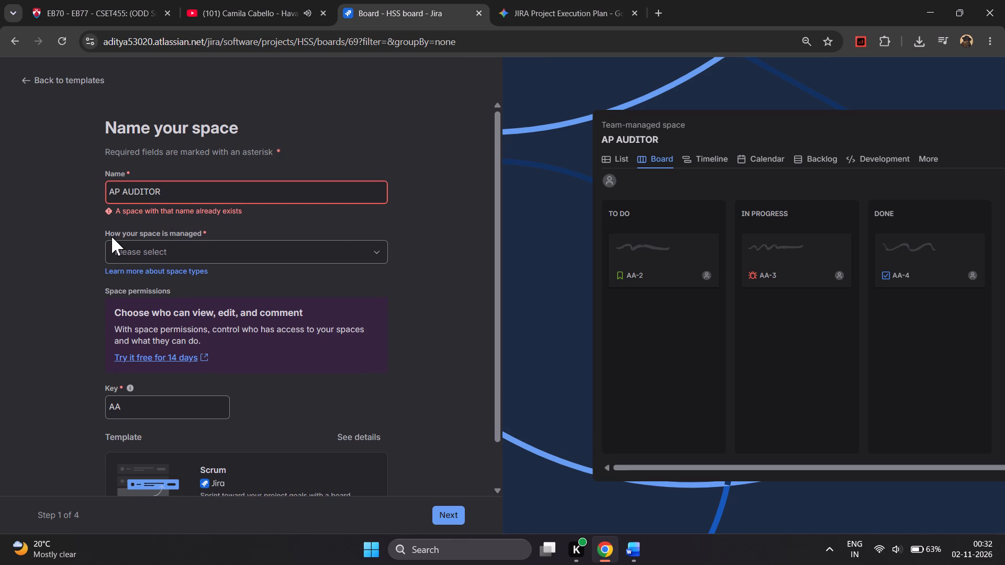
Set the new space to be company-managed.
click(177, 245)
click(195, 345)
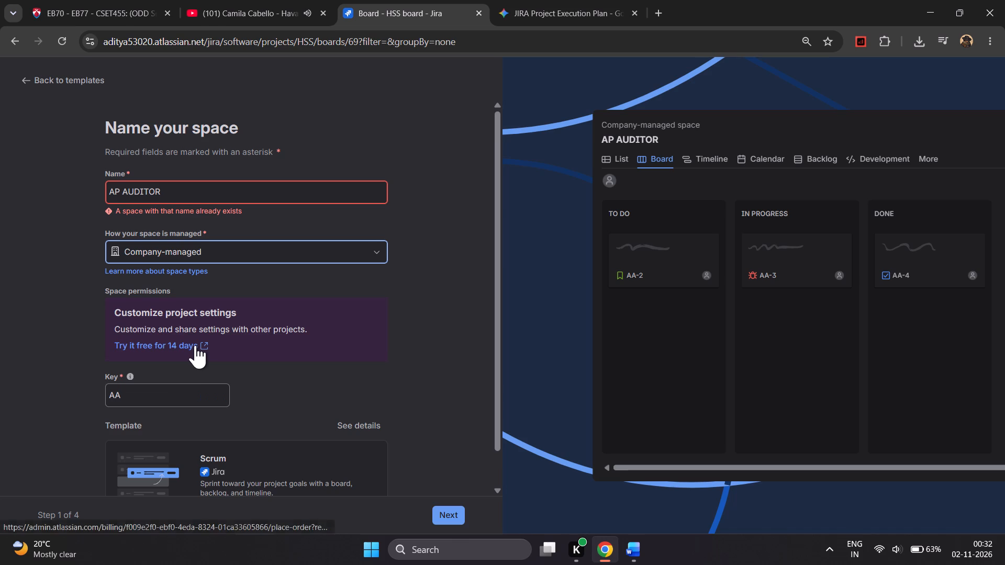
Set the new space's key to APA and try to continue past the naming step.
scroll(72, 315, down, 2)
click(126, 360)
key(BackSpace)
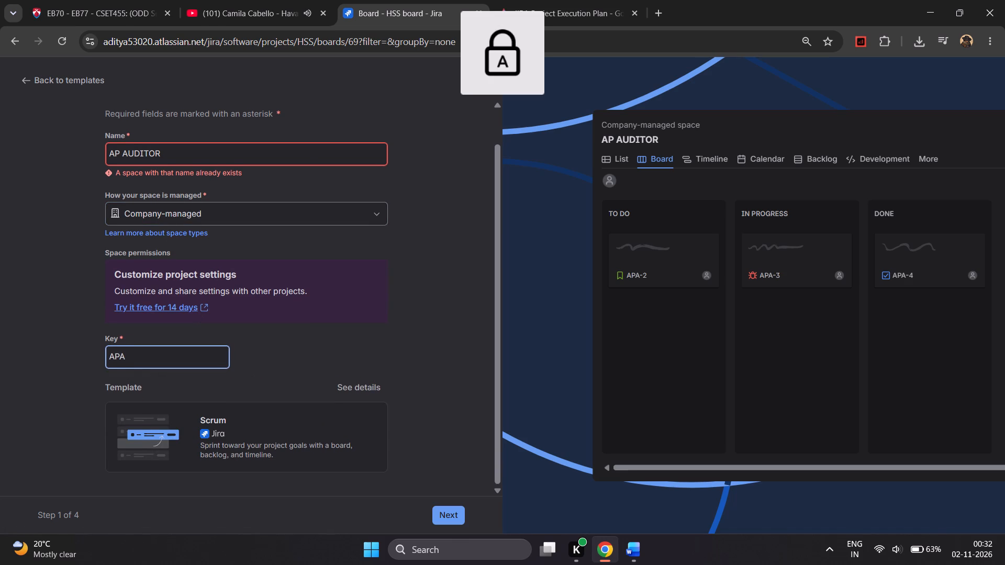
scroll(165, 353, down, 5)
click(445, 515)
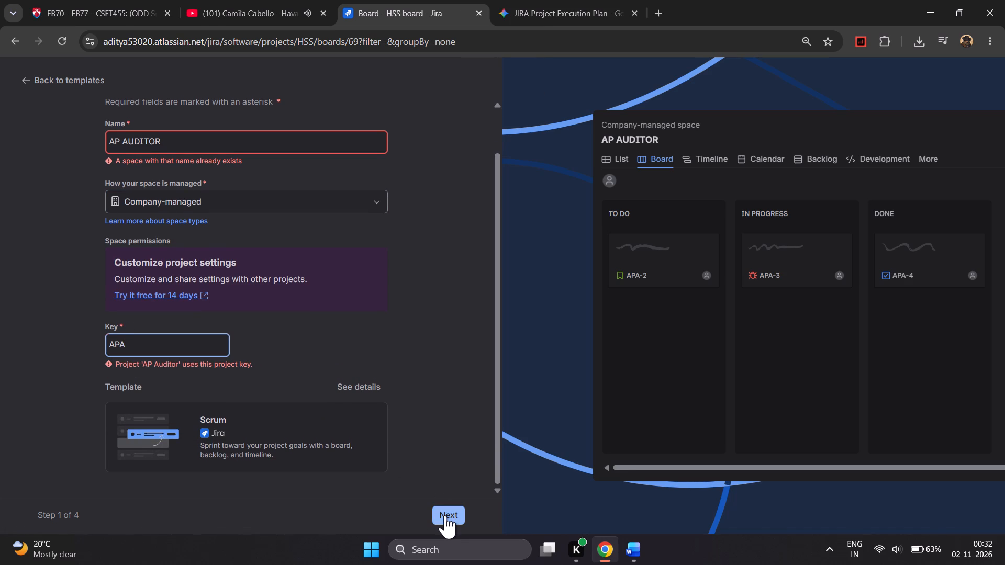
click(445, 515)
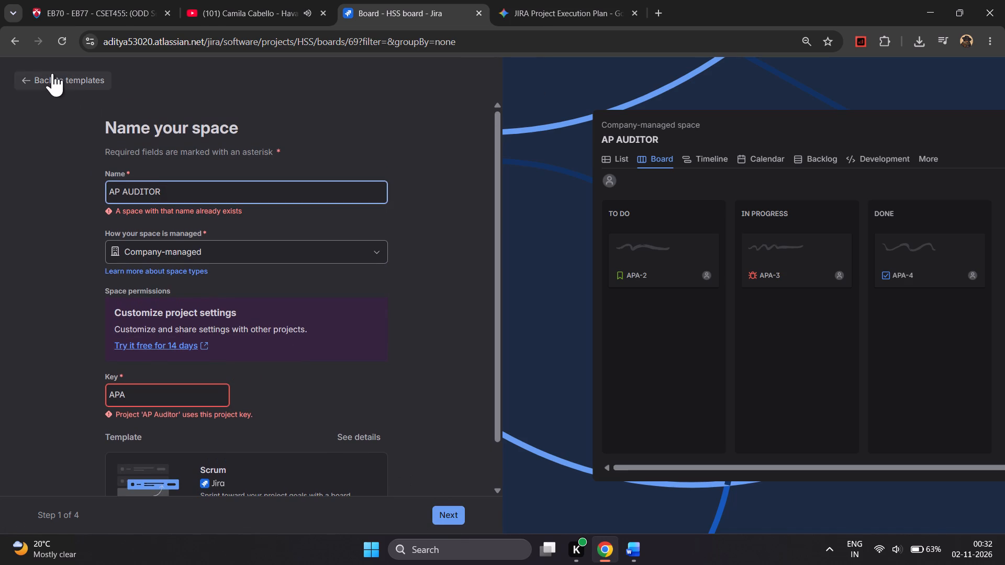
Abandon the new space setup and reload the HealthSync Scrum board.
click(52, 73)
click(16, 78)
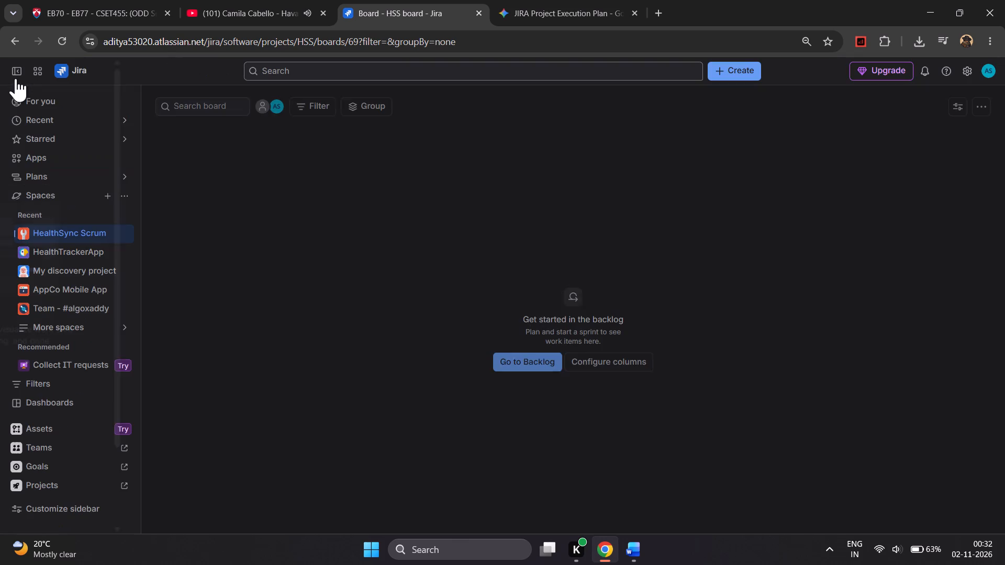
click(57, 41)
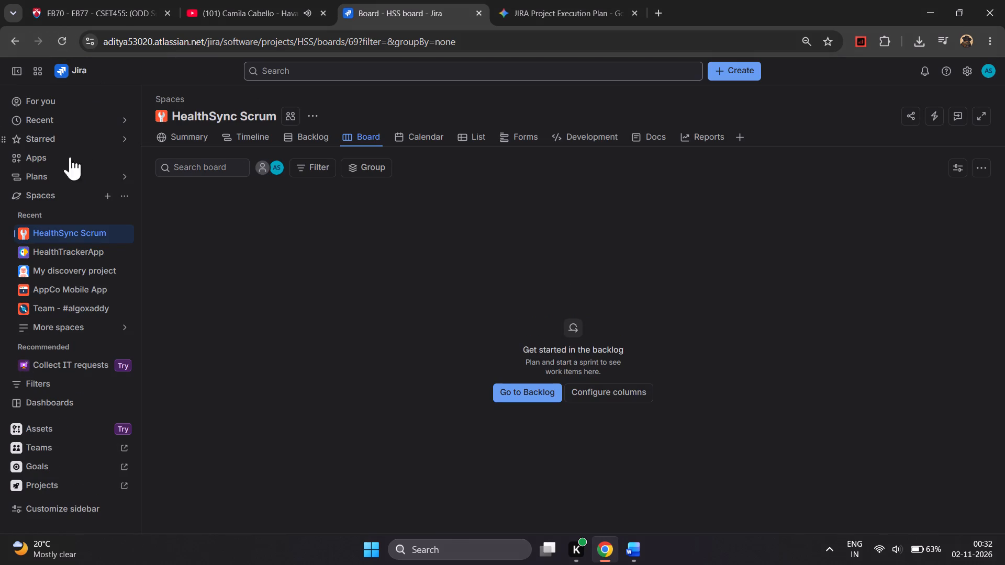
Open the HealthSync Scrum space's backlog.
click(327, 131)
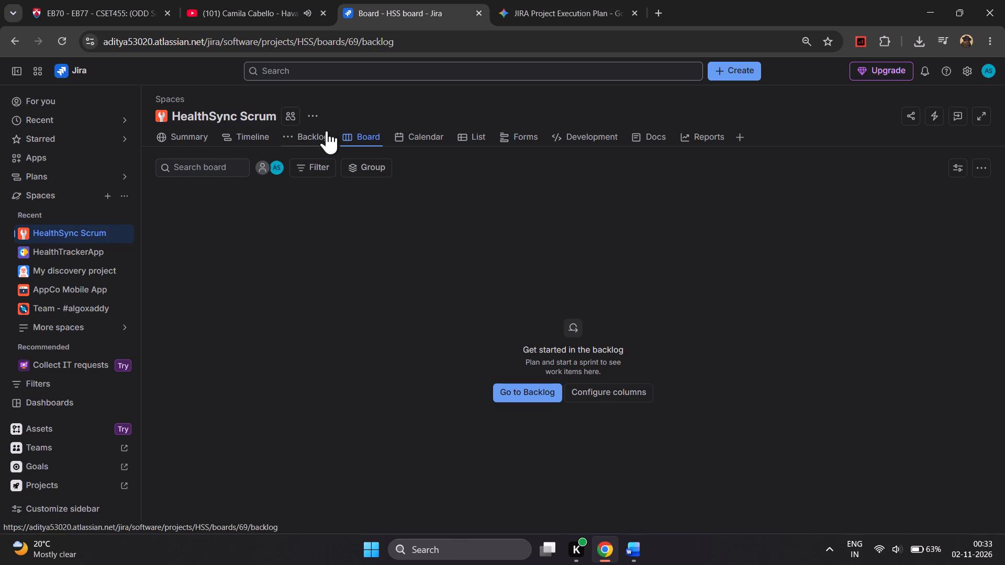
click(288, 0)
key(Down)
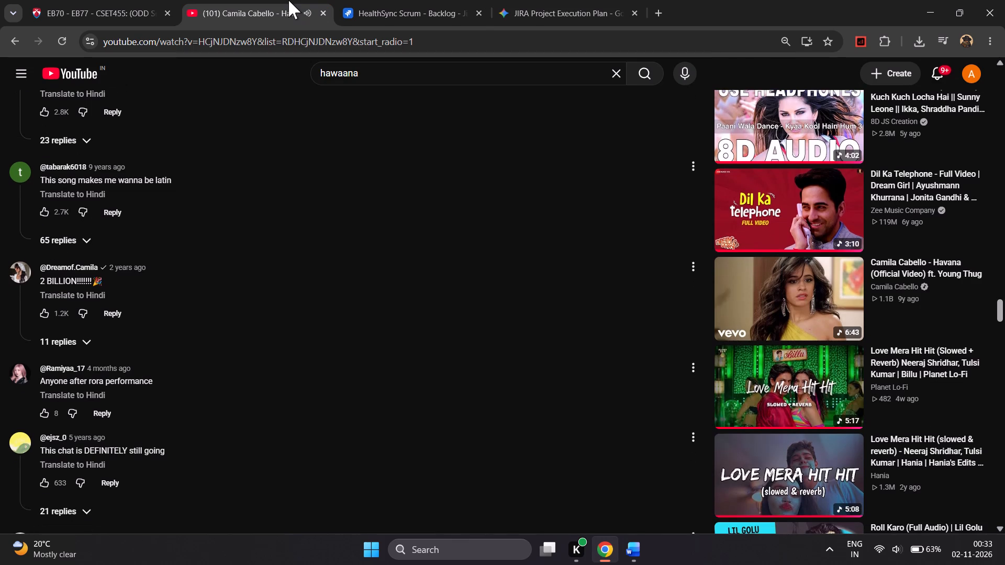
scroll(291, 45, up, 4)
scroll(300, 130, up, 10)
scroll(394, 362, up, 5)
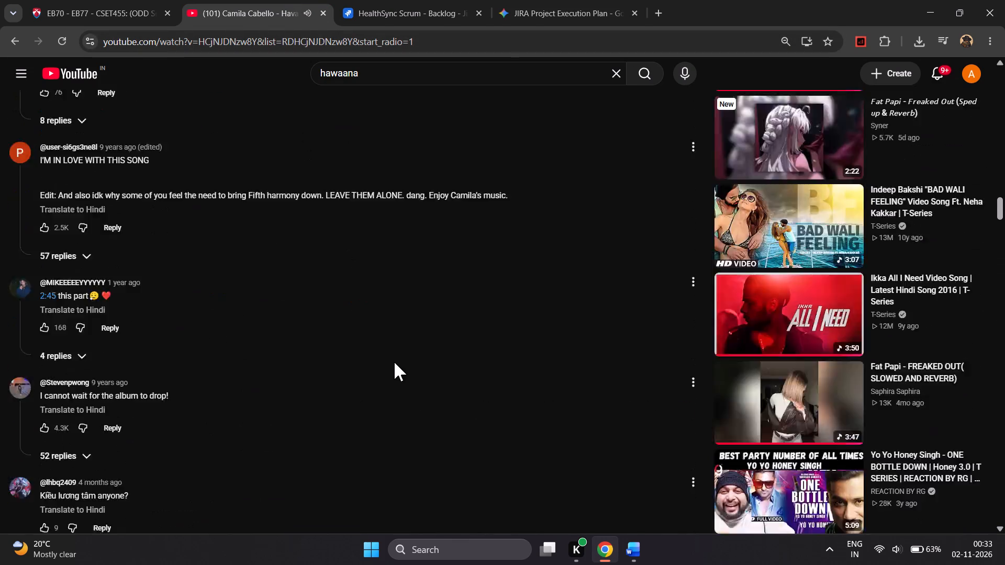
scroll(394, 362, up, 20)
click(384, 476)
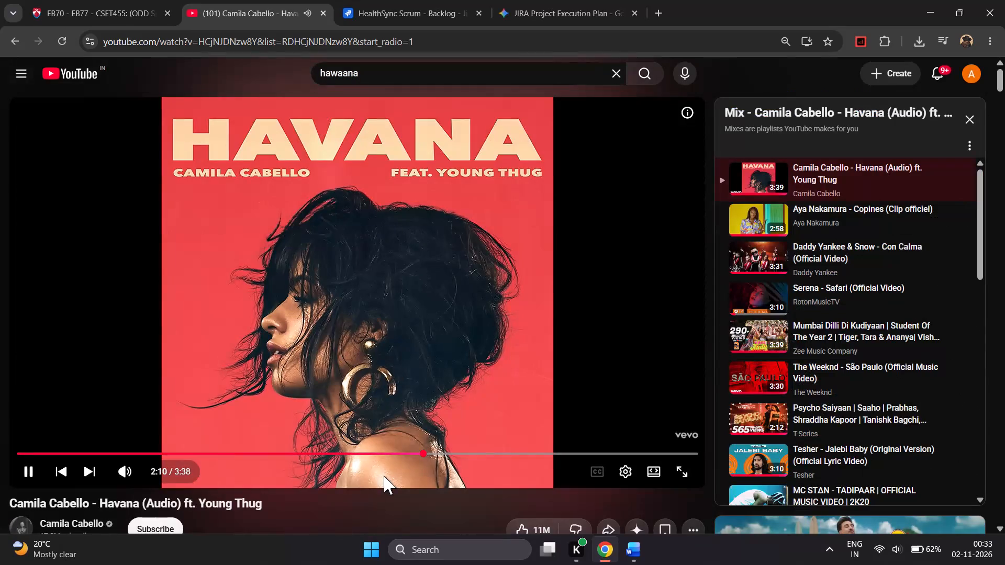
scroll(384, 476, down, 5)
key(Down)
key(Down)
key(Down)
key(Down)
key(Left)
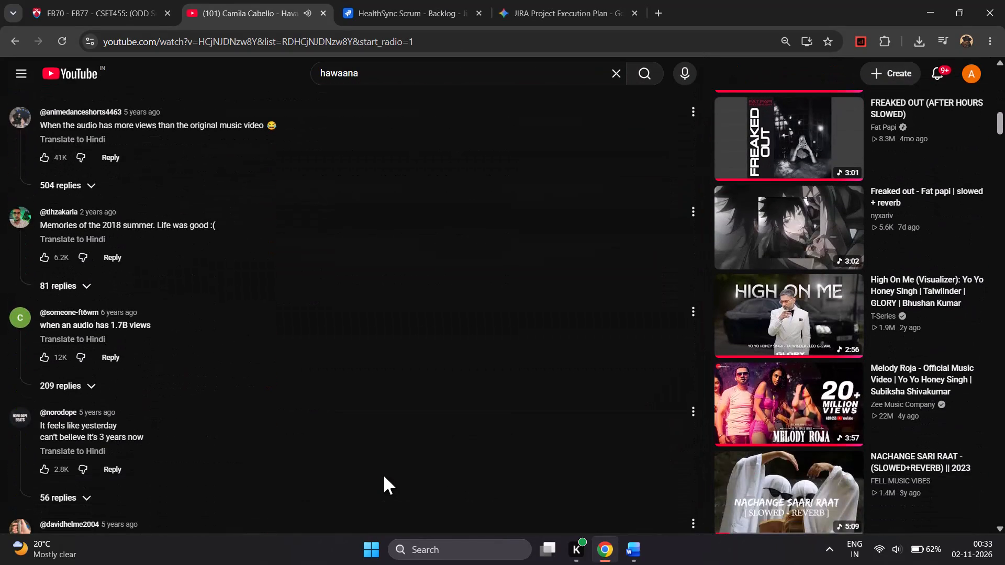
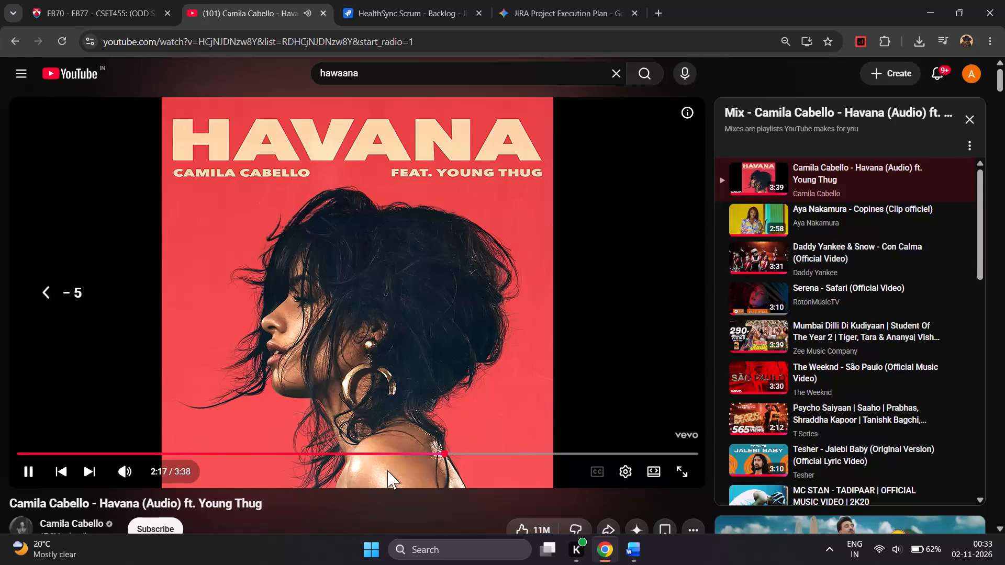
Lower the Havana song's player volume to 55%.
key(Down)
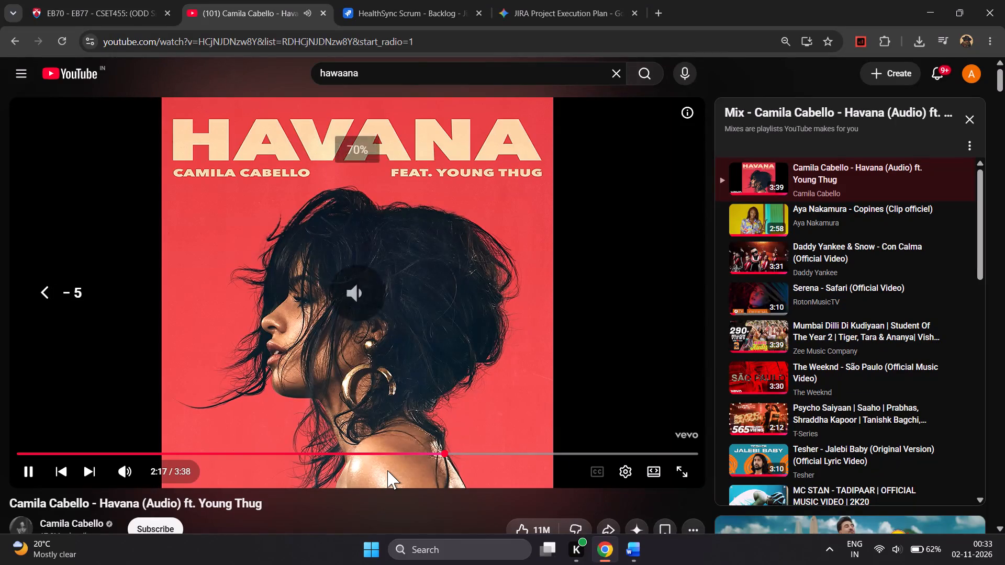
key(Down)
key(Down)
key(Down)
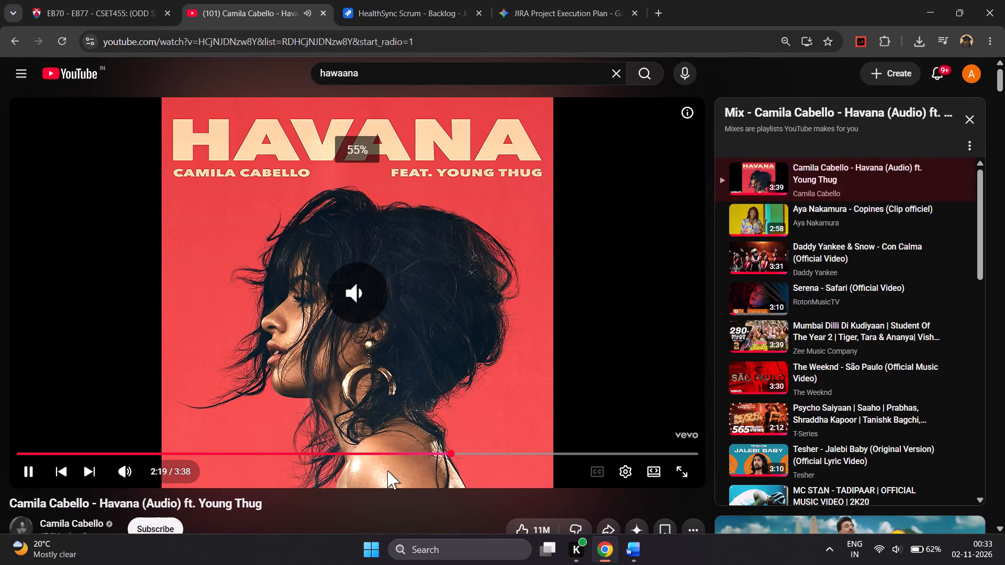
Switch to the Jira backlog and start creating a new space from the Scrum template.
click(415, 0)
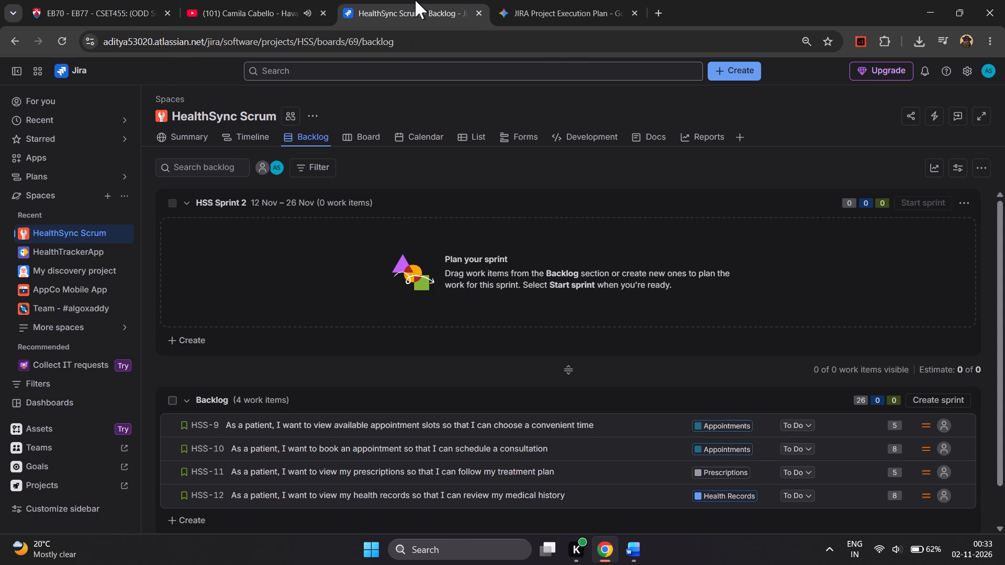
scroll(422, 322, down, 1)
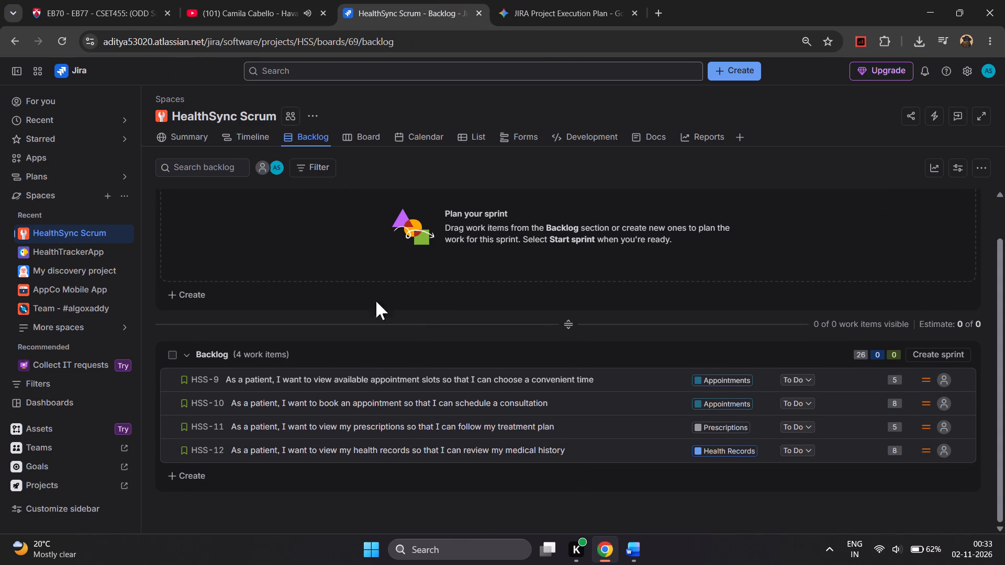
click(106, 198)
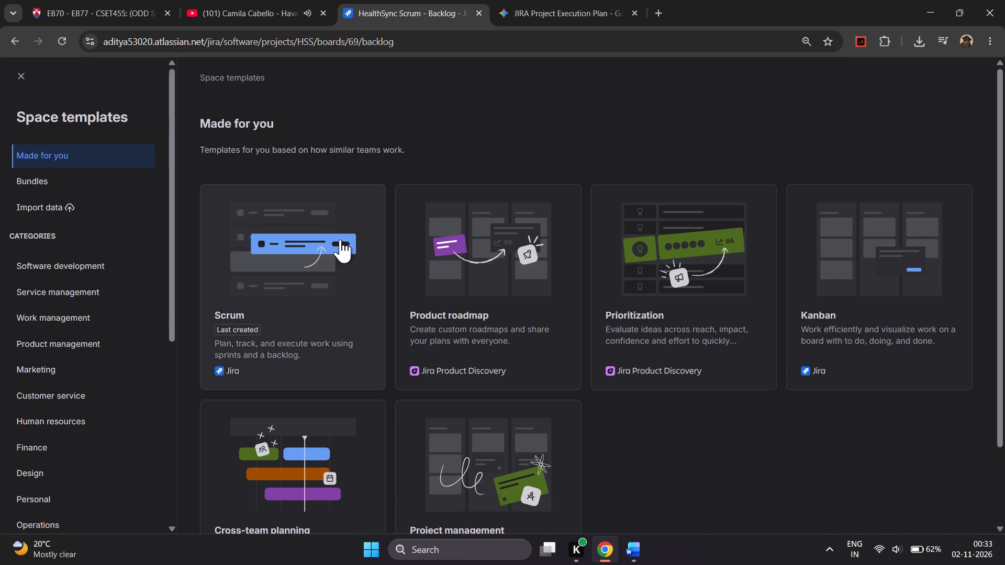
click(343, 285)
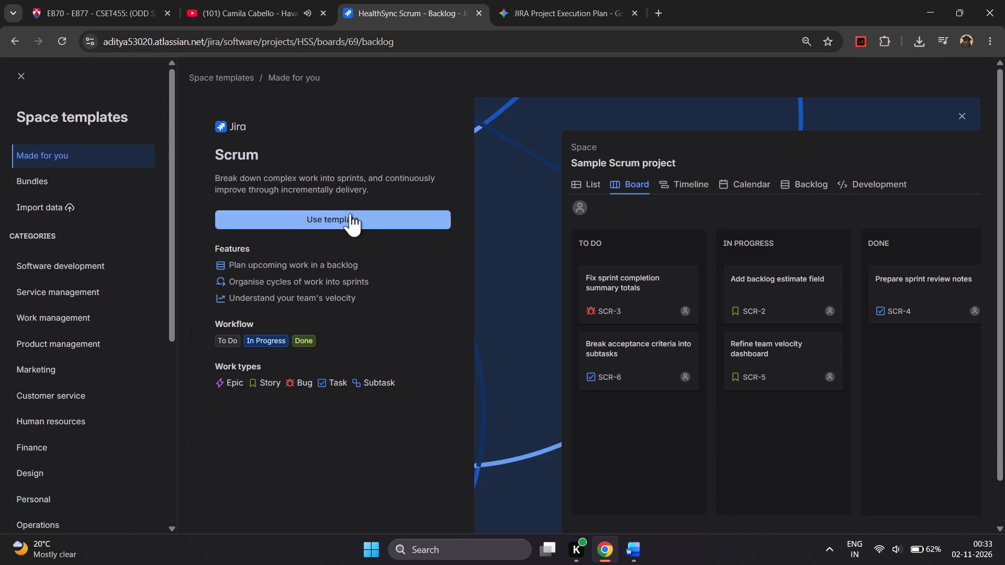
click(350, 213)
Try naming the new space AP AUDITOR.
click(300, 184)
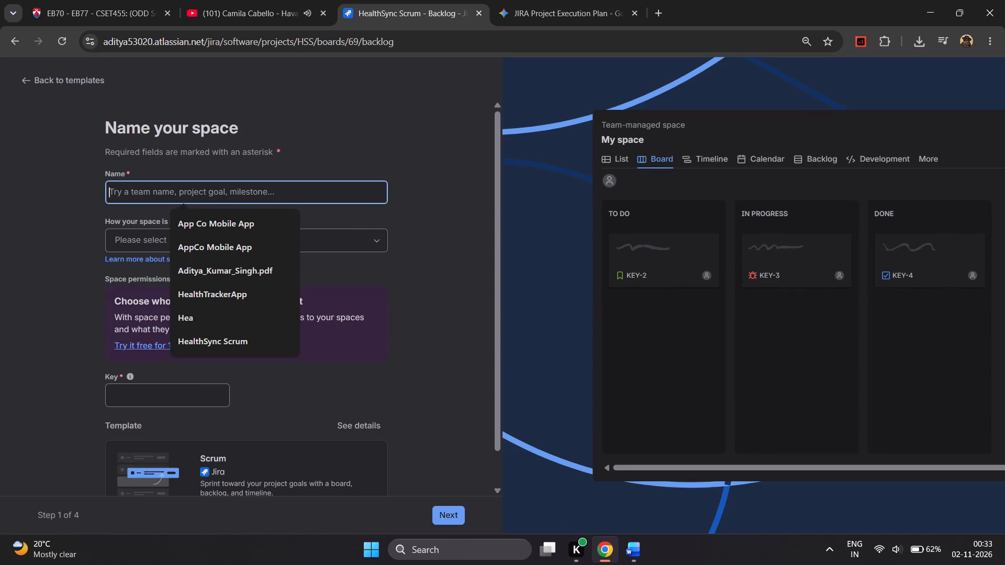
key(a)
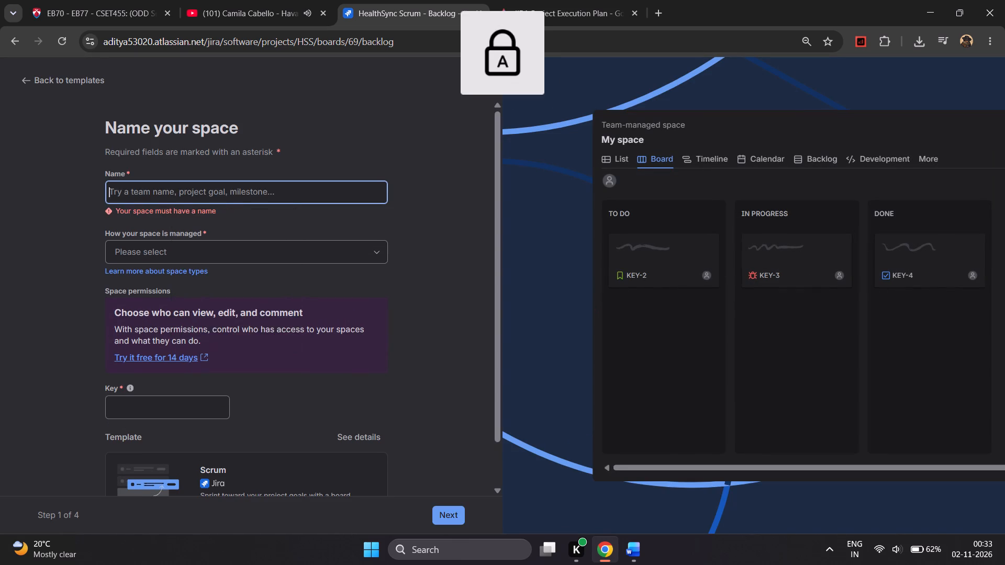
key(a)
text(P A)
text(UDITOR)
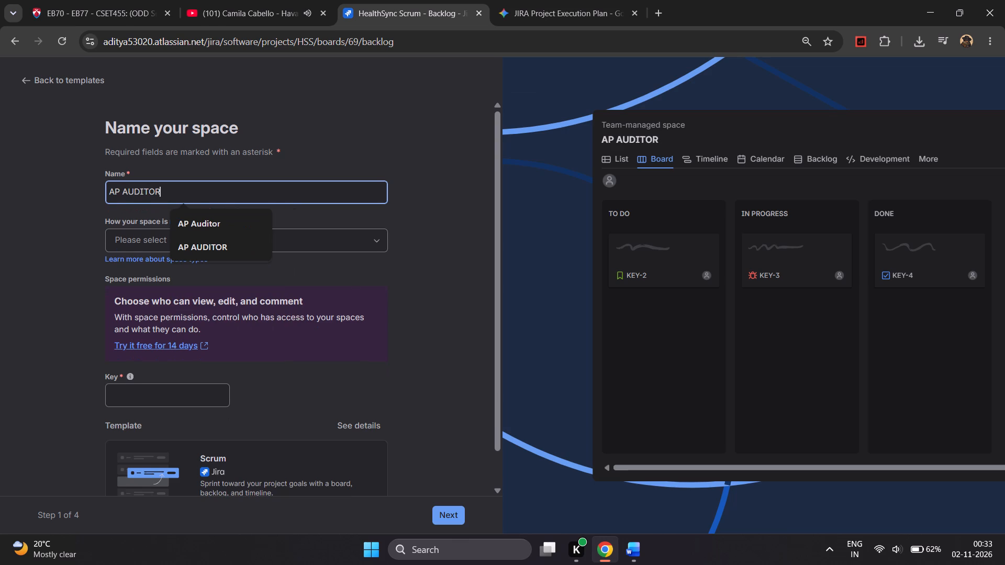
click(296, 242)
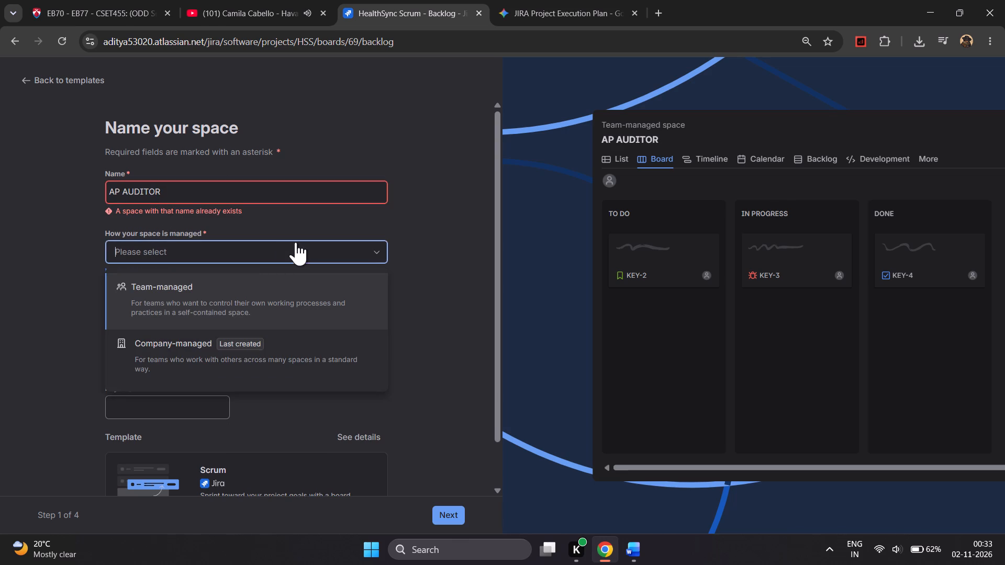
Replace the new space's name with lowercase "ap auditor".
drag(214, 191, 127, 188)
text(\\)
key(BackSpace)
key(BackSpace)
key(BackSpace)
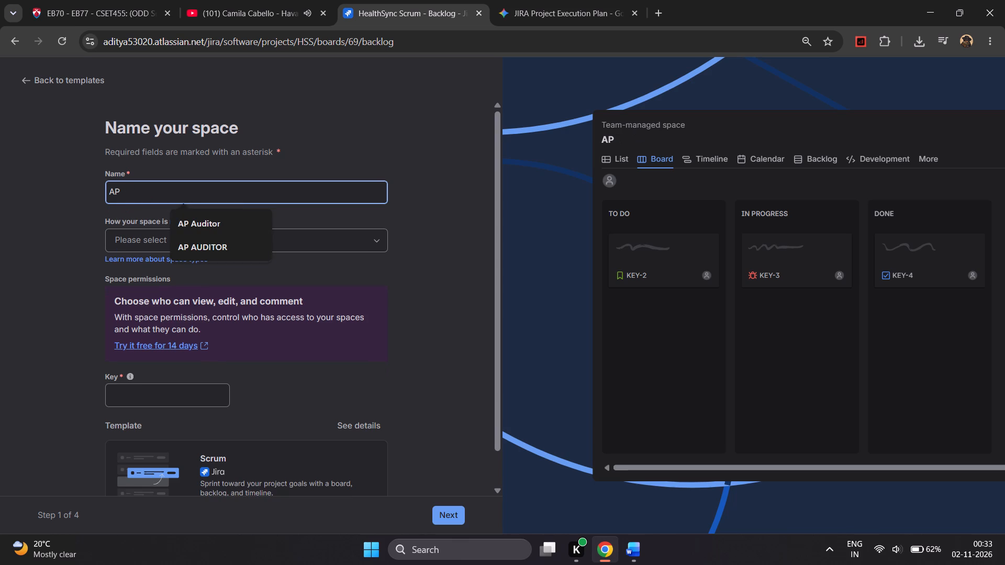
key(BackSpace)
key(BackSpace)
key(BackSpace)
key(a)
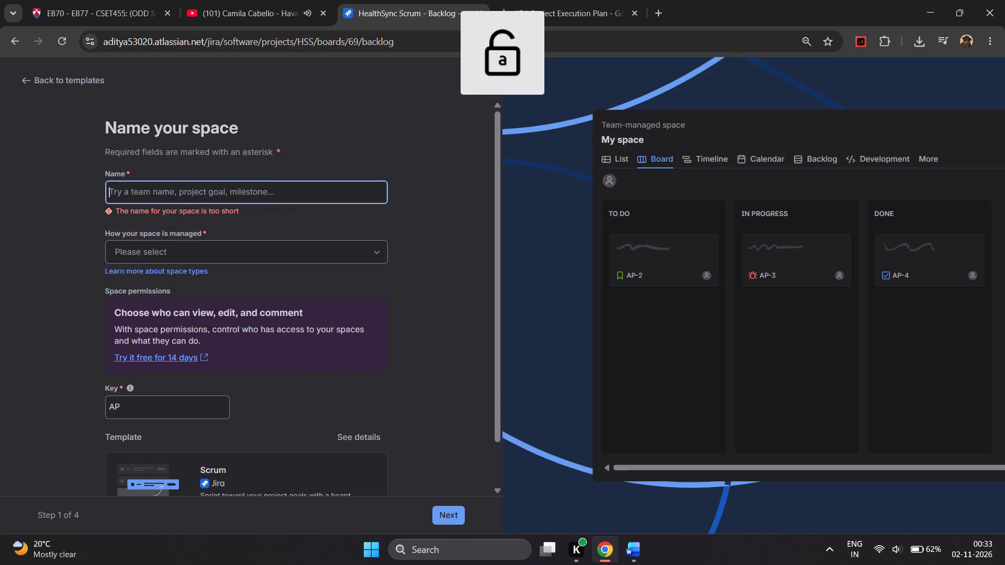
text(ap auf)
key(BackSpace)
text(ditor)
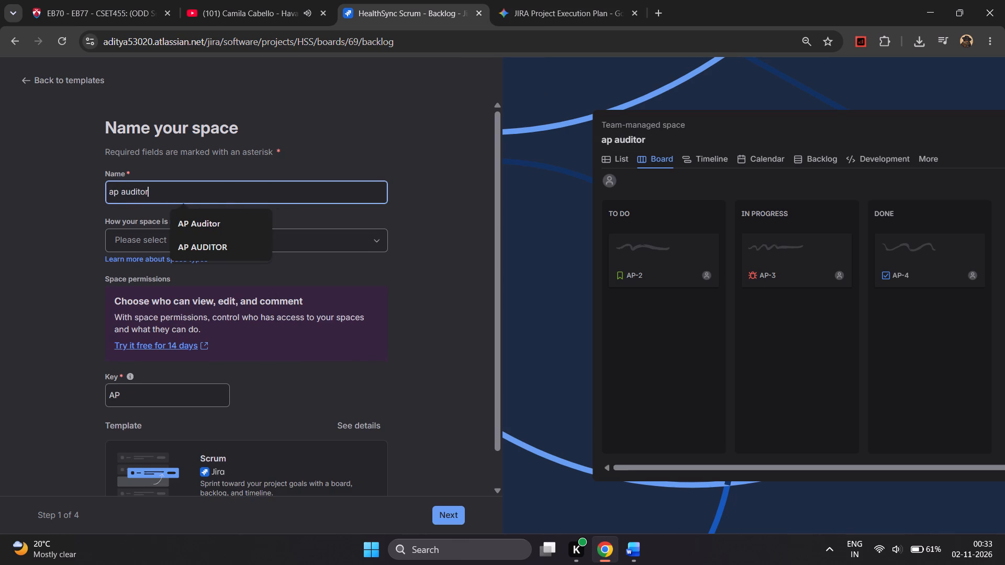
Switch to YouTube, rewind the Havana song to about 1:20 and raise its player volume to 90%.
click(197, 0)
key(Left)
key(Left)
key(Left)
key(Left)
key(Left)
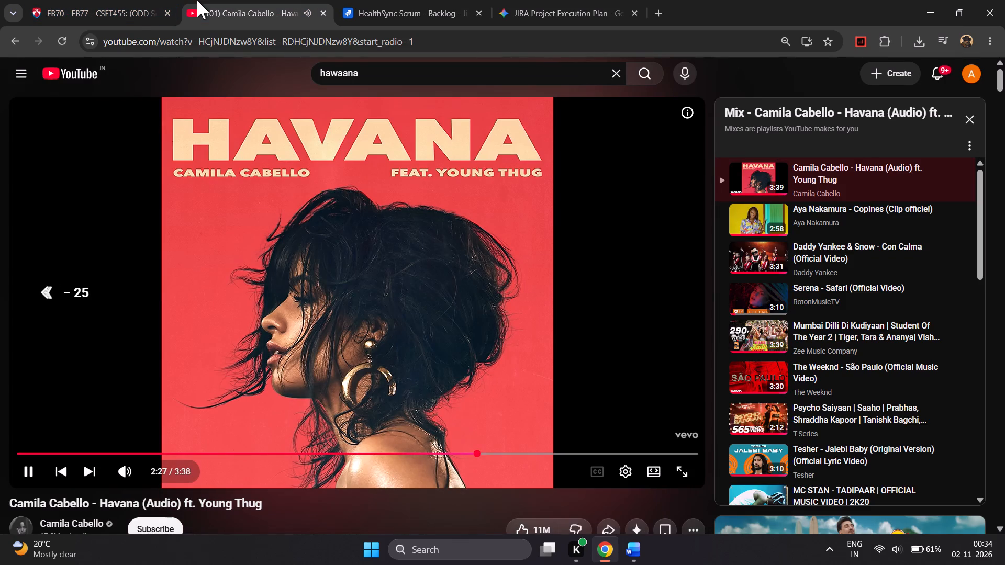
key(Up)
key(Left)
key(Left)
key(Left)
key(Left)
key(Left)
key(Left)
key(Left)
key(Left)
key(Left)
key(Left)
key(Left)
key(Left)
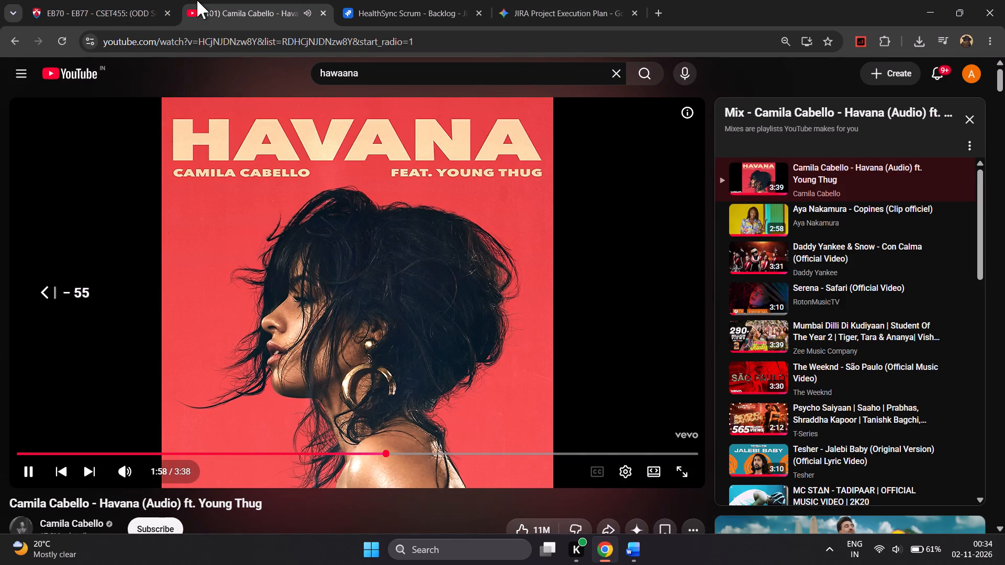
key(Up)
key(Up)
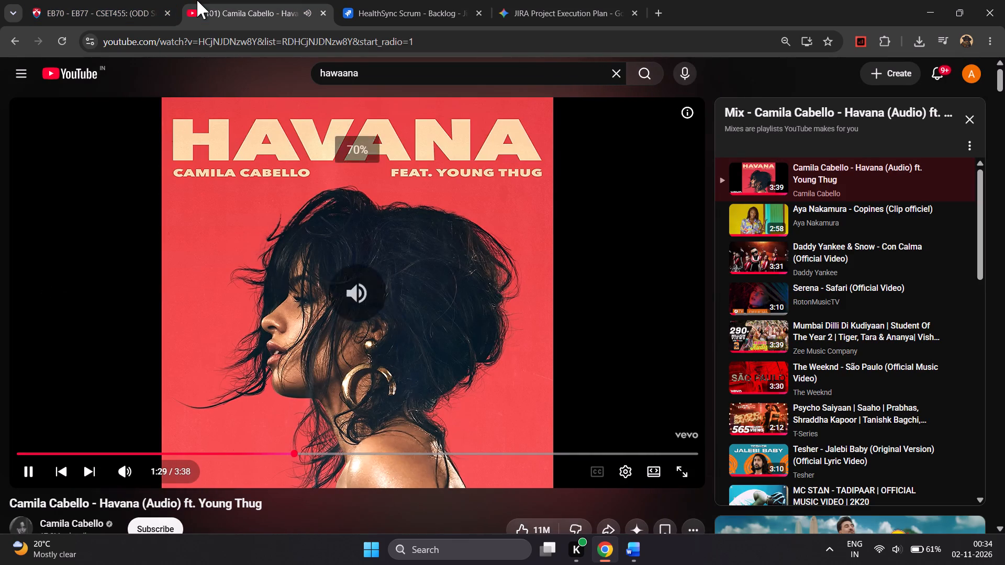
key(Left)
key(Left)
key(Up)
key(Up)
key(Up)
key(Up)
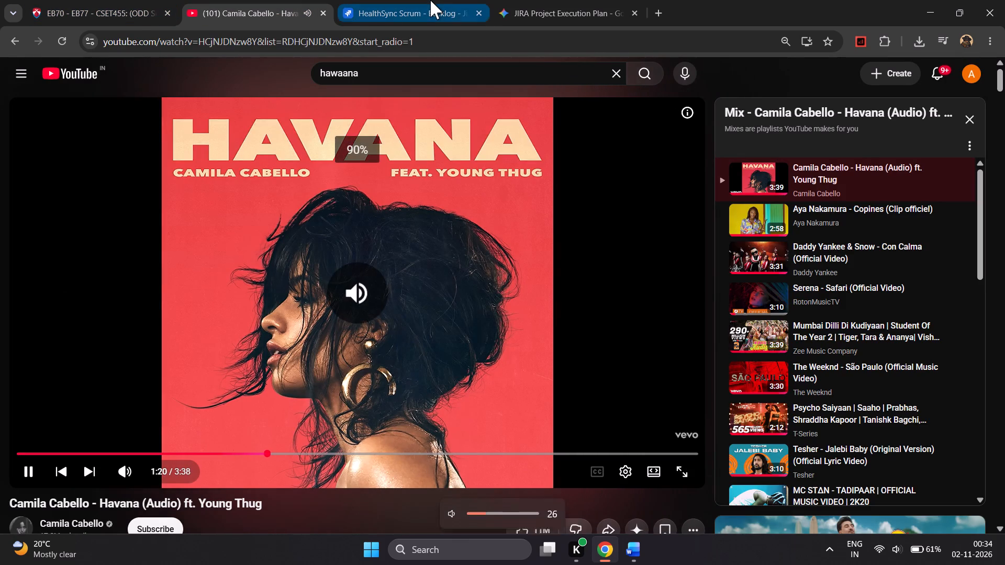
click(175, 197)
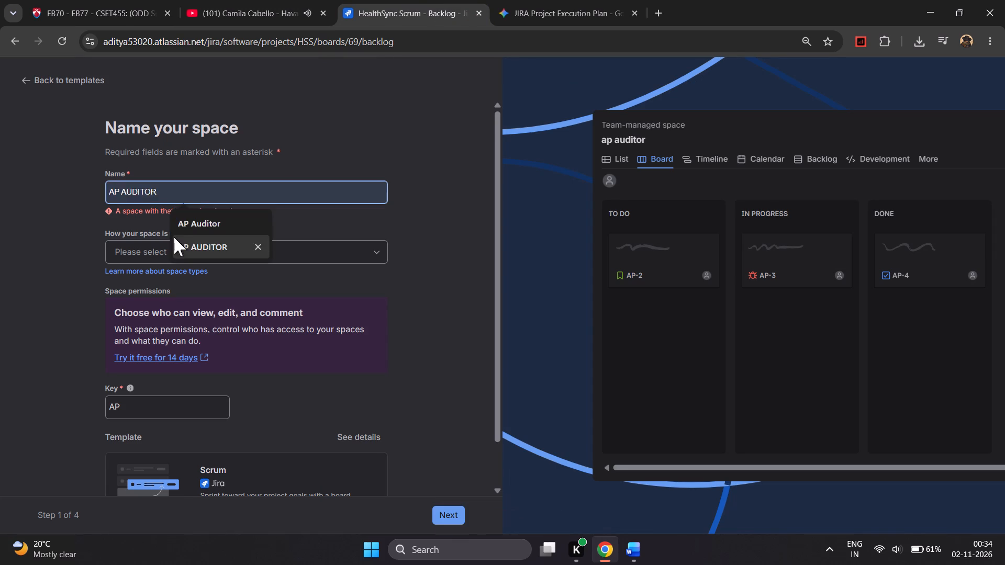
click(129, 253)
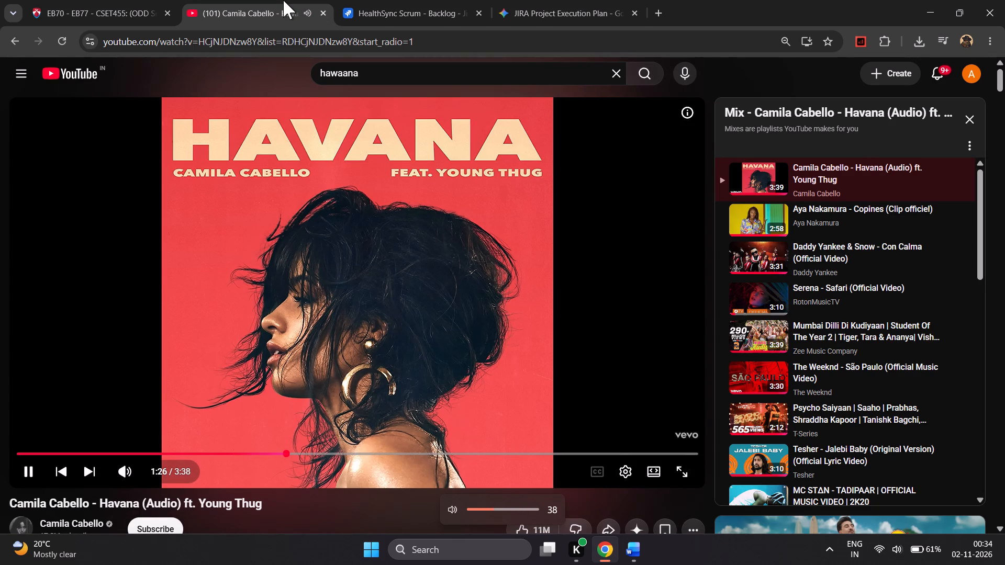
Rewind the Havana song on YouTube by a few seconds.
key(Left)
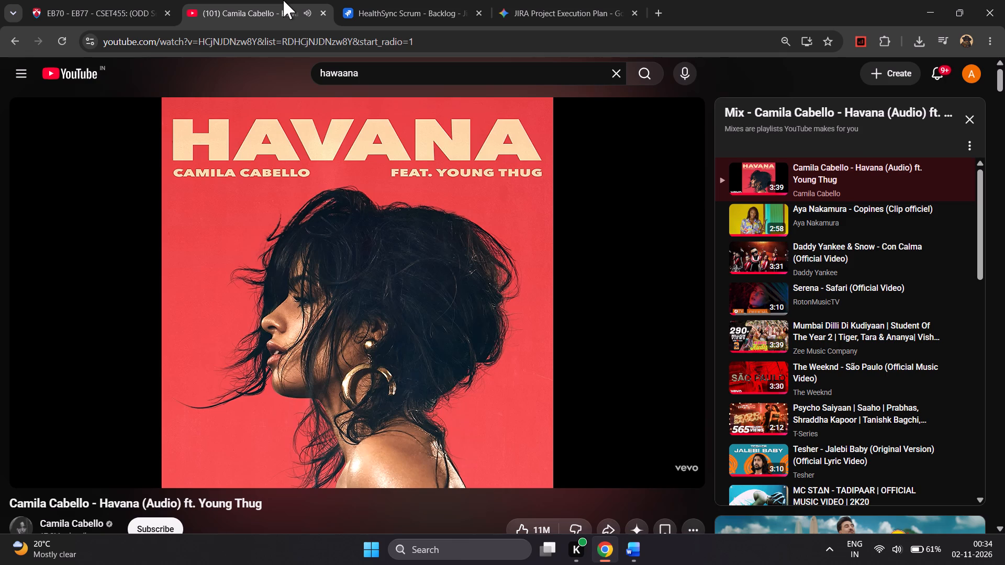
key(Left)
Return to the Jira space setup and set the new space to be company-managed.
click(412, 0)
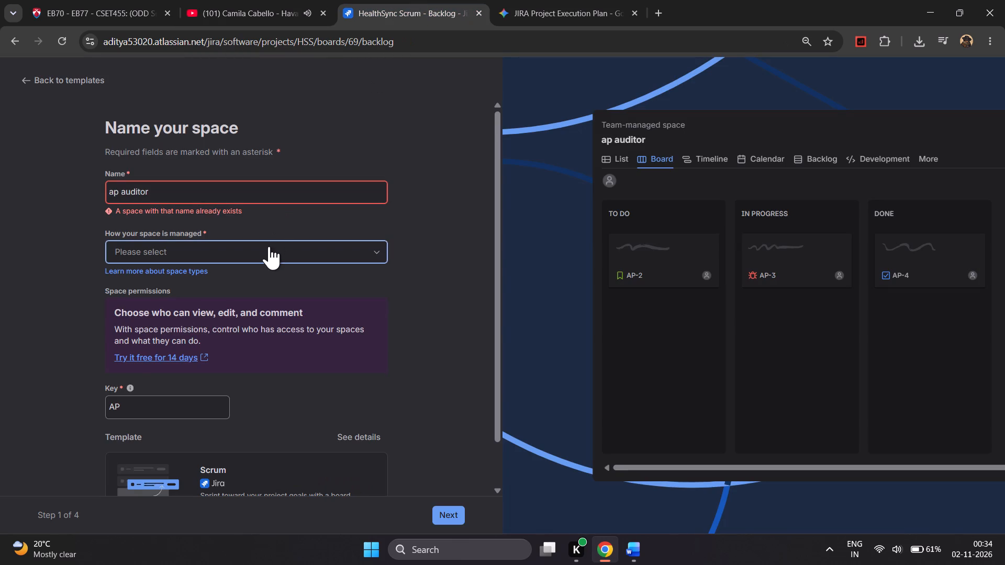
click(269, 246)
click(246, 333)
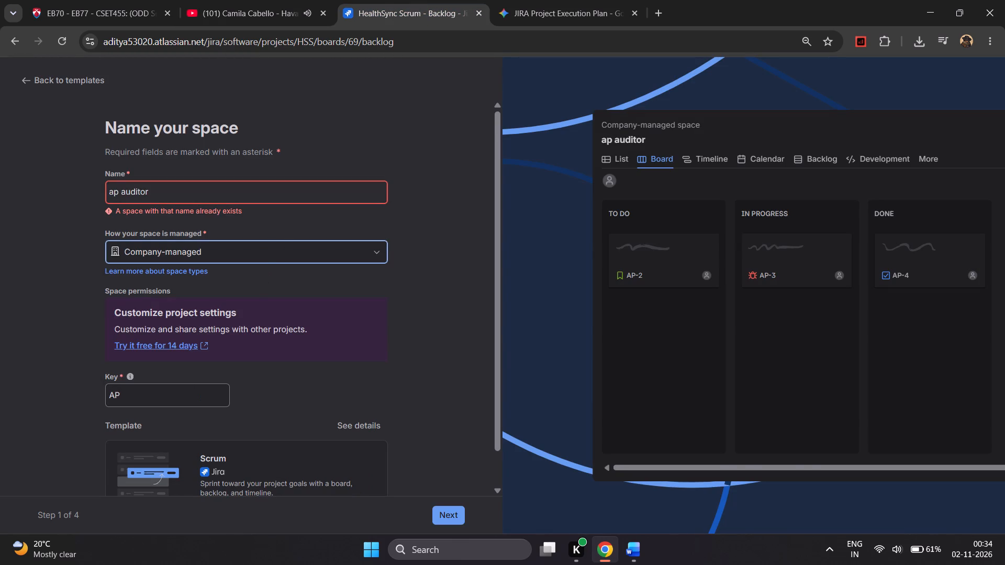
click(381, 0)
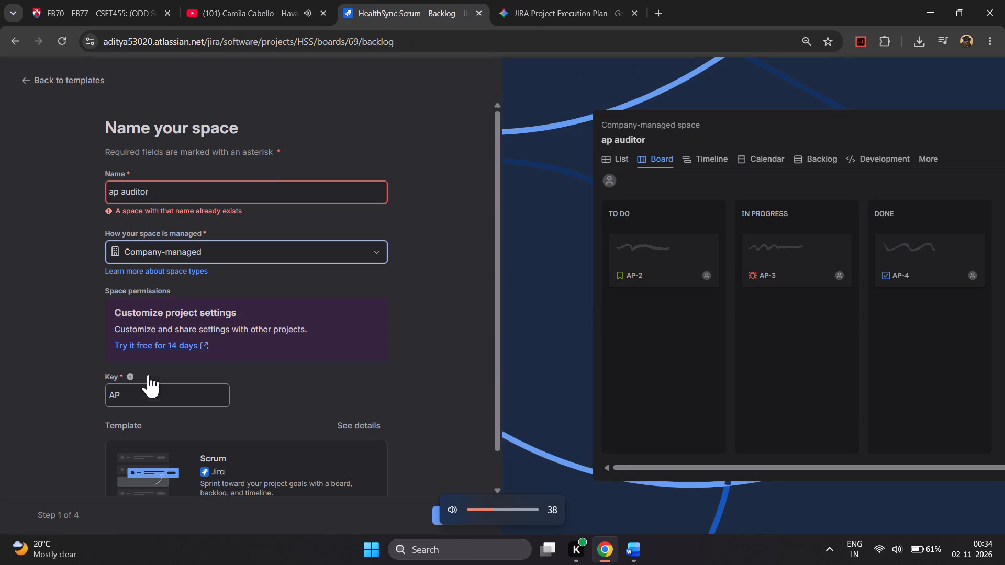
Set the new space's key to APA.
click(139, 392)
key(Tab)
key(a)
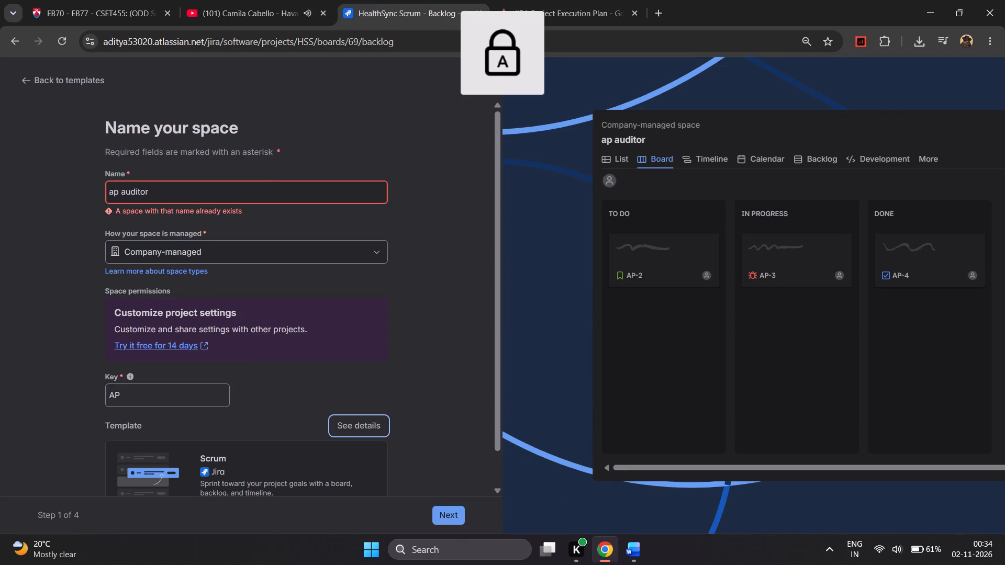
click(139, 392)
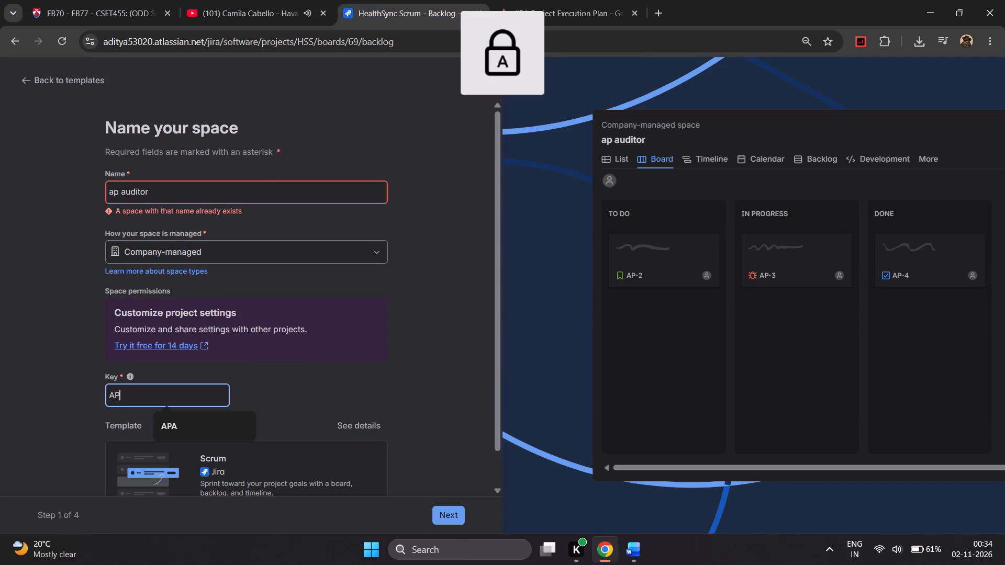
key(a)
Change the new space's name to ap_auditor-1, with an underscore between the two words.
click(161, 182)
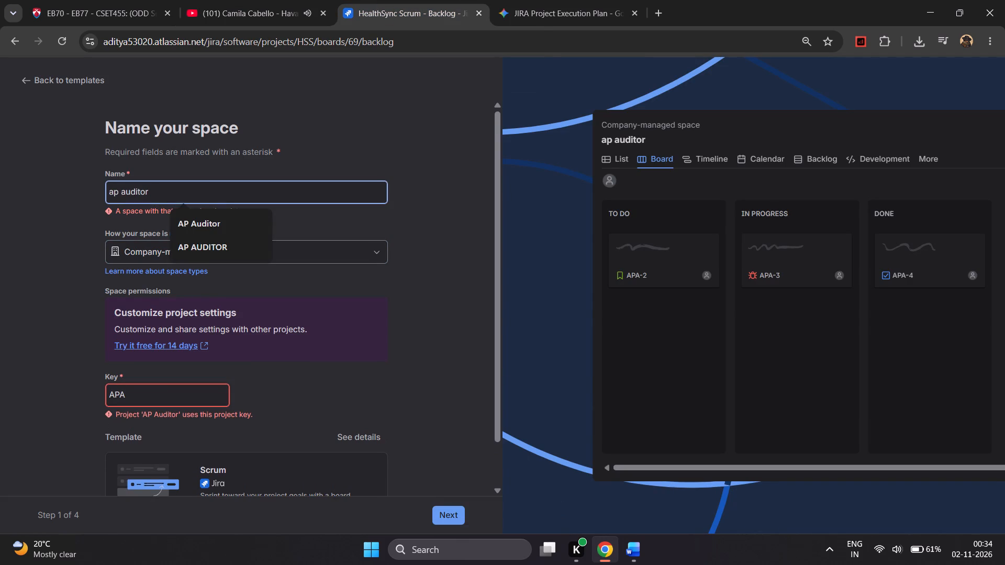
text(-1)
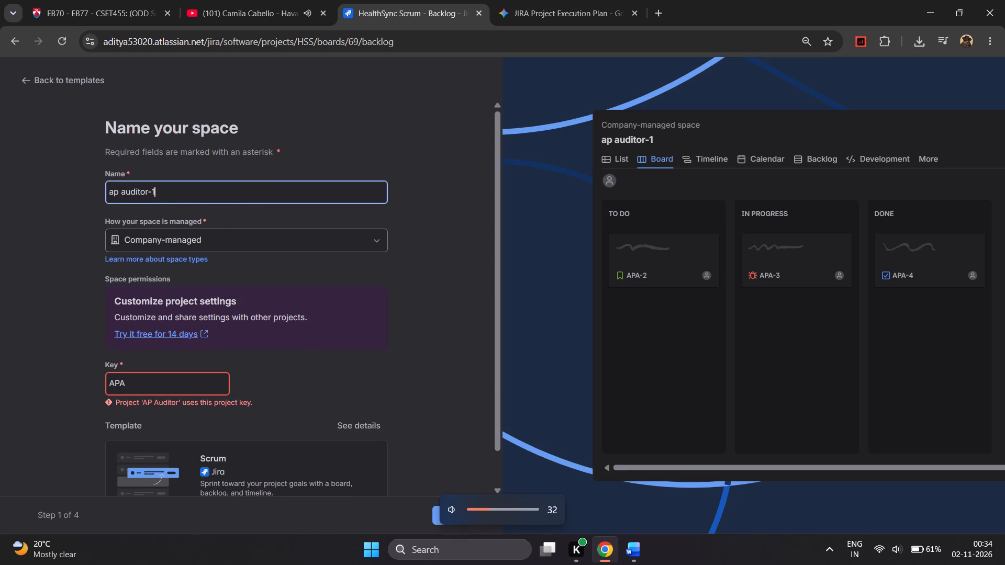
click(118, 188)
key(Right)
key(BackSpace)
key(minus)
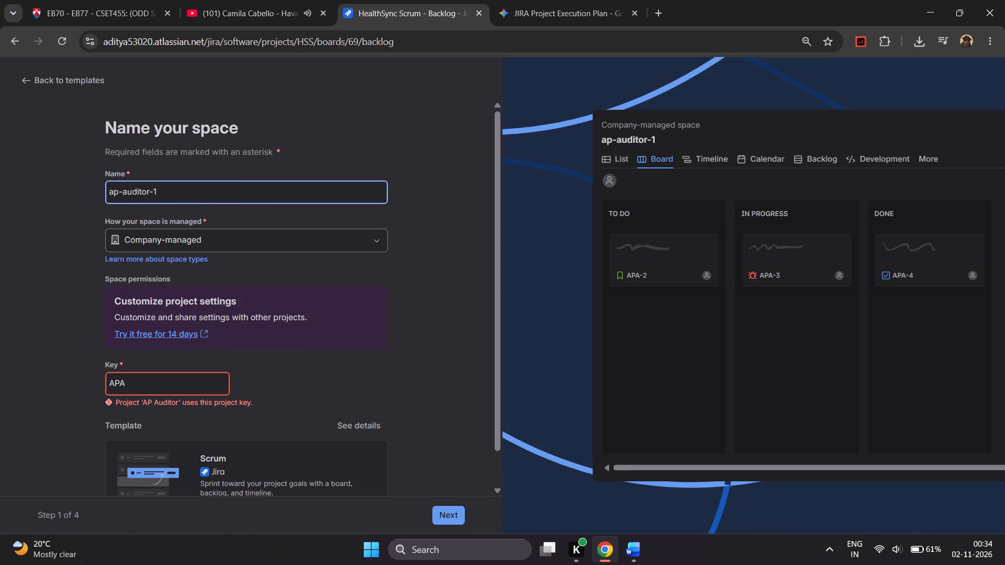
key(BackSpace)
key(shift+underscore)
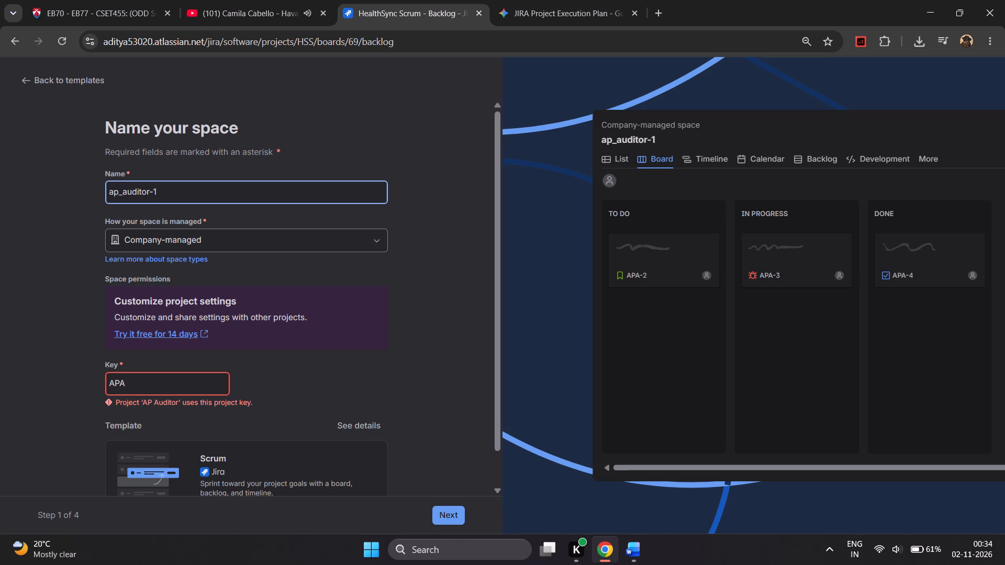
Remove the -1 suffix and capitalise the new space's name as AP_Auditor.
click(189, 192)
key(BackSpace)
key(BackSpace)
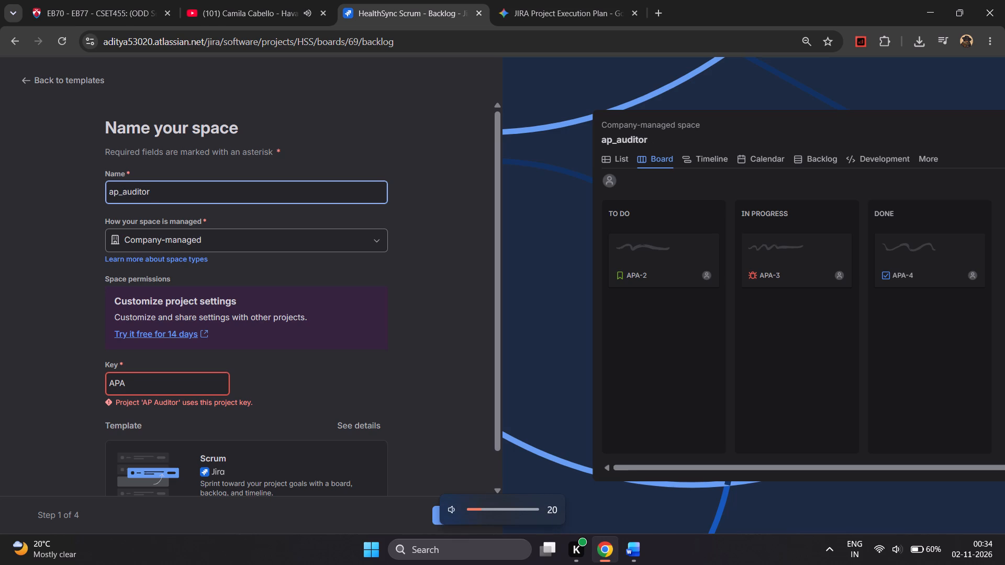
key(Left)
key(Left)
key(Left)
key(Left)
key(Left)
key(Left)
key(Left)
key(Left)
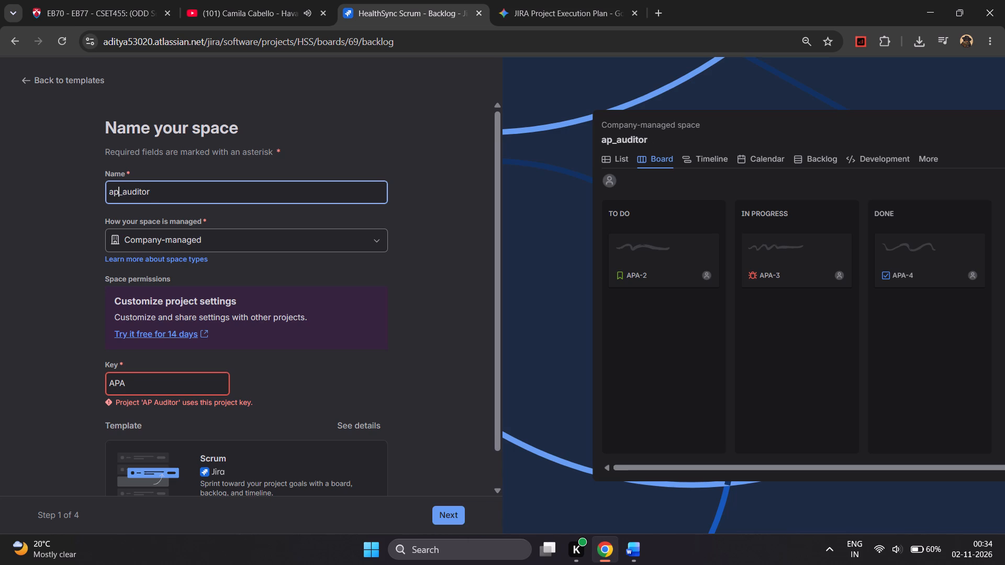
key(BackSpace)
key(BackSpace)
text(AP)
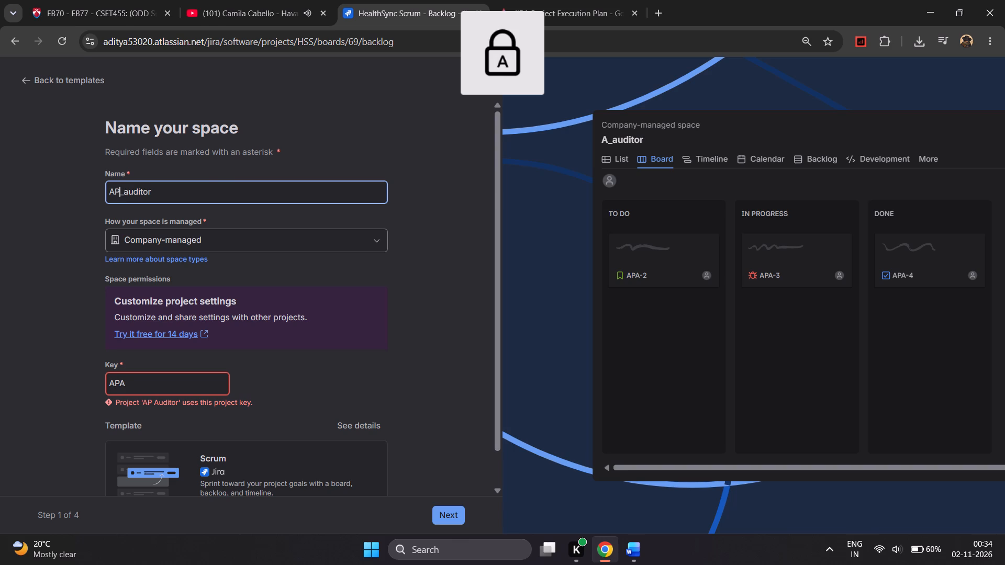
click(122, 190)
key(Right)
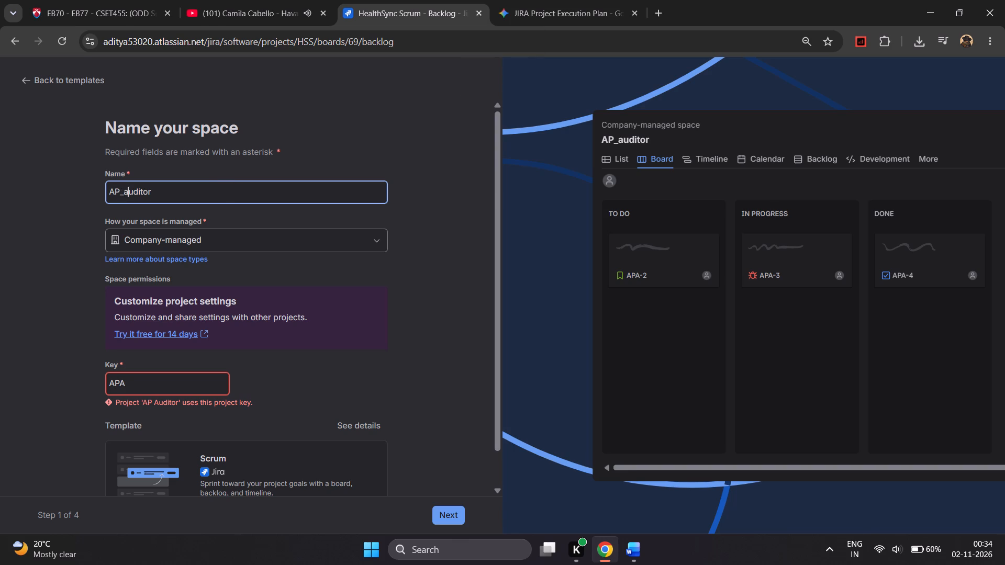
key(BackSpace)
key(a)
click(201, 164)
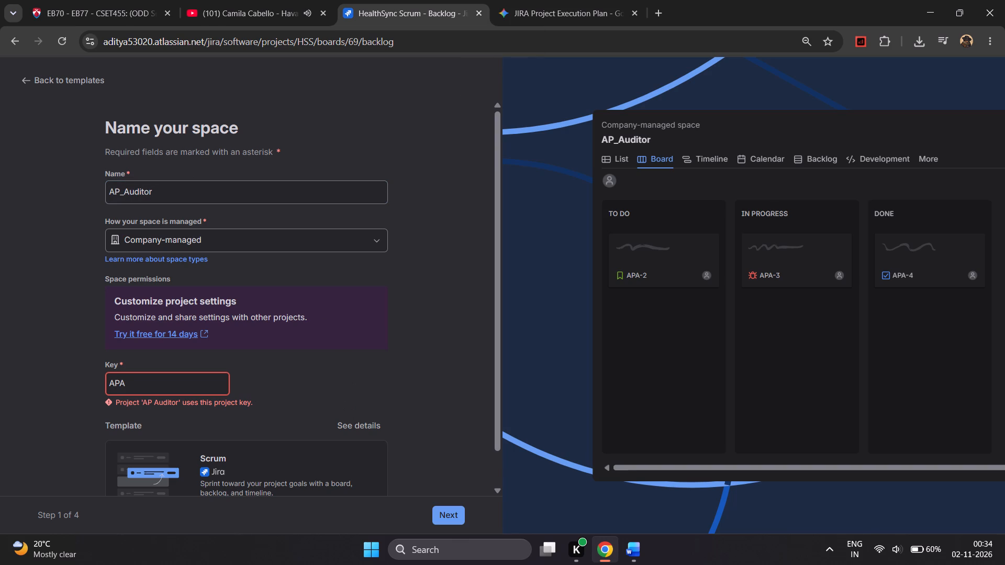
Set the new space's key to APA1.
click(130, 384)
key(BackSpace)
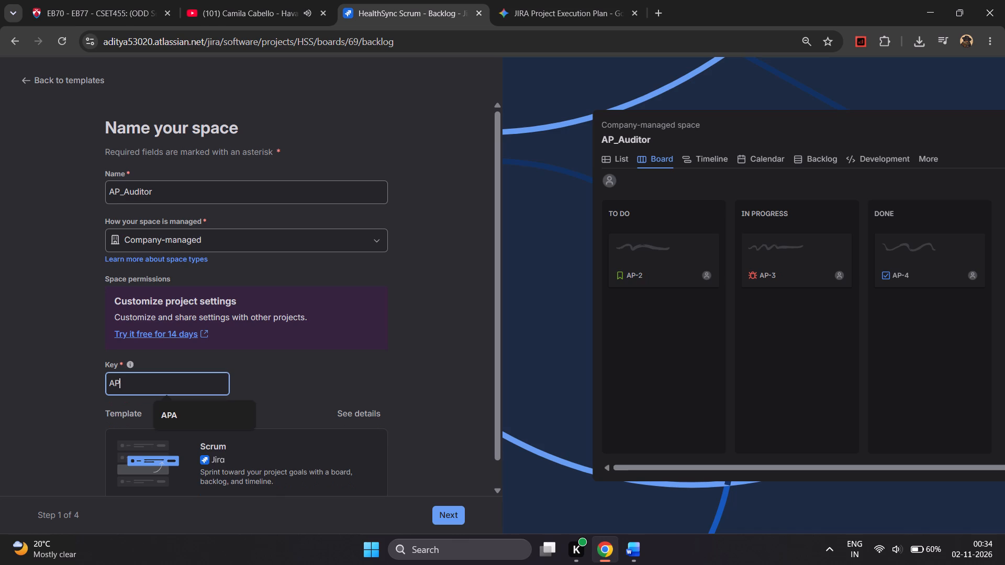
key(a)
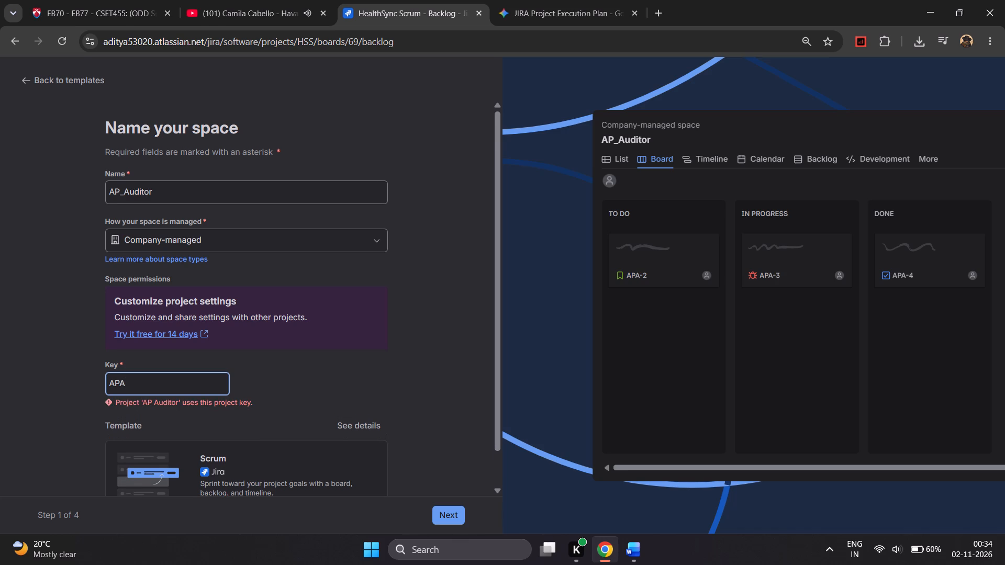
key(1)
scroll(415, 459, down, 2)
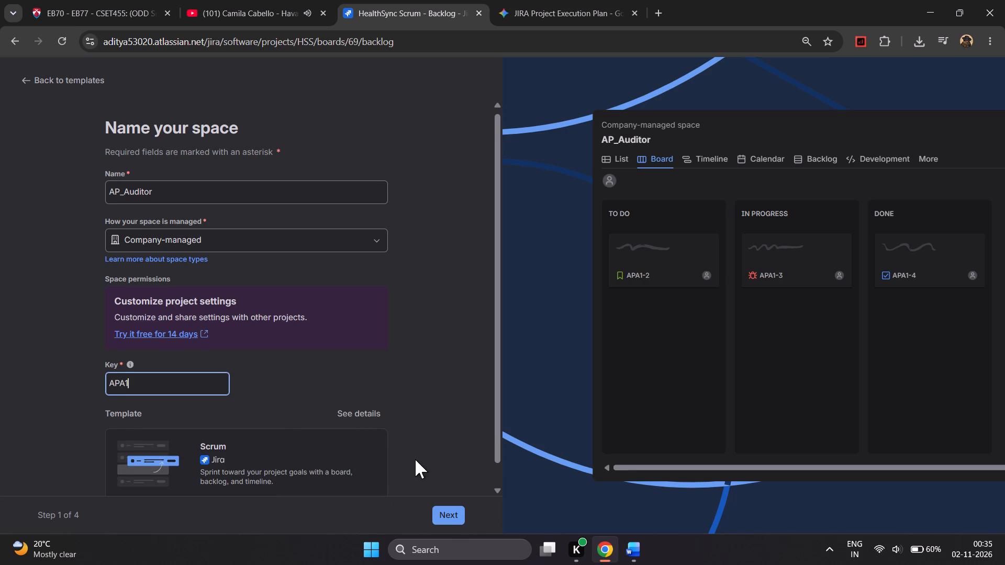
Create the AP_Auditor space with the default work types, statuses and views.
click(450, 512)
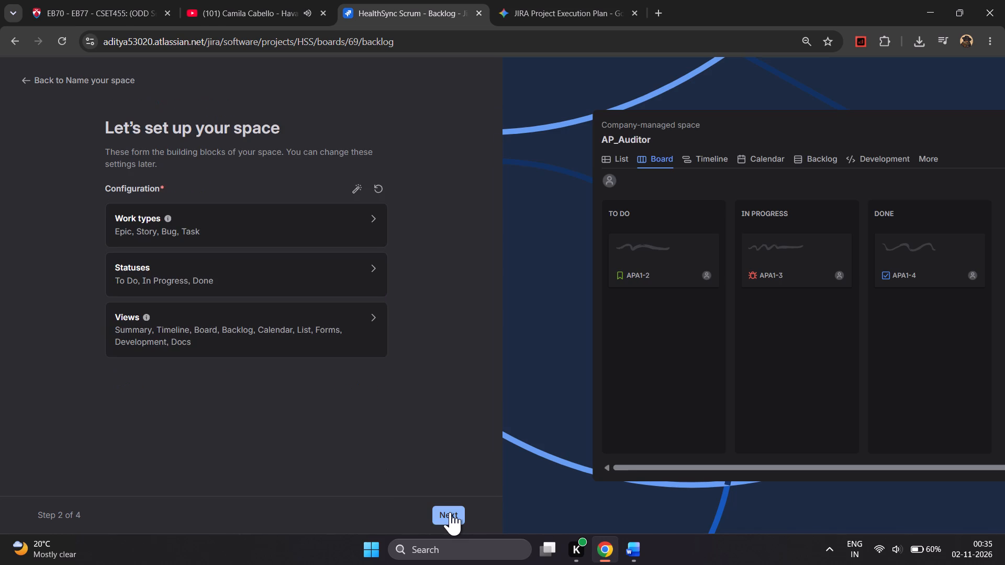
click(445, 506)
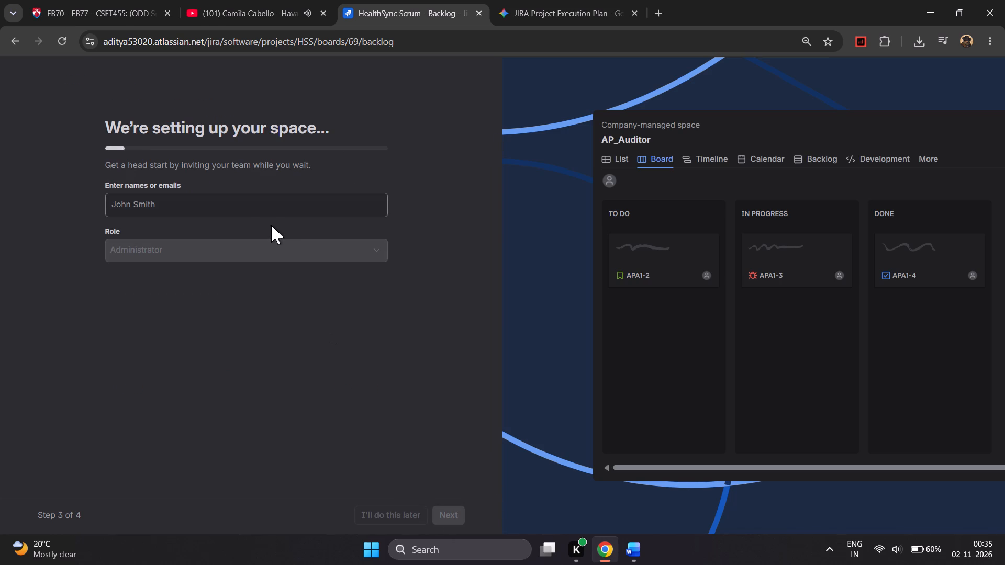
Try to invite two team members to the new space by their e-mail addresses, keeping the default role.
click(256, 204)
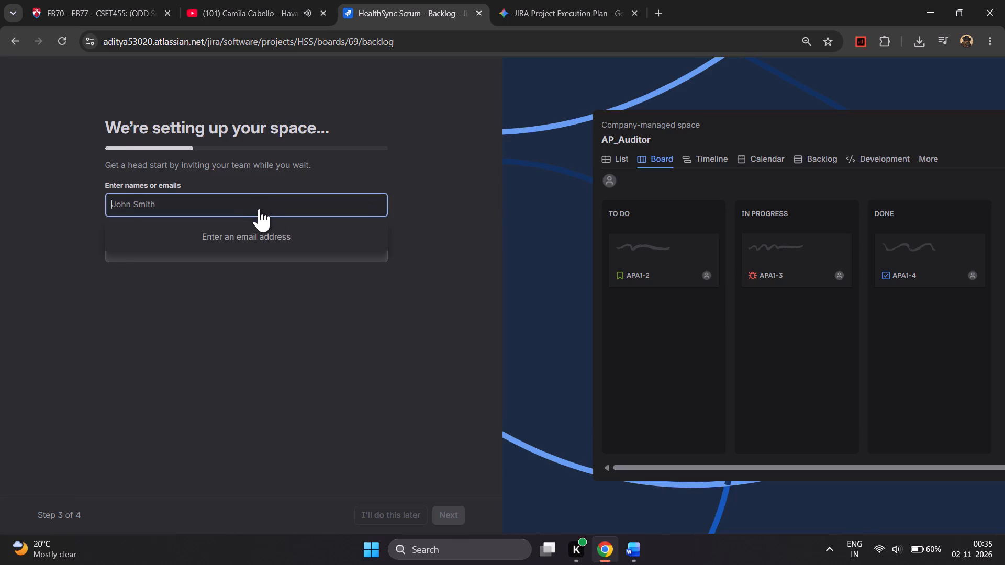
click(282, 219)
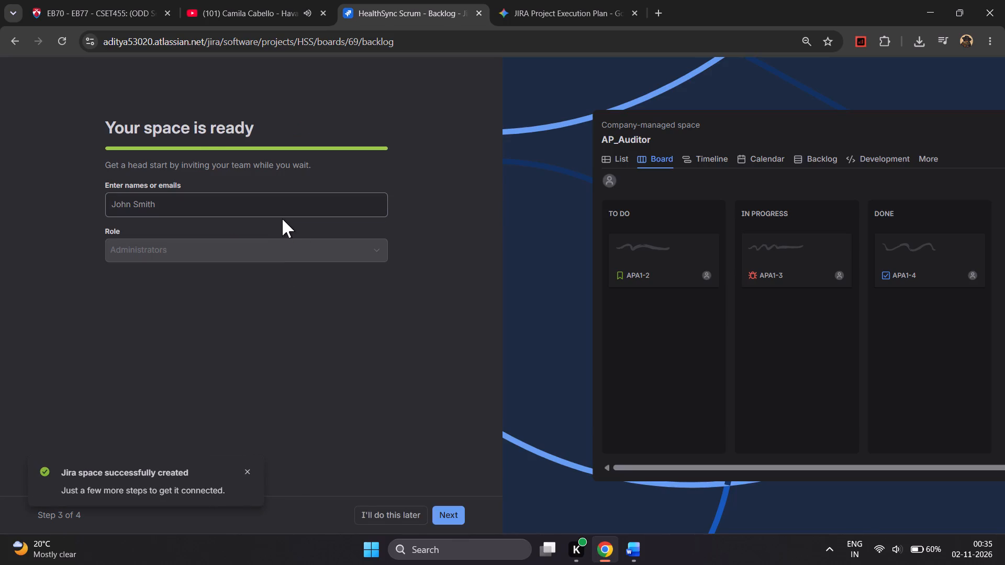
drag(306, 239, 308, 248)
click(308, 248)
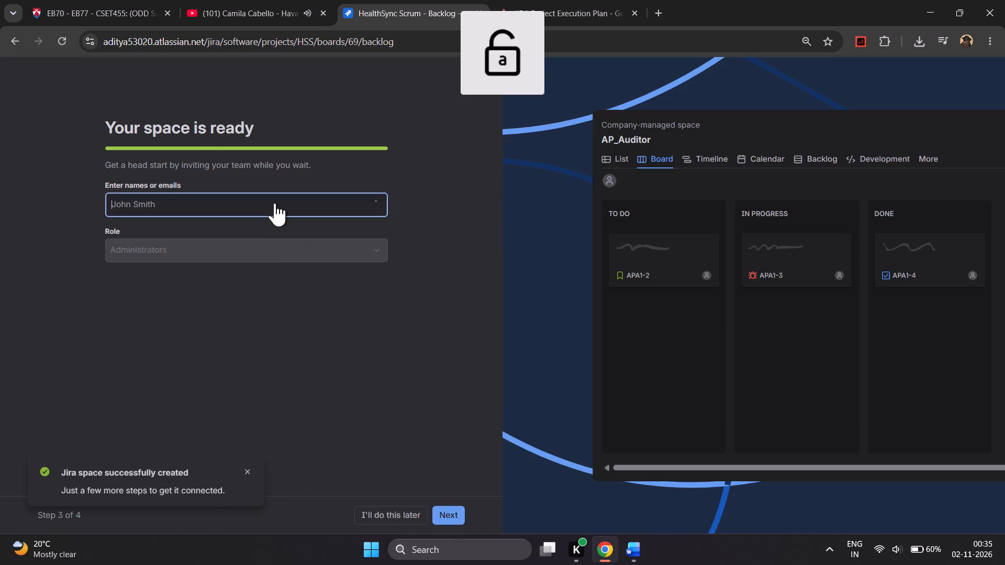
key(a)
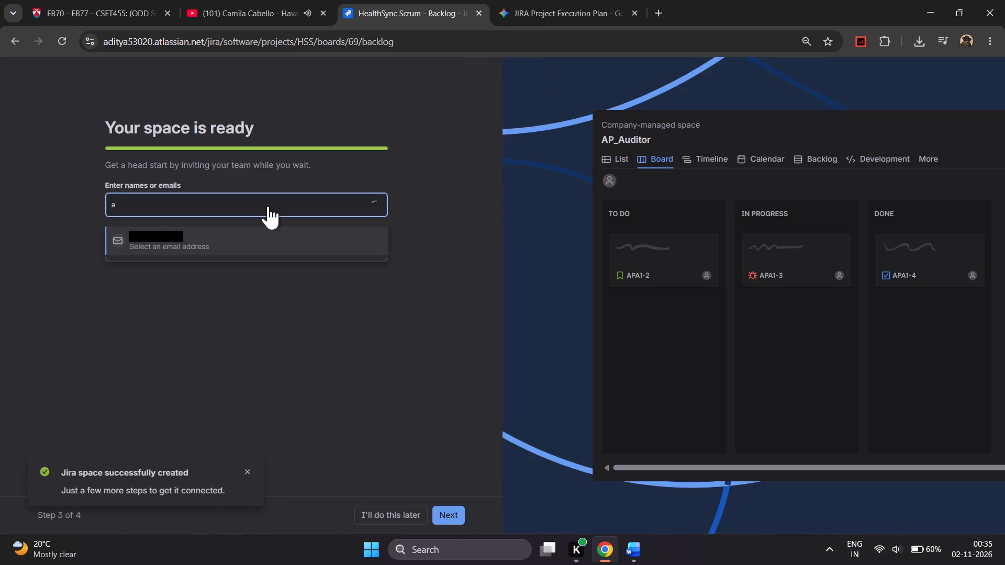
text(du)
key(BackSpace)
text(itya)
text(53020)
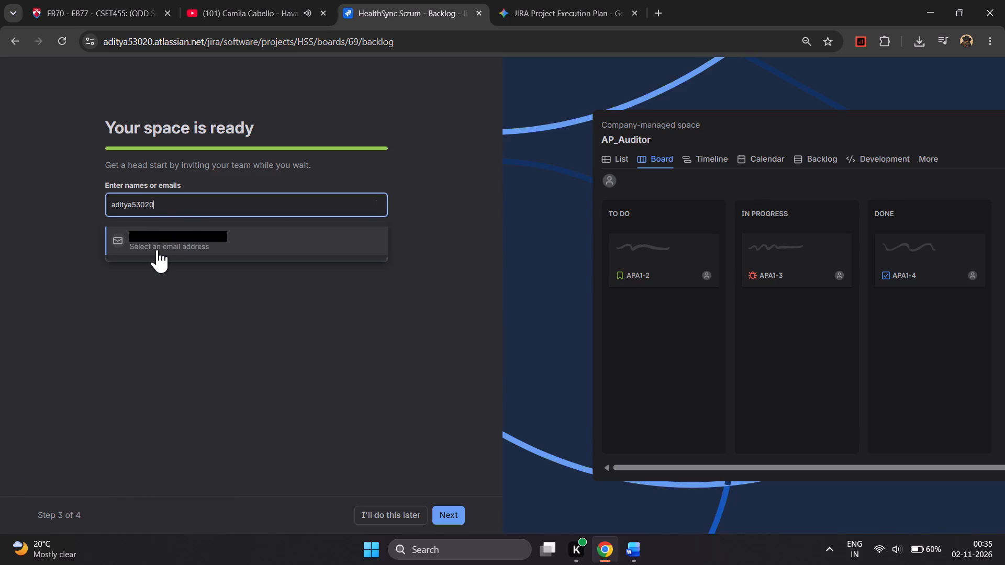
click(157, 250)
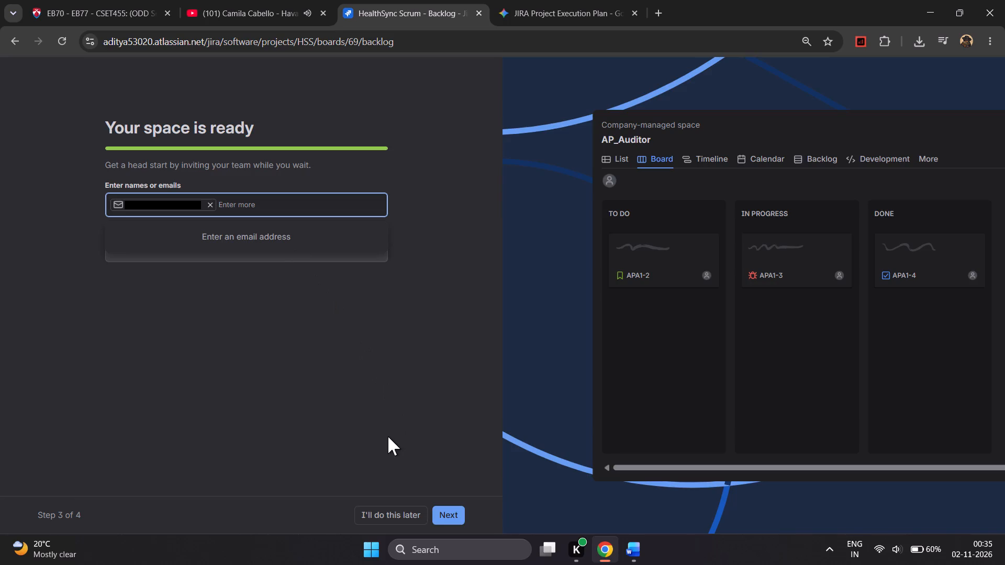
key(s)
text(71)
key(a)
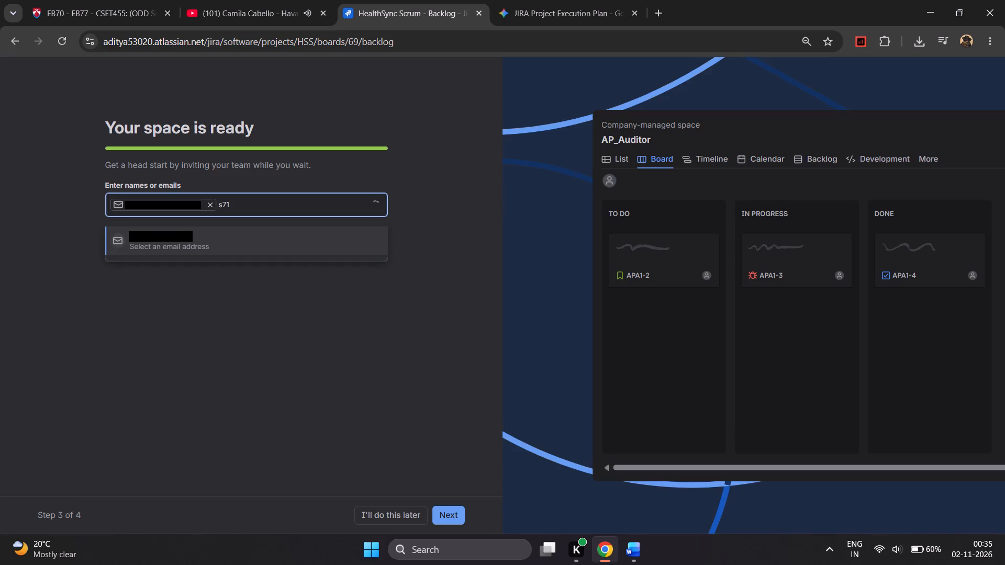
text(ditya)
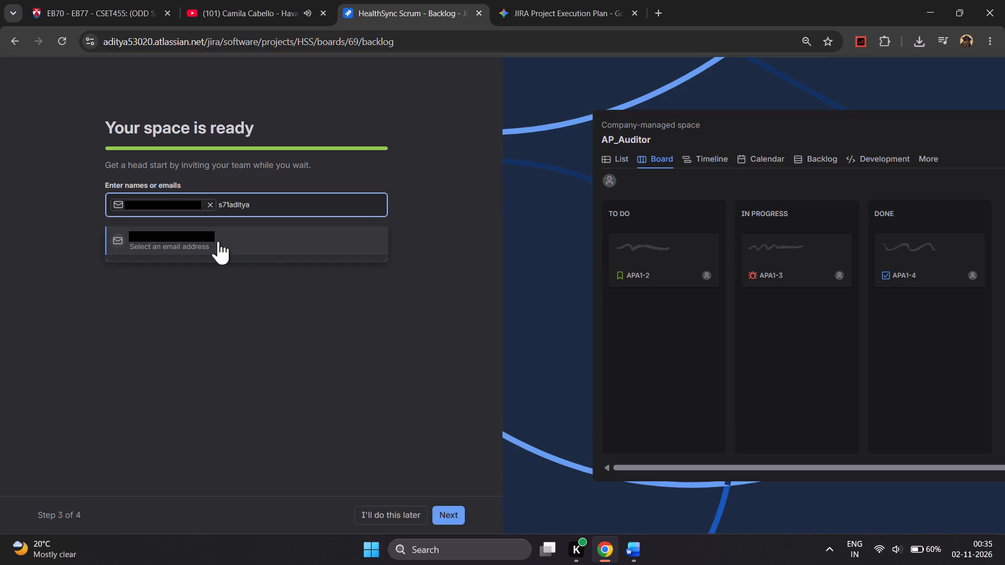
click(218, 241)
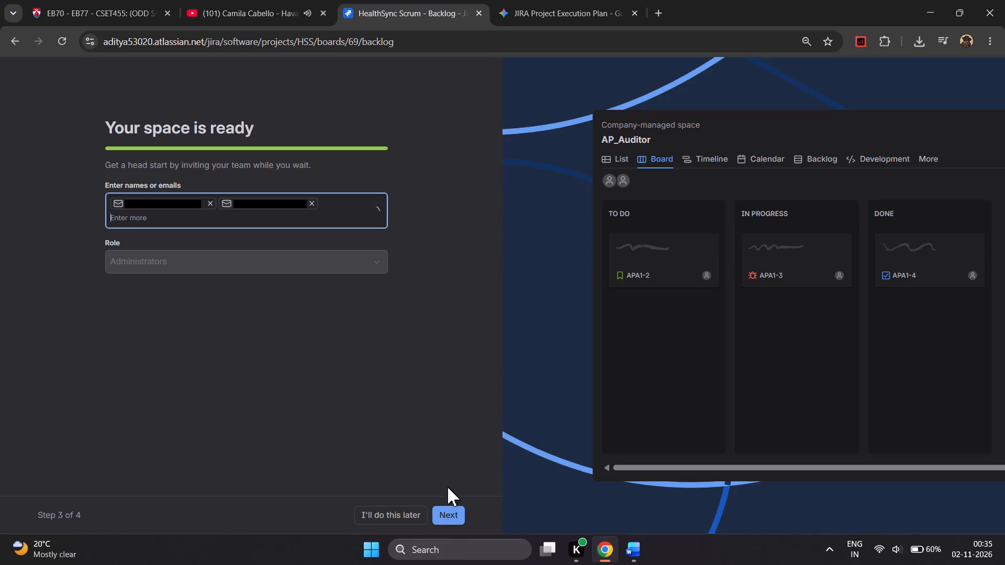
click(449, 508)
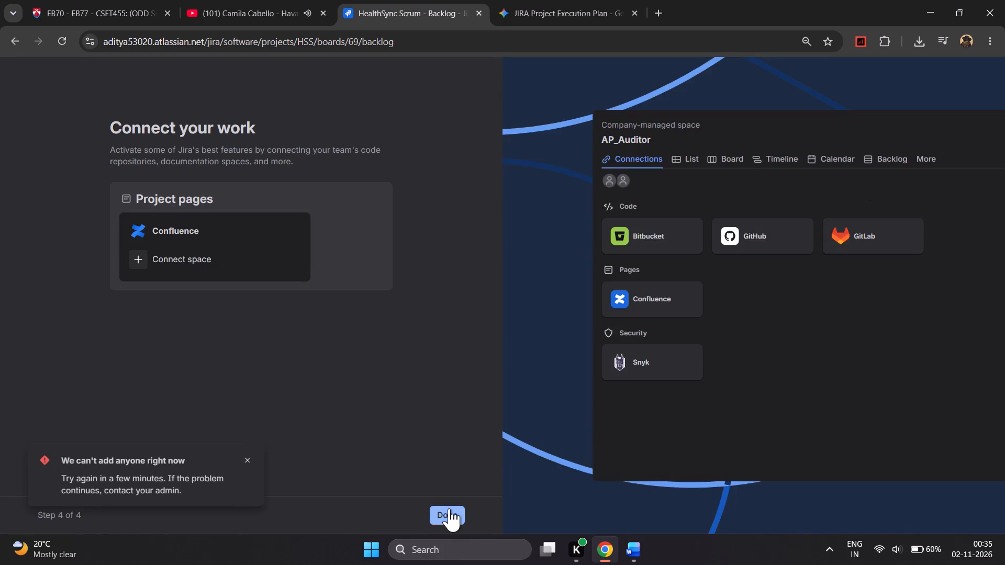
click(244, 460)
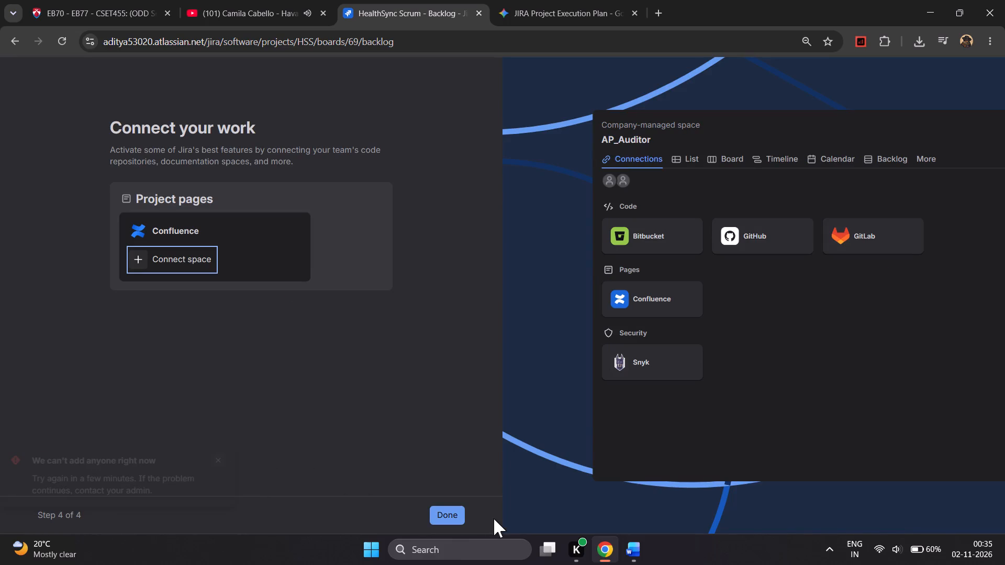
Finish the space setup without connecting a Confluence space.
click(453, 512)
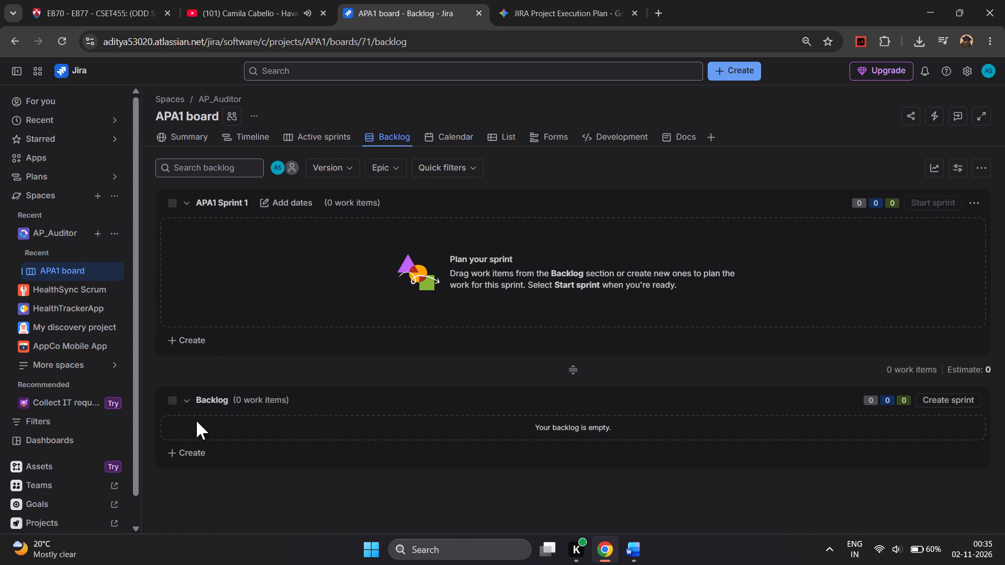
Start a new work item in the AP_Auditor backlog and open the management of its work types.
click(190, 453)
double_click(208, 457)
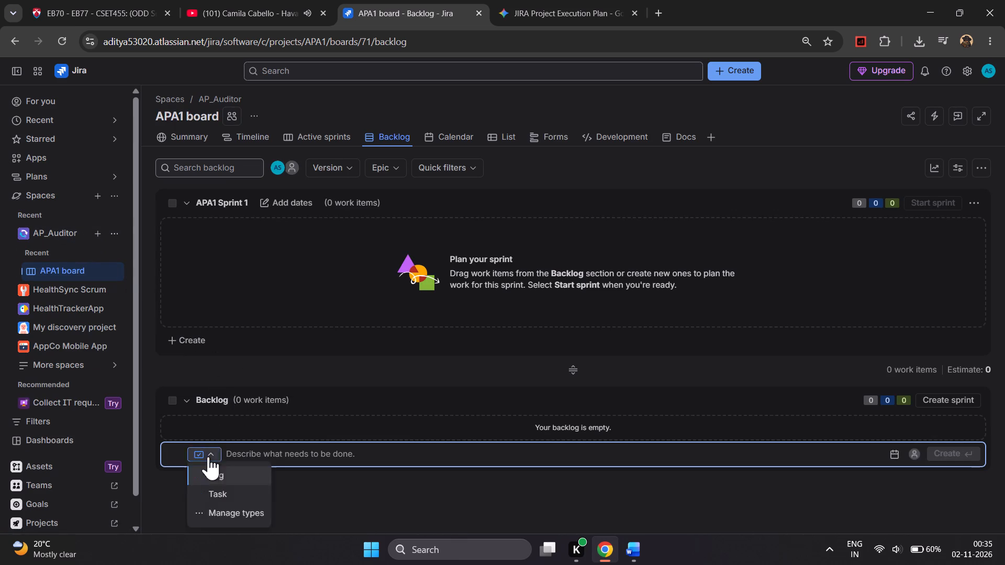
click(208, 457)
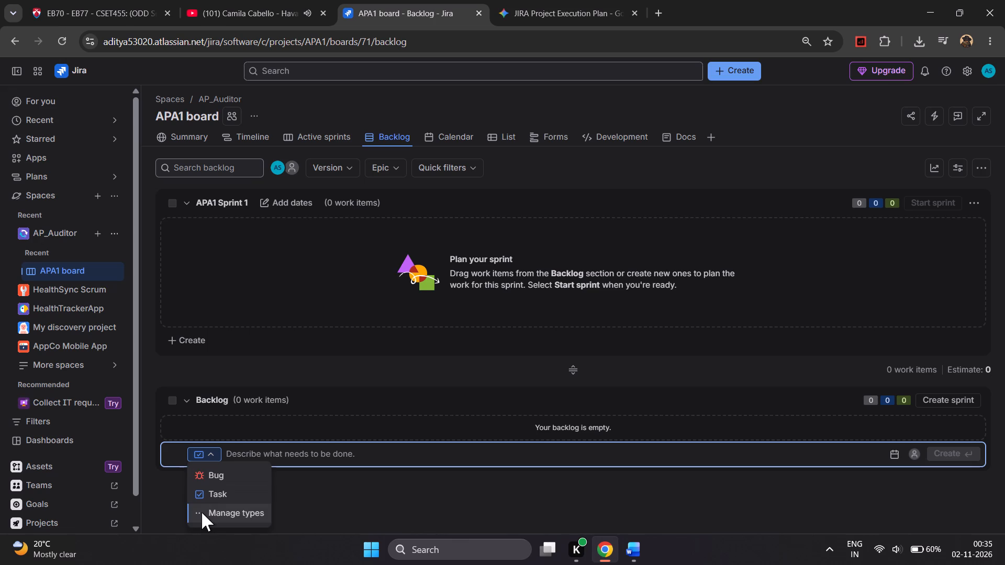
click(202, 512)
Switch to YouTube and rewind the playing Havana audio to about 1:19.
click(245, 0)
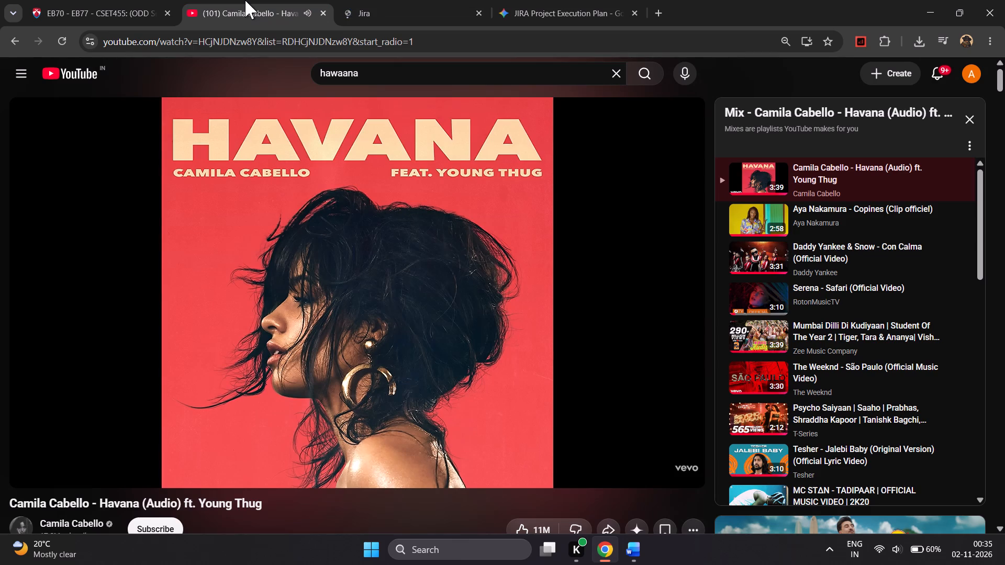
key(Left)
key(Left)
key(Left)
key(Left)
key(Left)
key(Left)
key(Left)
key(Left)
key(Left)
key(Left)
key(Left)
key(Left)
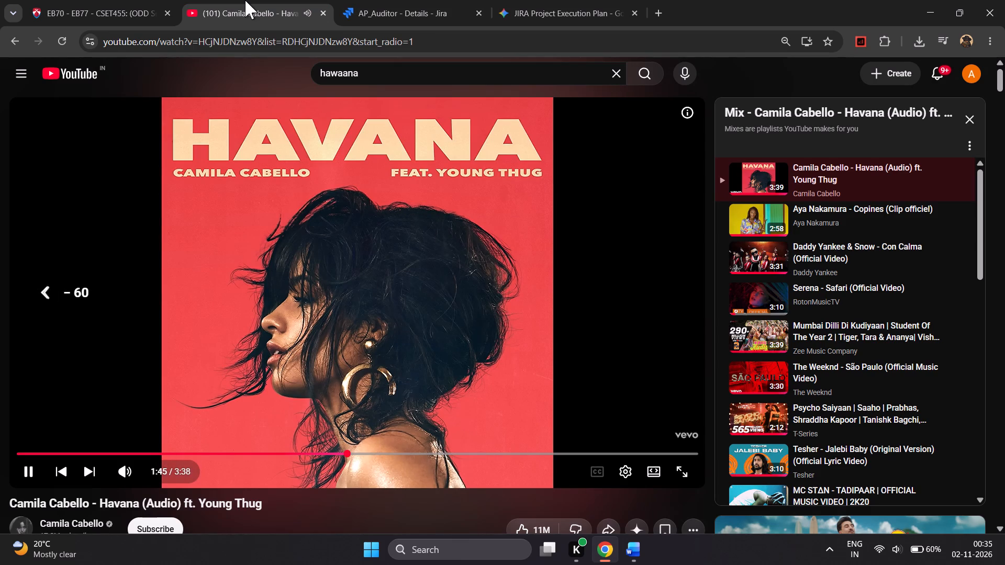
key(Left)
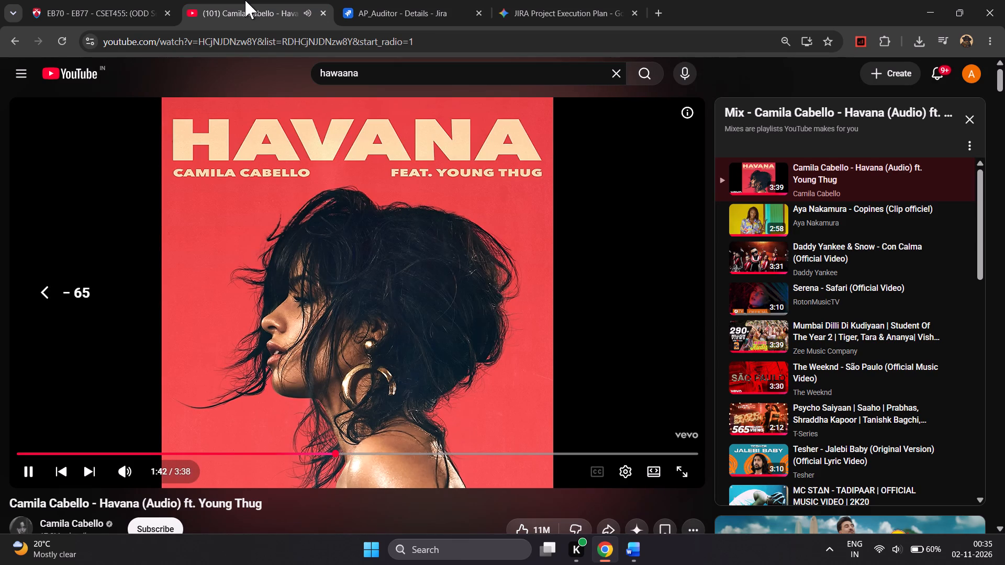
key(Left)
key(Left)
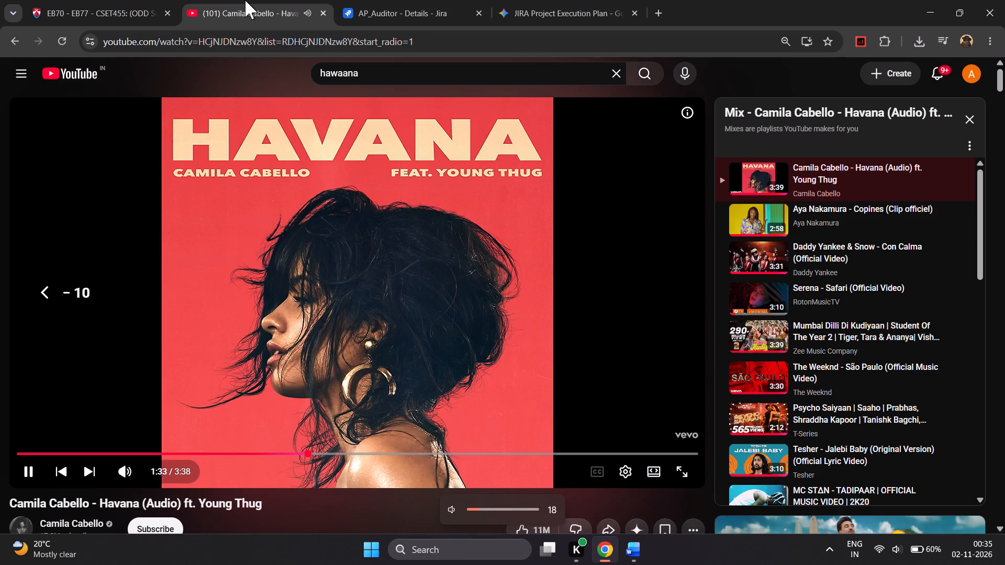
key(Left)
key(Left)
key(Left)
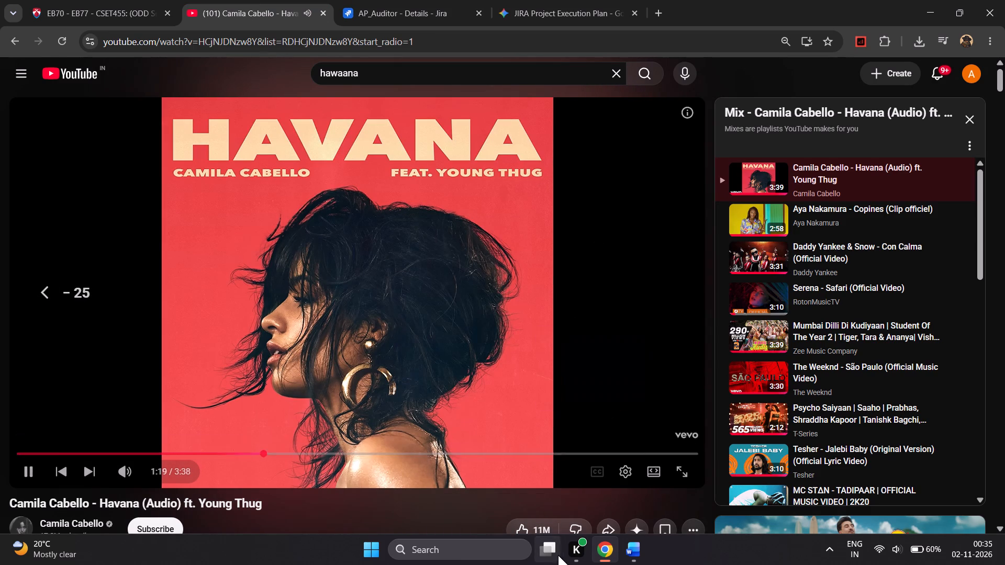
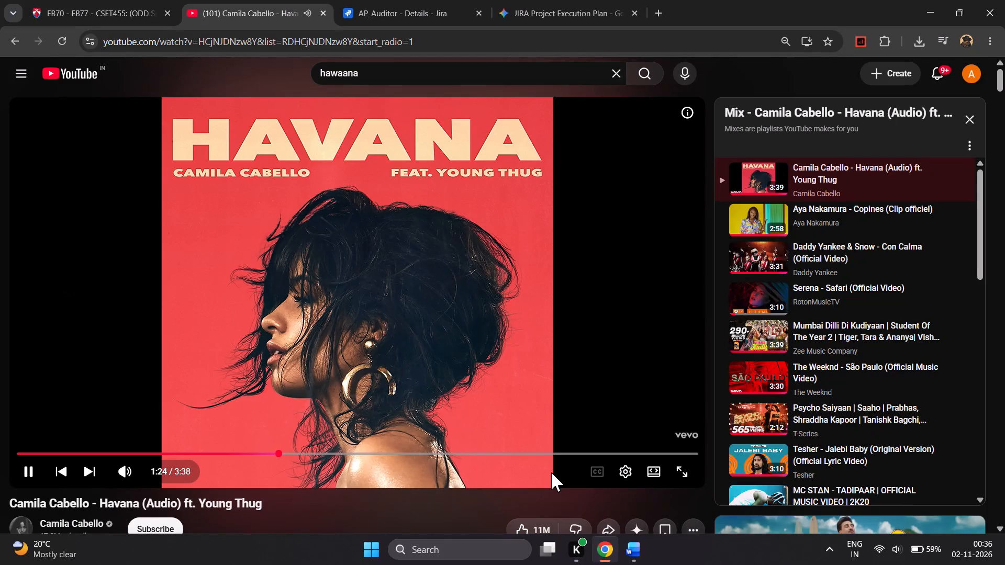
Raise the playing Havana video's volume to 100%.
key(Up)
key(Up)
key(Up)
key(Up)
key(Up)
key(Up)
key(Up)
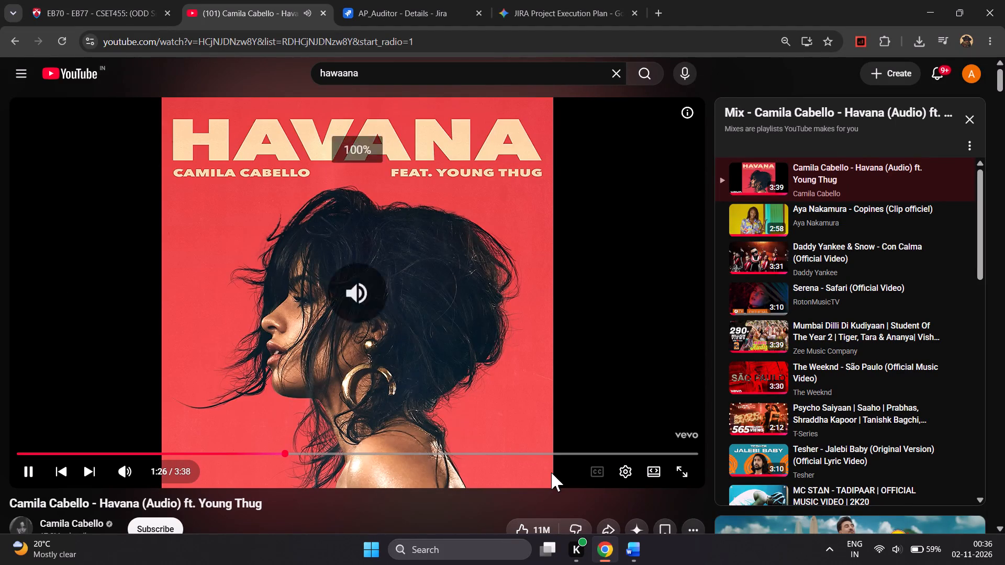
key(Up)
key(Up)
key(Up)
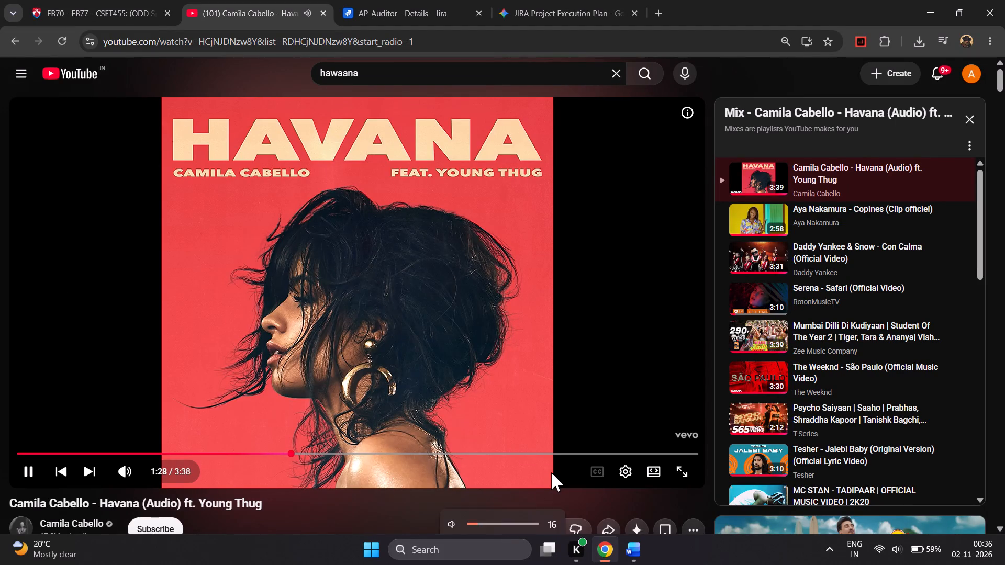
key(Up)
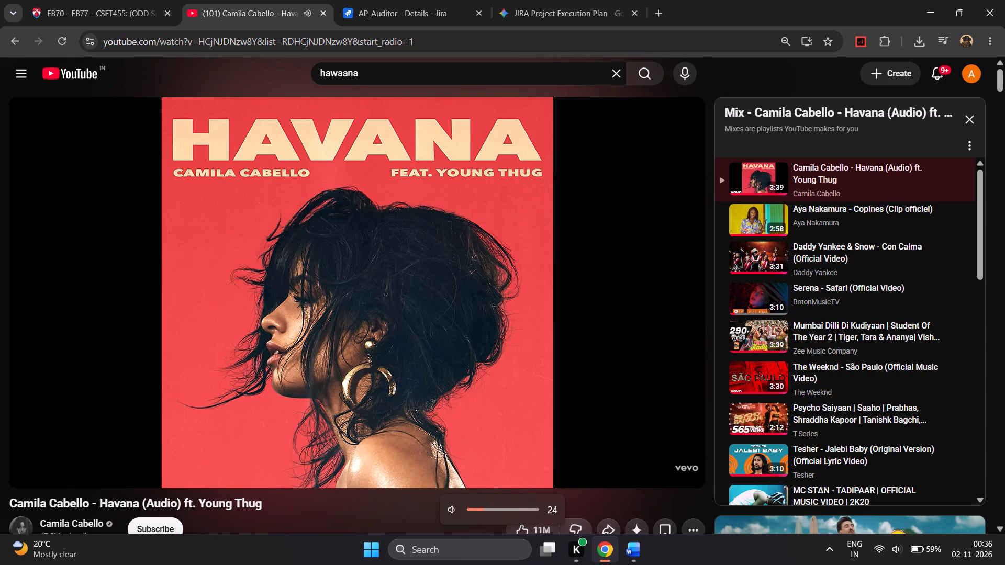
In the AP_Auditor space details in Jira, set the default assignee to Space owner and save.
click(403, 0)
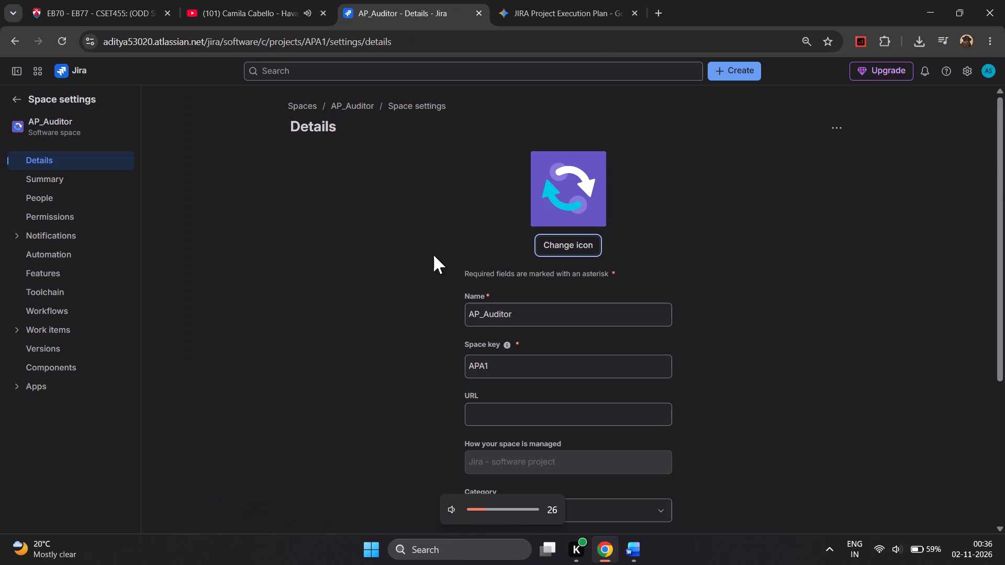
scroll(433, 255, down, 2)
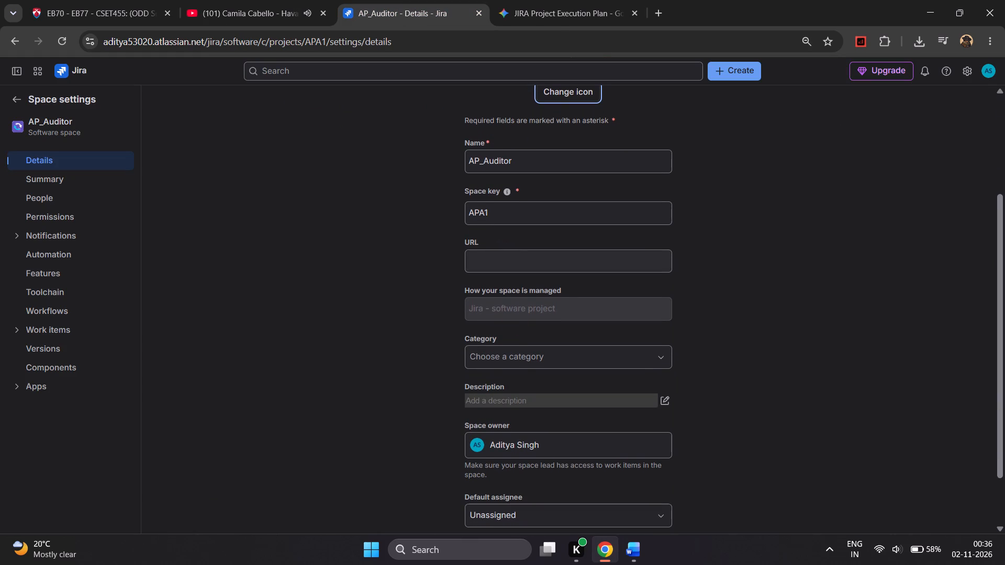
click(518, 350)
click(518, 350)
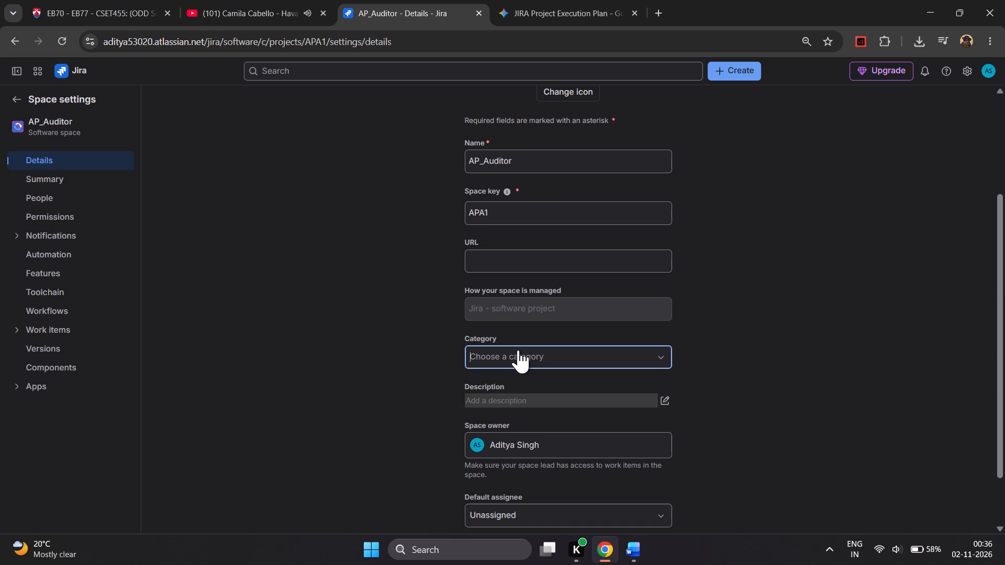
click(522, 440)
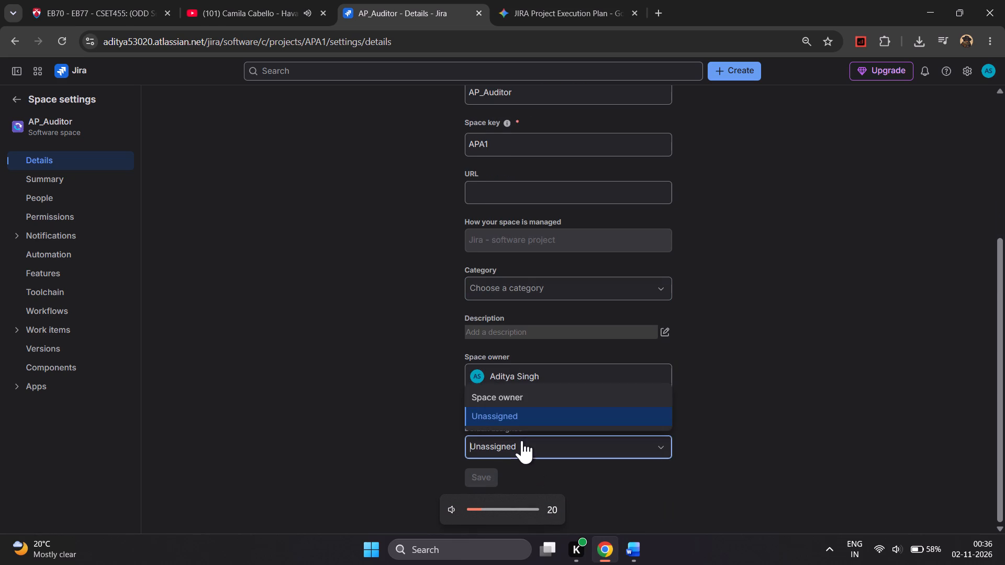
click(521, 389)
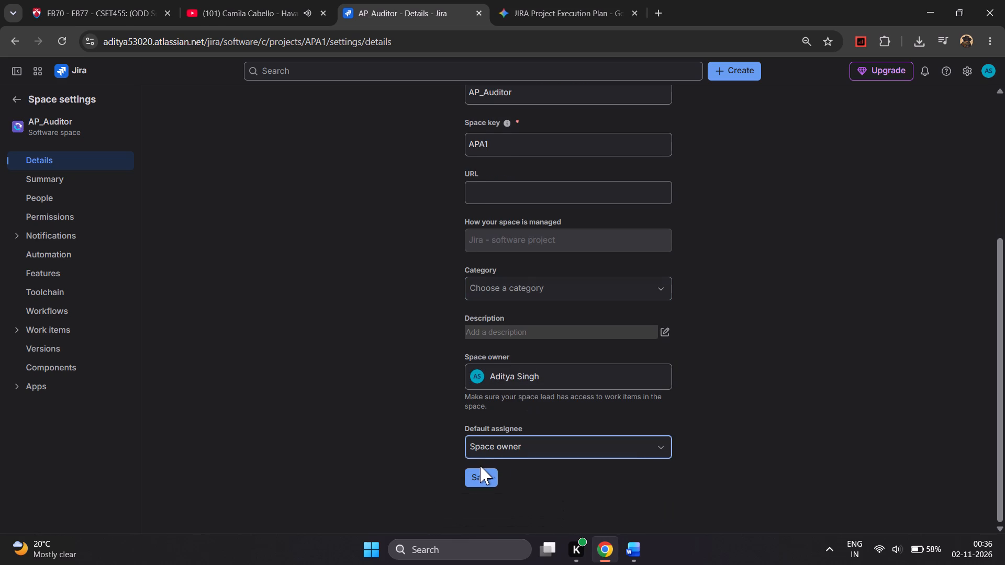
click(479, 466)
click(478, 472)
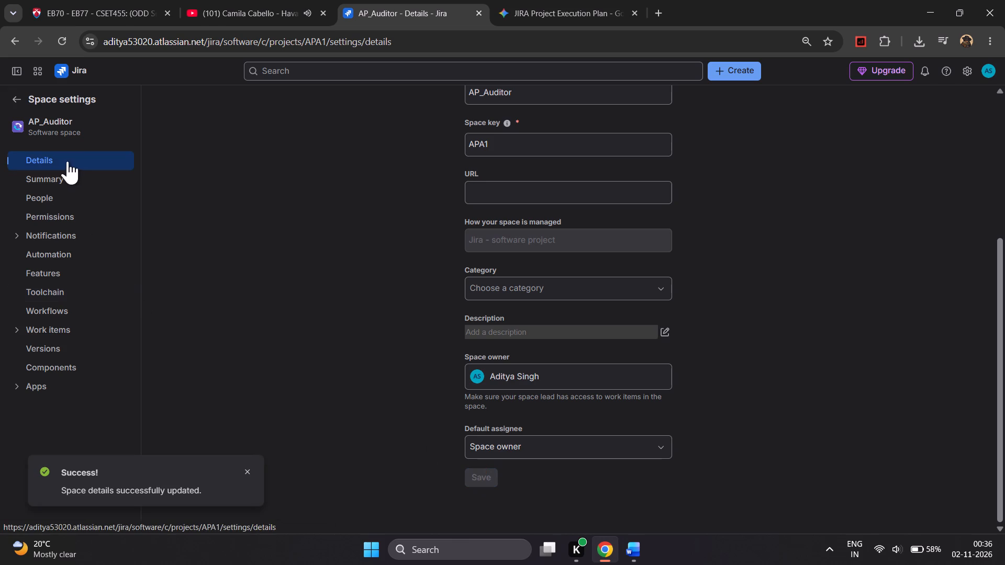
View the People and Features settings pages of the AP_Auditor space.
click(60, 189)
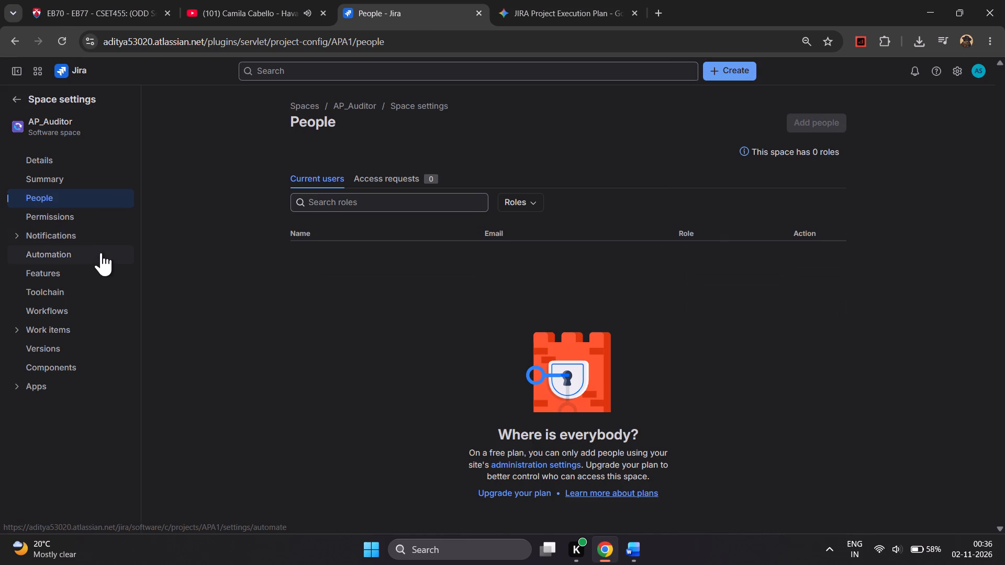
click(66, 274)
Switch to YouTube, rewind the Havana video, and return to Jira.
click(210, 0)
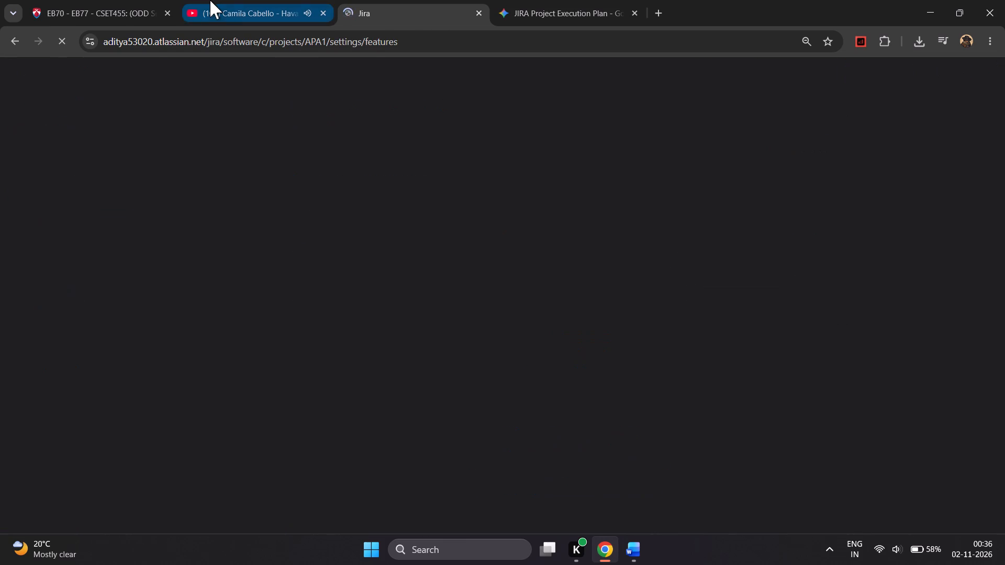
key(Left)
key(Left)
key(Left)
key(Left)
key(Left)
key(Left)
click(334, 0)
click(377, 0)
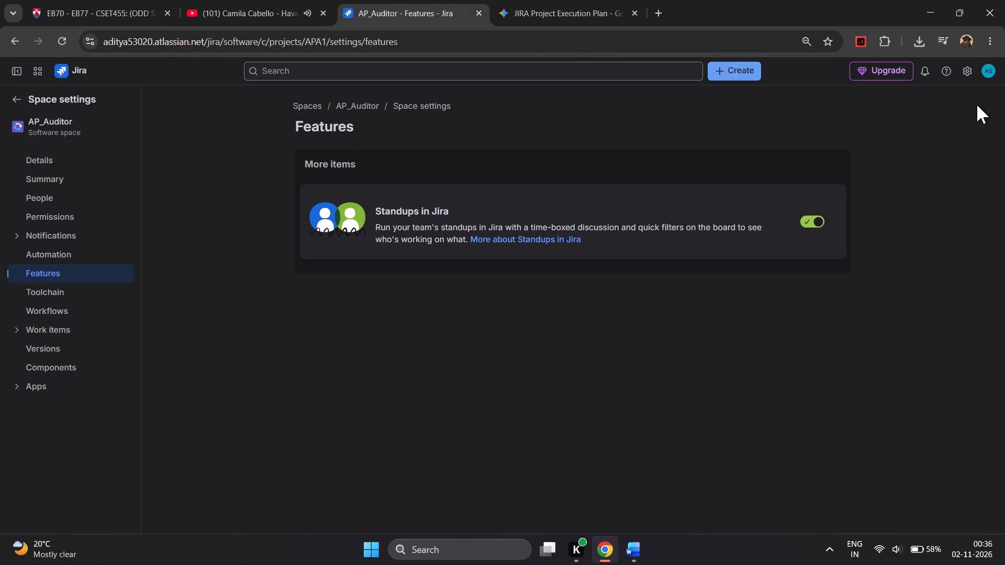
Go to the Jira admin settings for spaces and open the AP_Auditor space's board backlog.
click(974, 69)
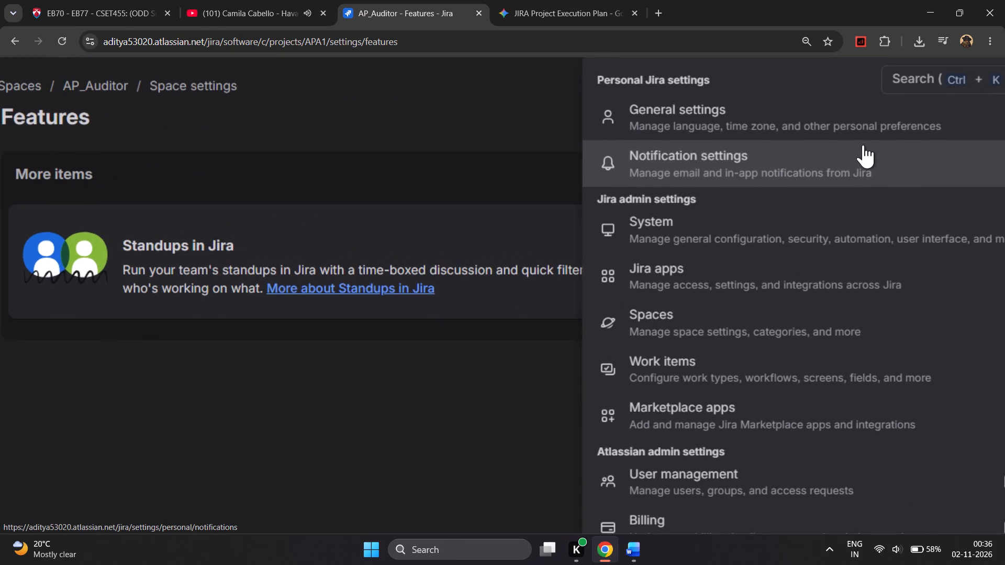
scroll(863, 145, left, 3)
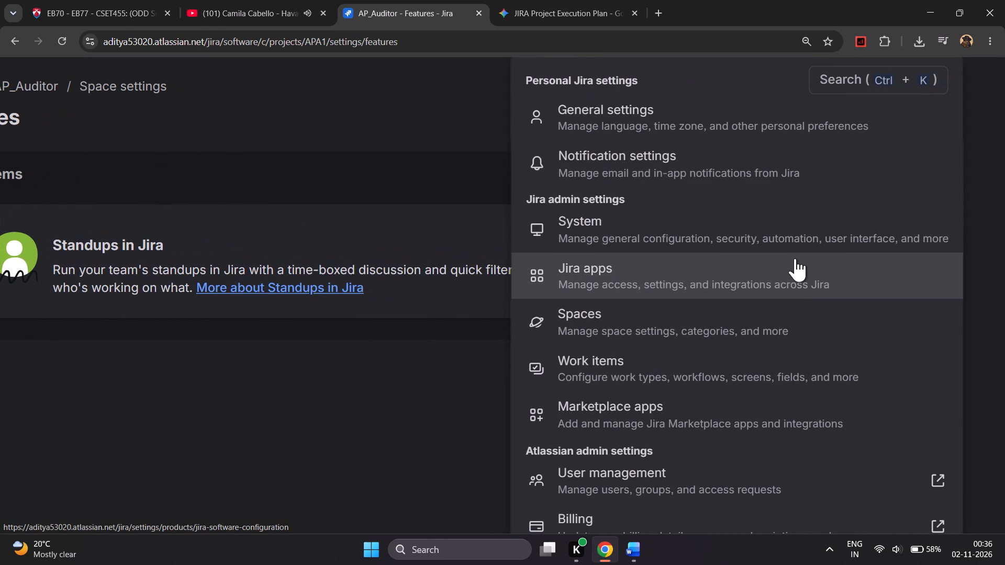
scroll(795, 255, down, 1)
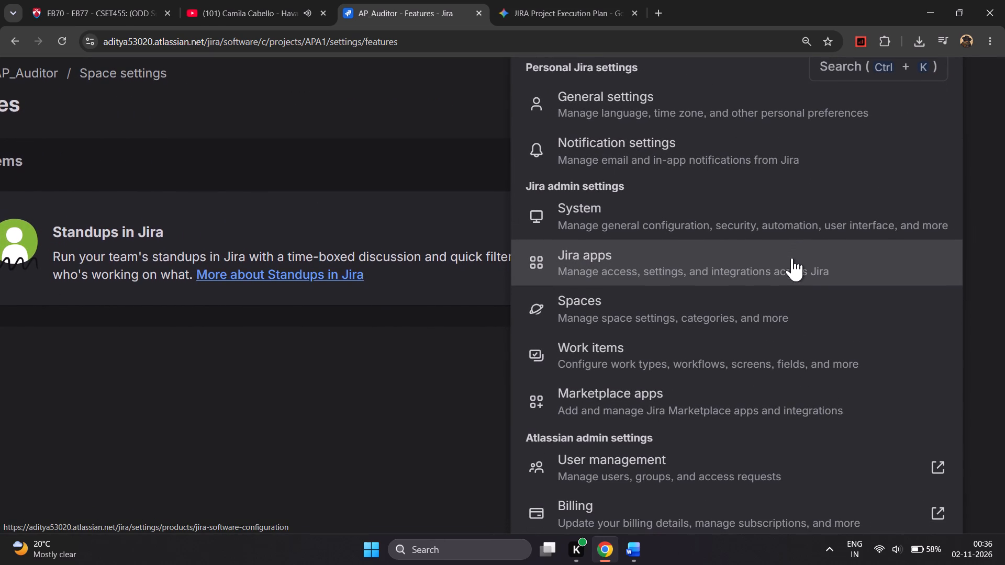
click(755, 299)
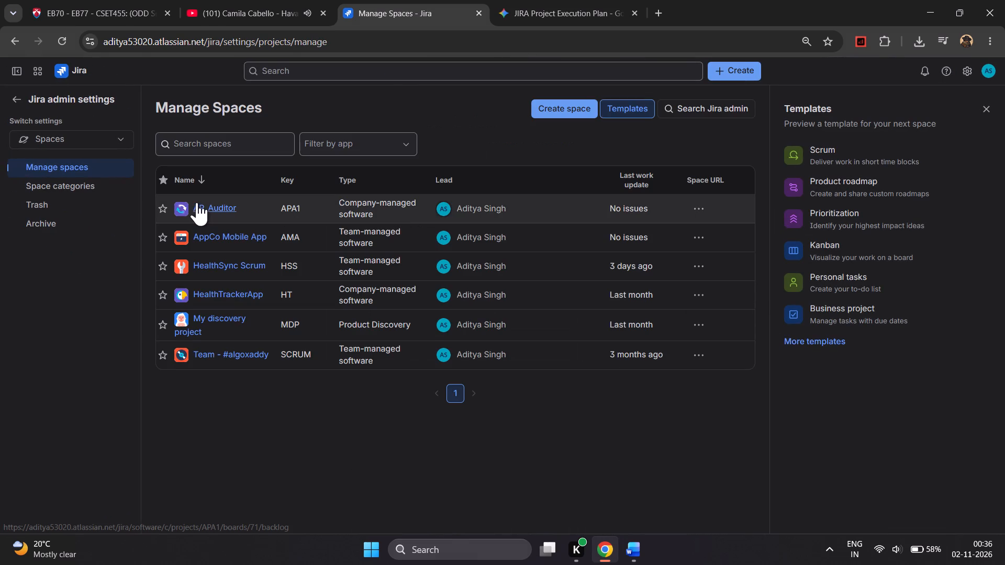
click(197, 202)
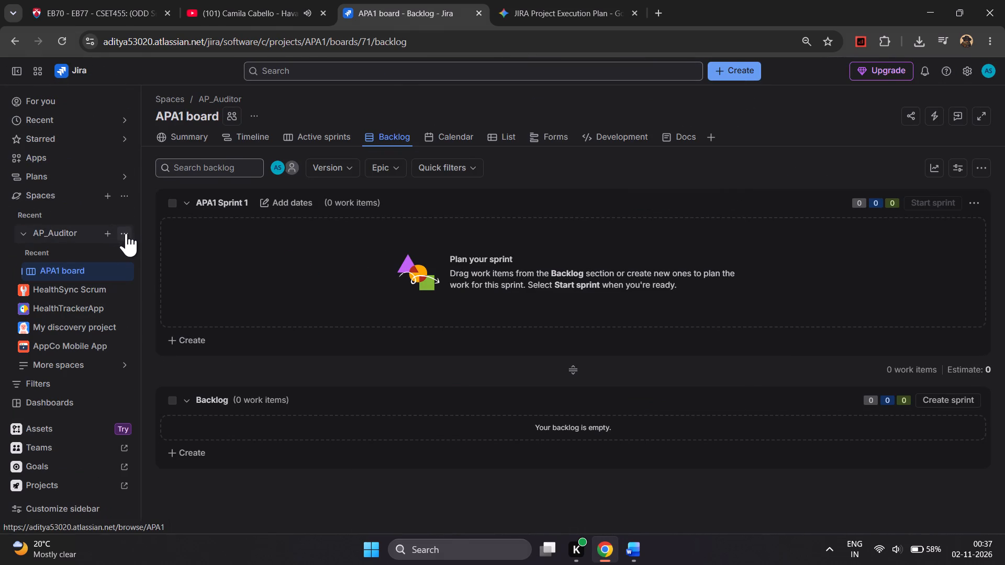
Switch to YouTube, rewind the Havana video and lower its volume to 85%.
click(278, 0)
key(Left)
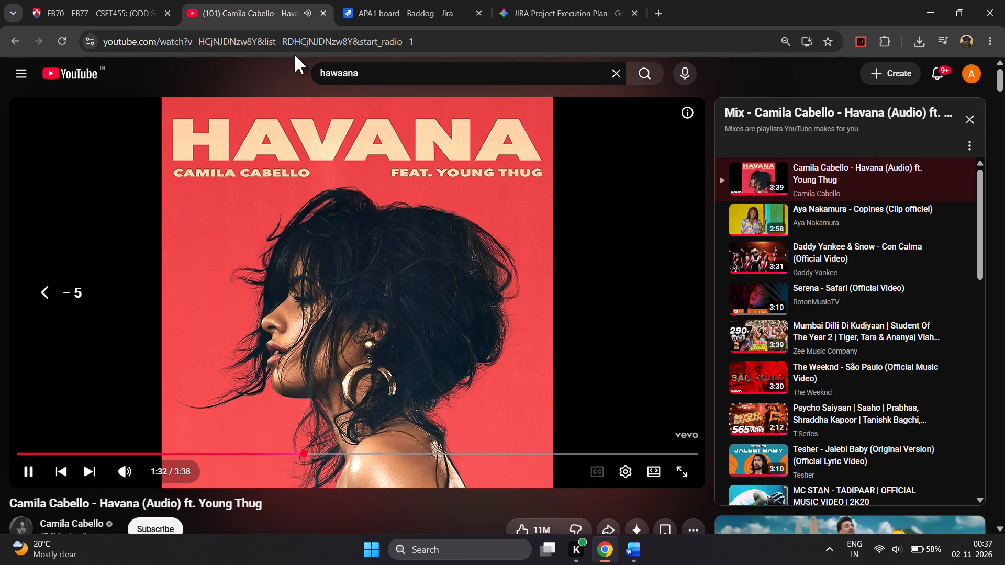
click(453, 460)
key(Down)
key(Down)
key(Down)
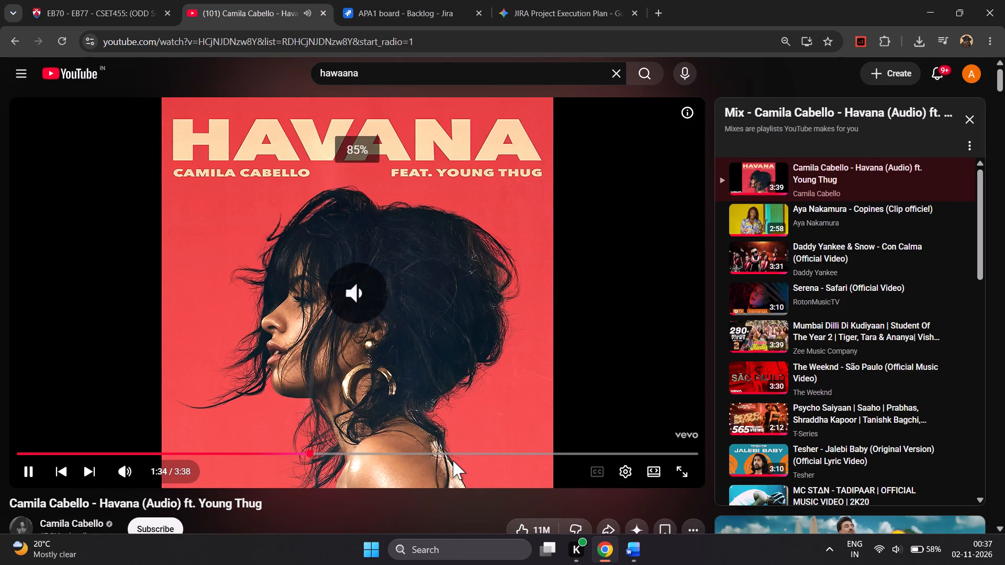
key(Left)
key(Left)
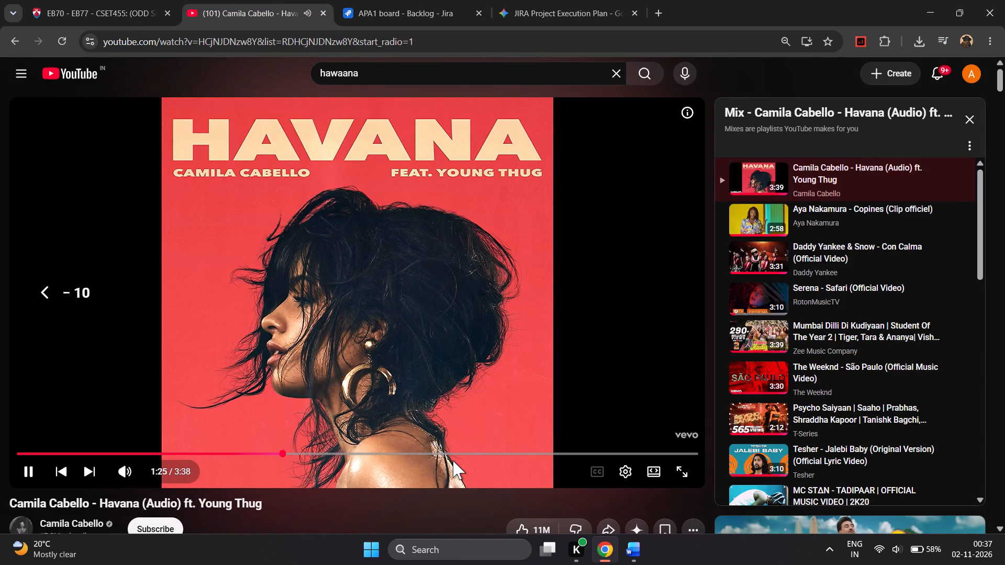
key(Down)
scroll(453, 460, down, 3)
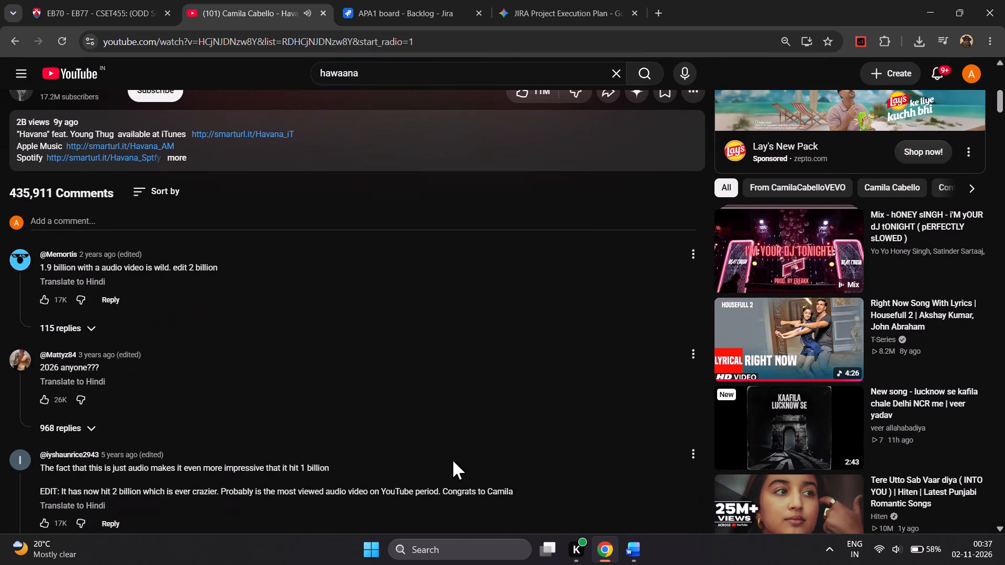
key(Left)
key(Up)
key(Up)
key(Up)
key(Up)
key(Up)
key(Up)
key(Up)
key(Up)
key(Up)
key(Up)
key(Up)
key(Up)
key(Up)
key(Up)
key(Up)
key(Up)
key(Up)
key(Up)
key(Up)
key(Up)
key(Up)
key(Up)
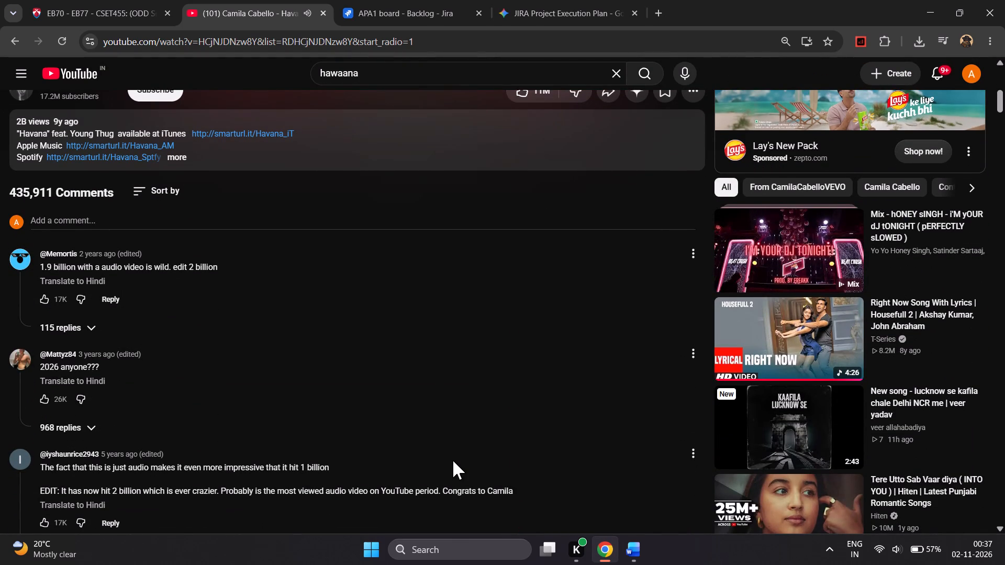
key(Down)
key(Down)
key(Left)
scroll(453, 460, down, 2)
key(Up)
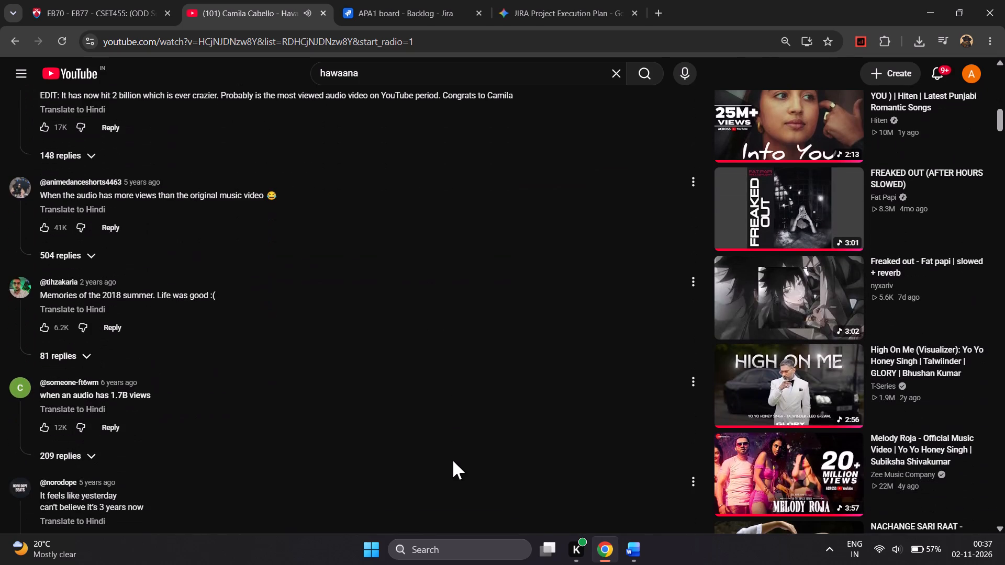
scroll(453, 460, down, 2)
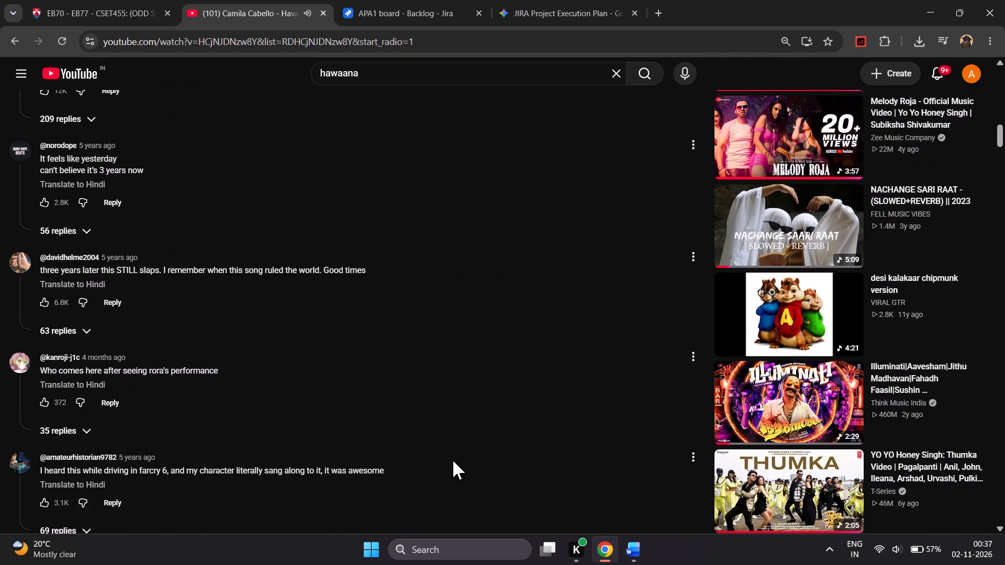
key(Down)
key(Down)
Browse the mix playlist and play Aya Nakamura - Copines (Clip officiel).
scroll(453, 460, up, 9)
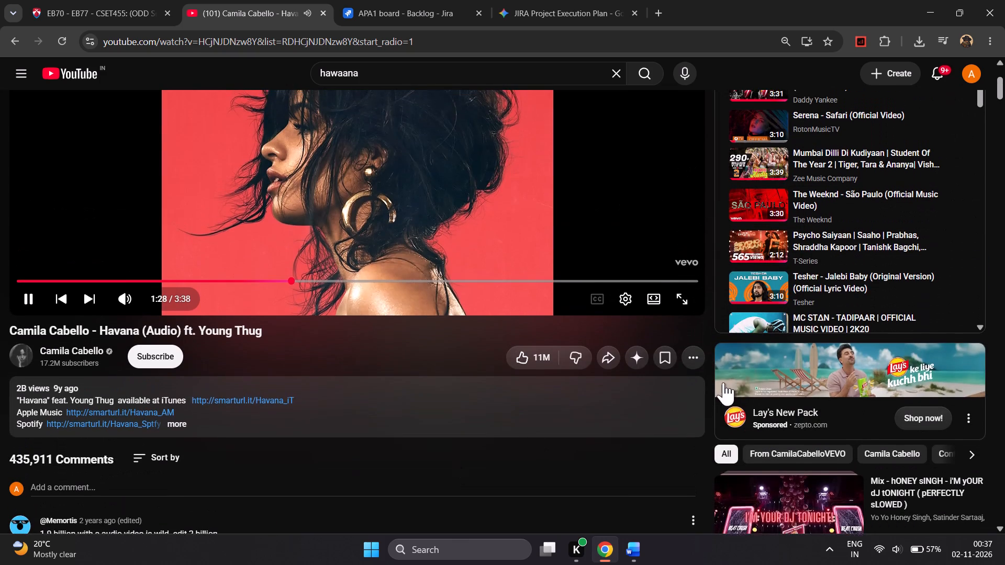
scroll(783, 273, up, 2)
scroll(783, 273, down, 1)
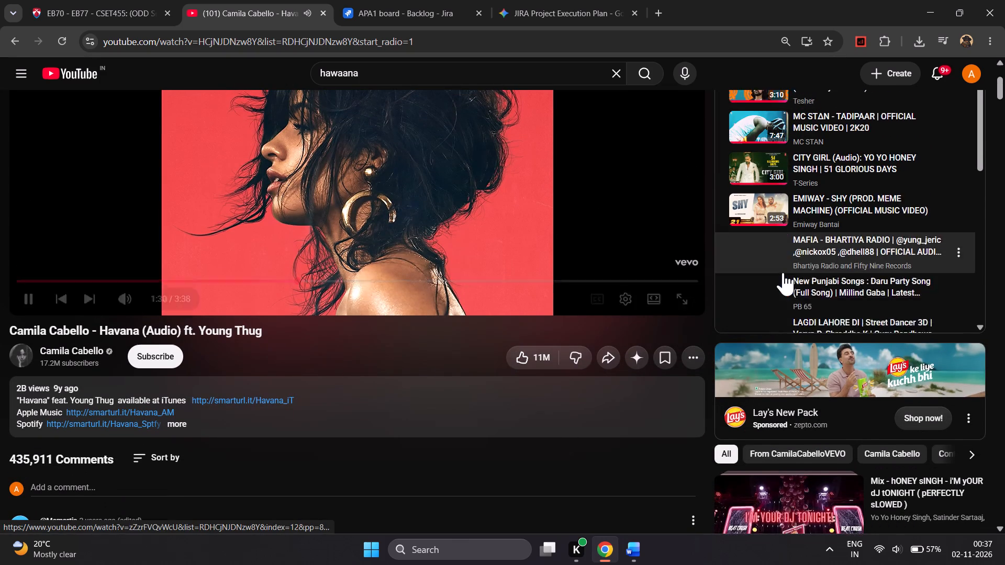
scroll(653, 352, up, 2)
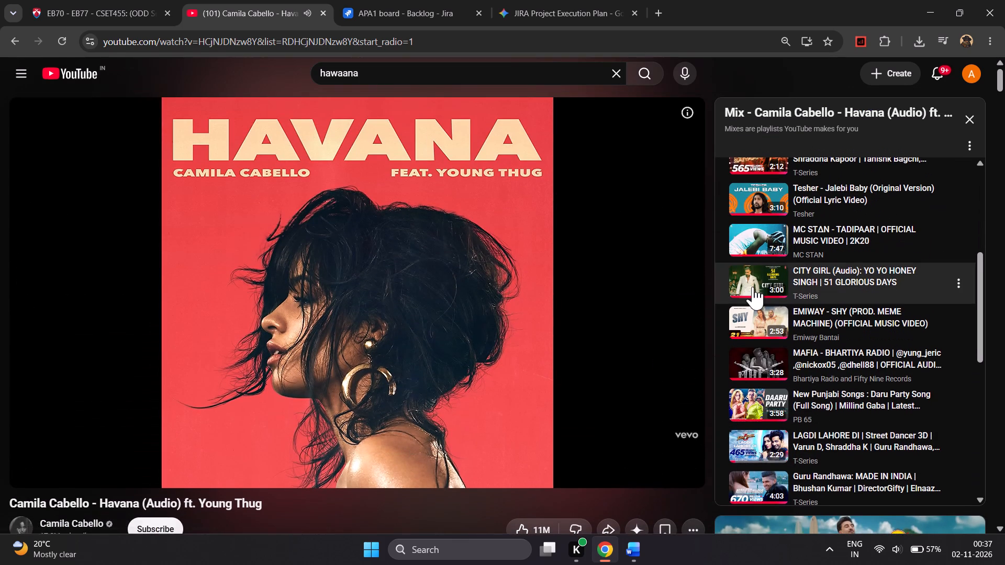
scroll(753, 287, up, 4)
click(756, 227)
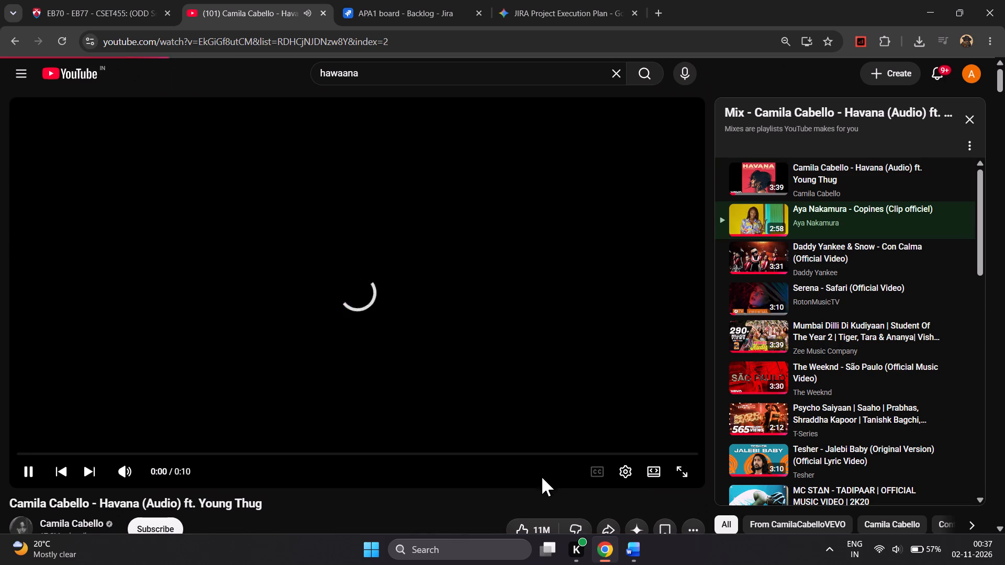
Skip the ad before the Copines video.
click(541, 478)
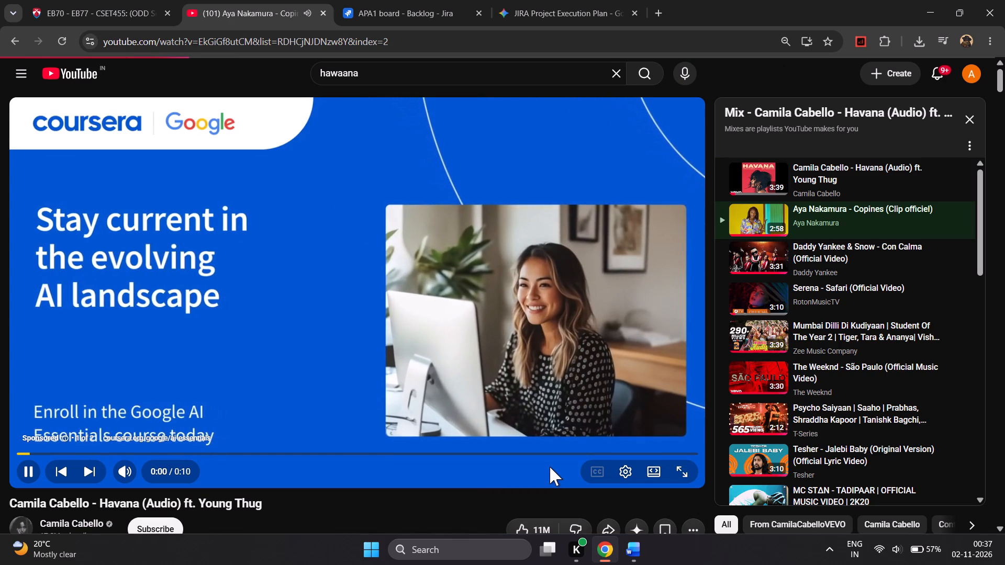
key(Down)
key(Down)
key(Down)
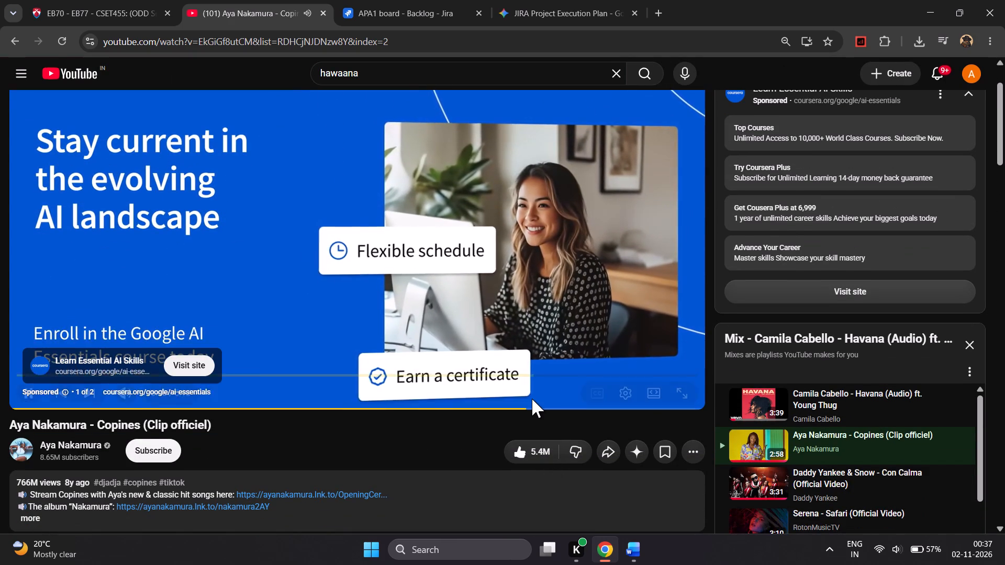
click(531, 397)
key(Down)
click(645, 370)
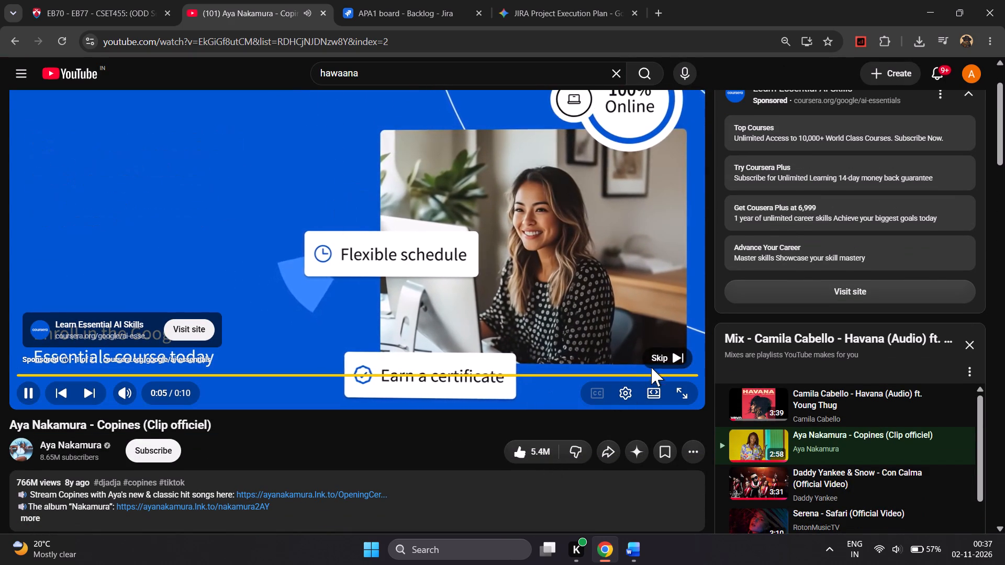
click(651, 367)
click(551, 404)
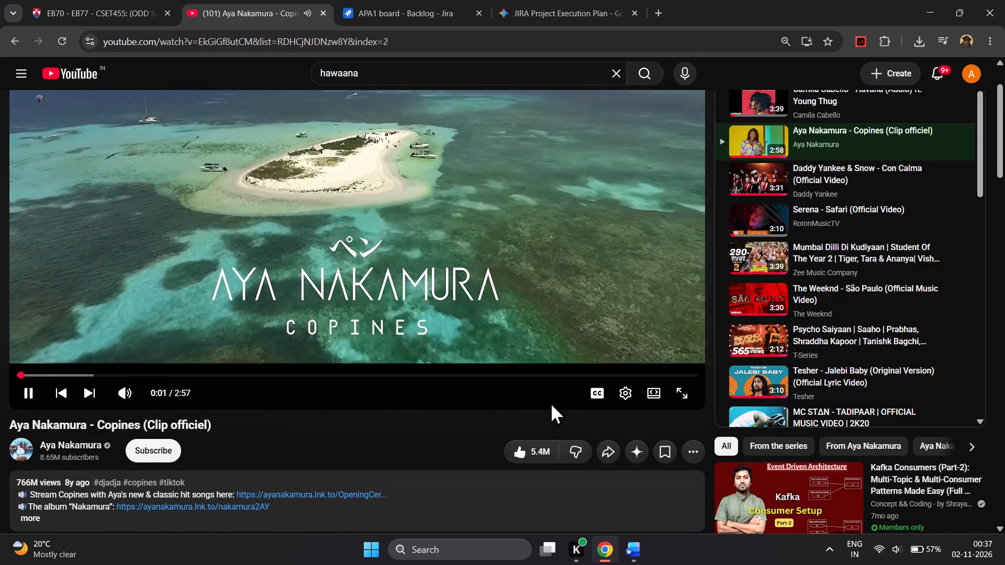
Raise the Copines video's volume in the player.
click(543, 400)
key(Up)
click(605, 404)
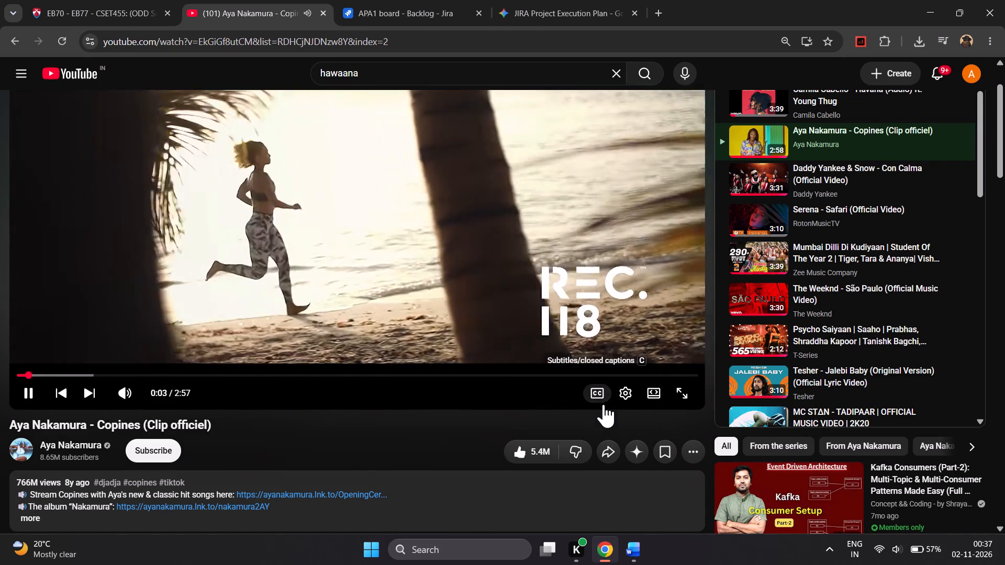
click(550, 390)
key(Up)
key(Up)
key(Up)
key(Up)
key(Up)
key(Up)
key(Up)
key(Up)
key(Up)
key(Up)
key(Up)
key(Up)
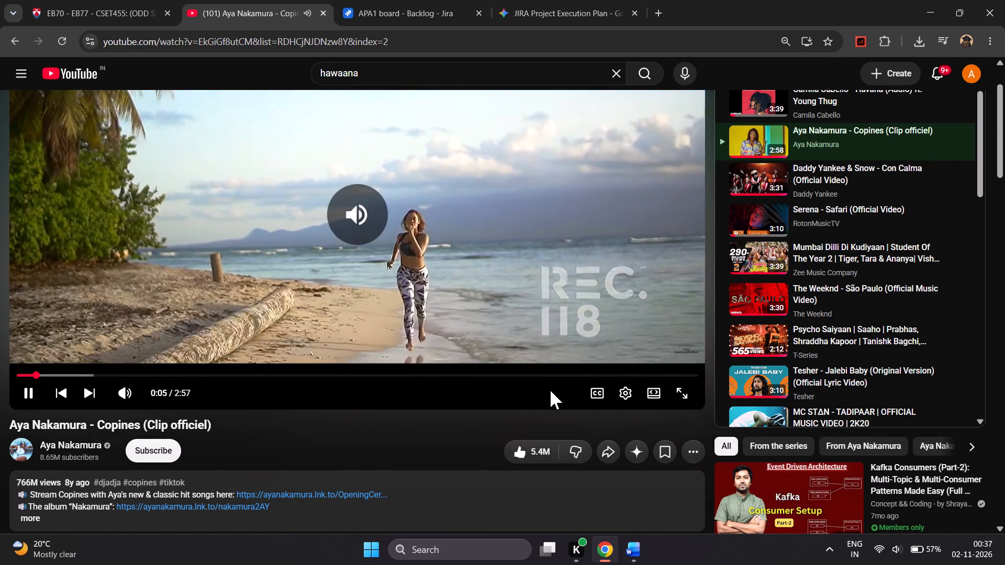
Raise the Copines video's playback volume further.
key(Up)
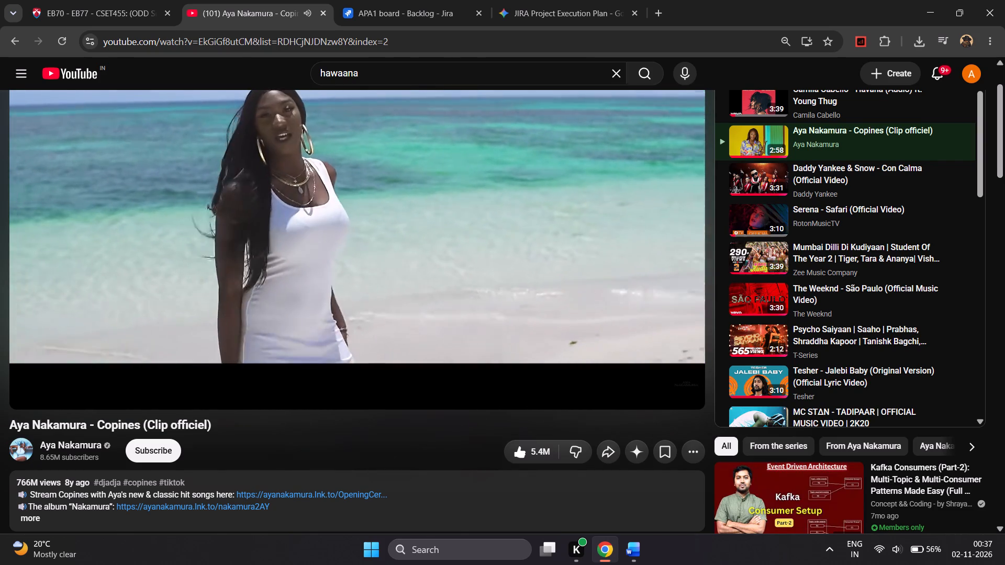
key(Up)
key(Up)
key(Up)
key(Up)
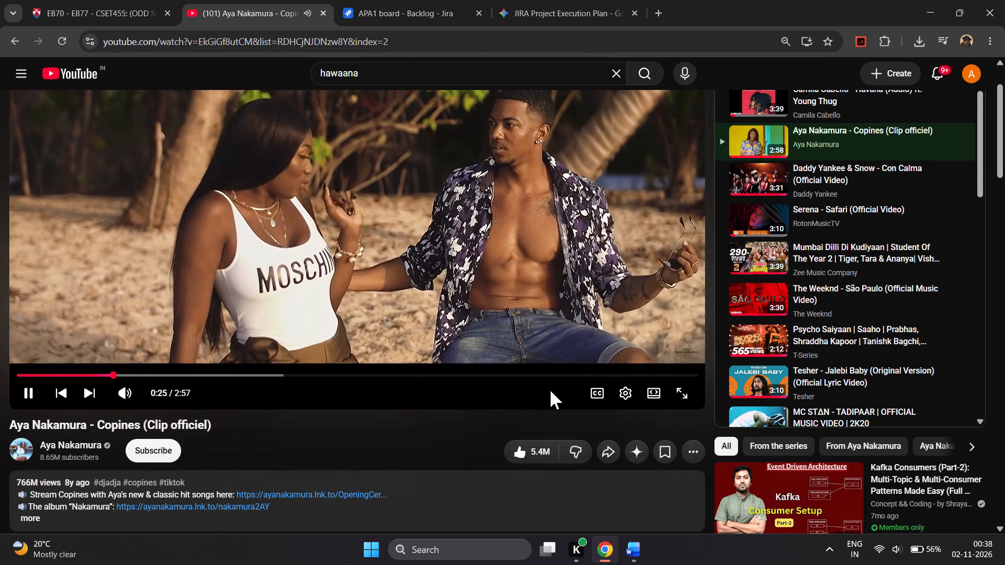
Rewind the Copines video a few seconds and lower its volume by a few increments.
key(Left)
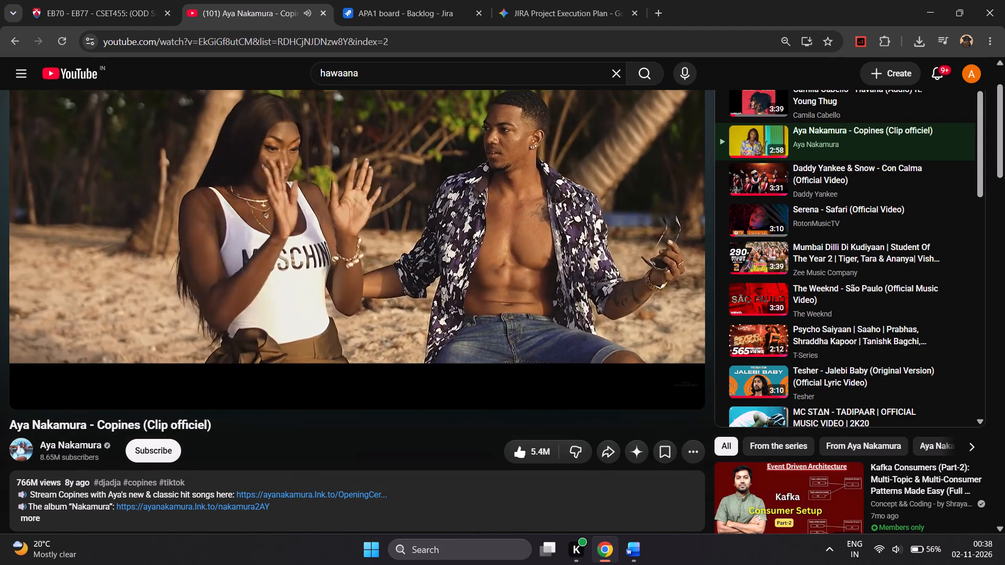
key(Left)
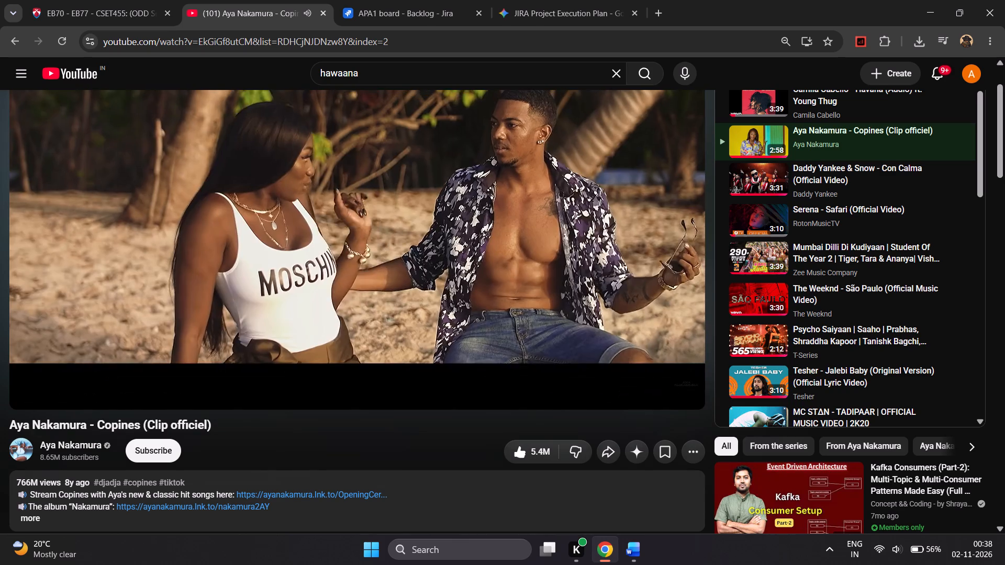
key(Down)
key(Down)
key(Down)
key(Left)
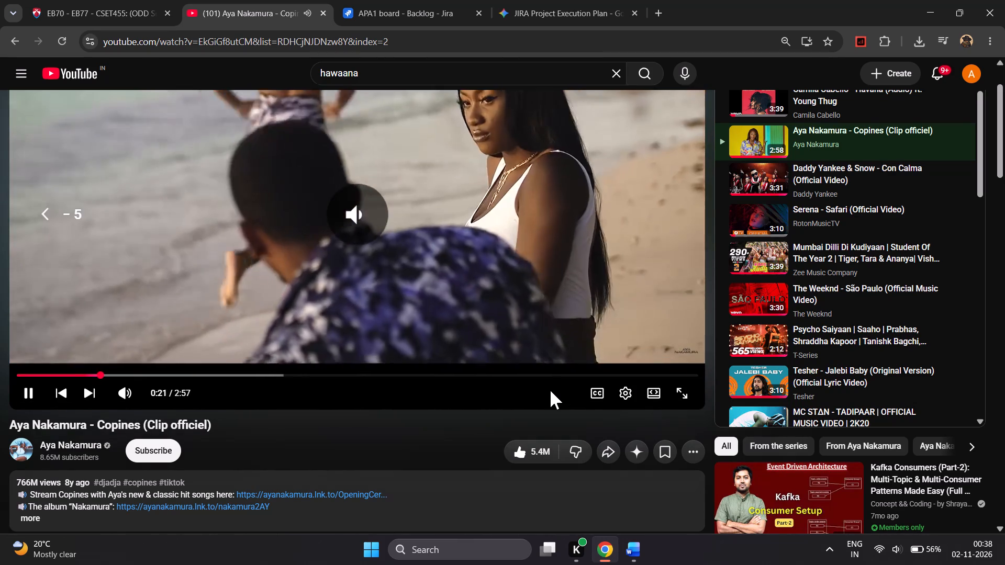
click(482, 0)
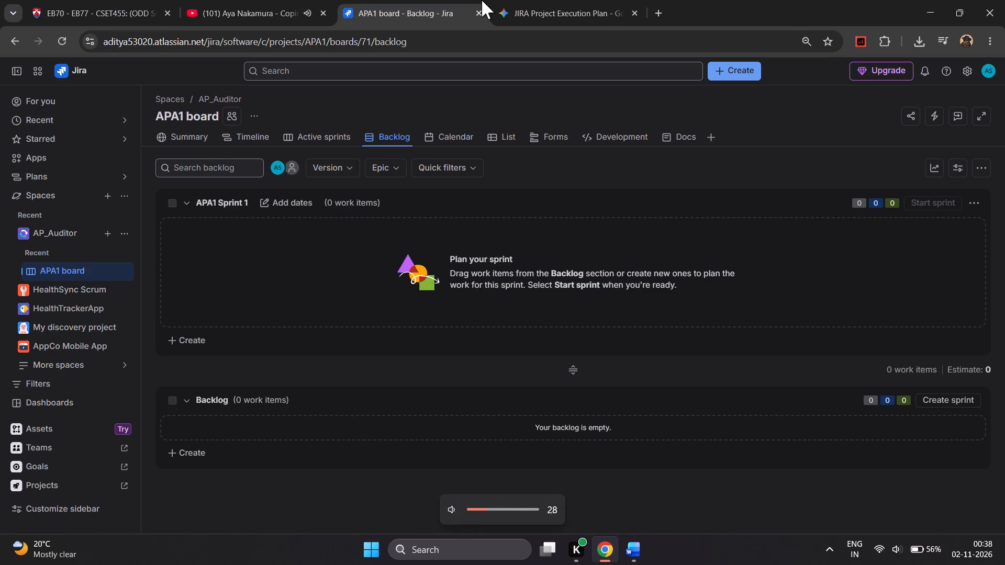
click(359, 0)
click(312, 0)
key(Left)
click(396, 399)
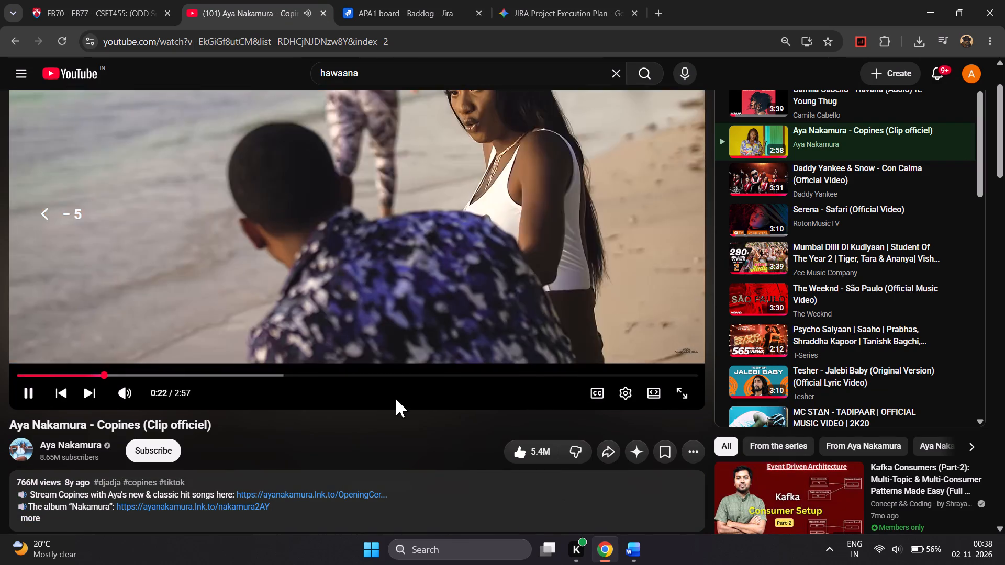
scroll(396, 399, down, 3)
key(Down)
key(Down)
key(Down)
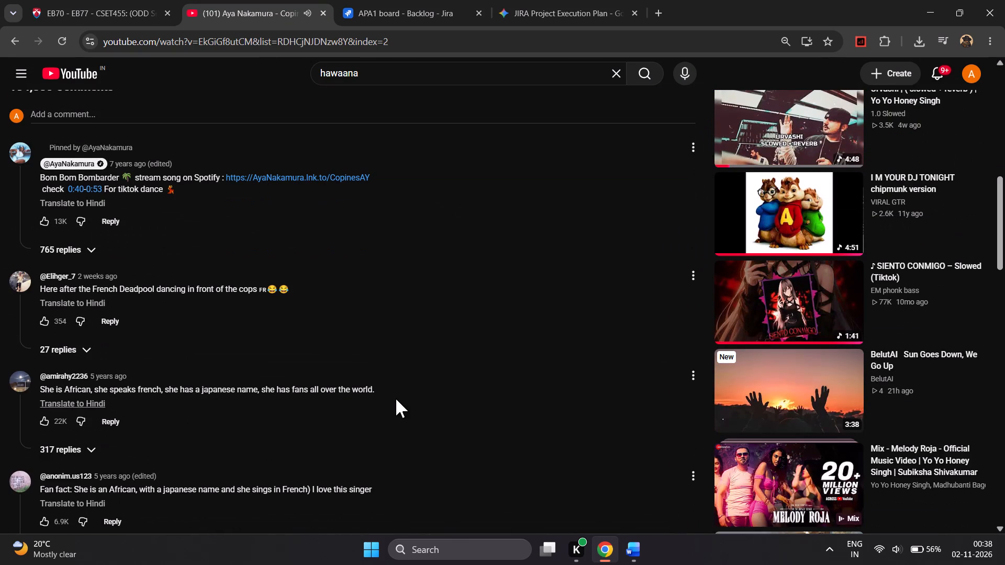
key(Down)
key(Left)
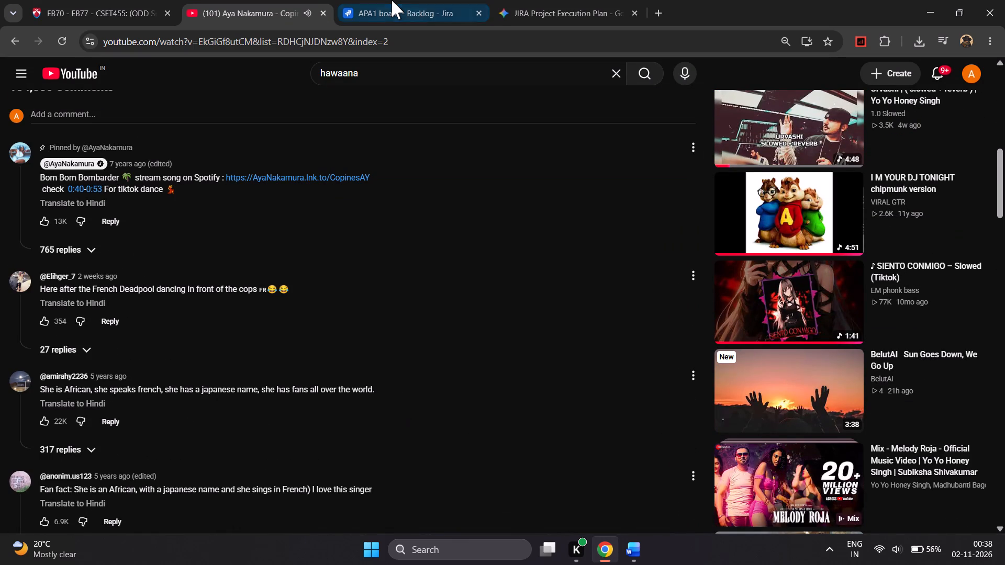
Switch to the APA1 board backlog in Jira and show the epic panel.
click(392, 0)
click(215, 161)
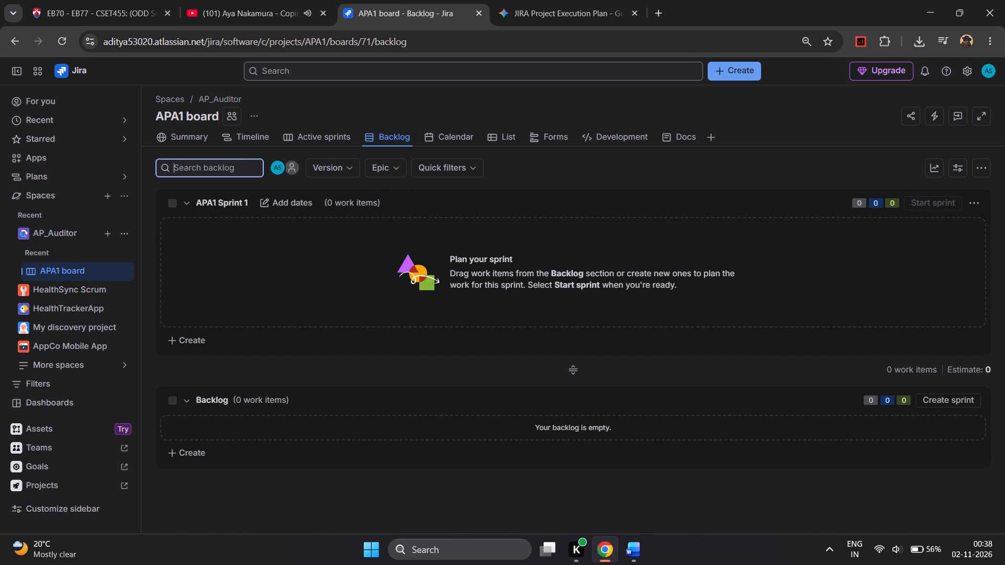
click(189, 402)
click(189, 402)
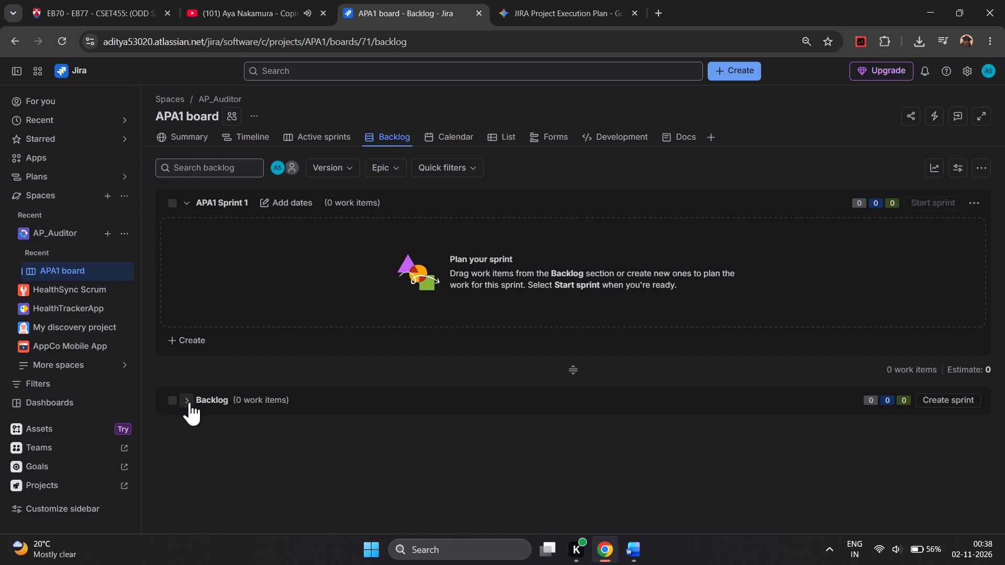
click(393, 175)
click(380, 241)
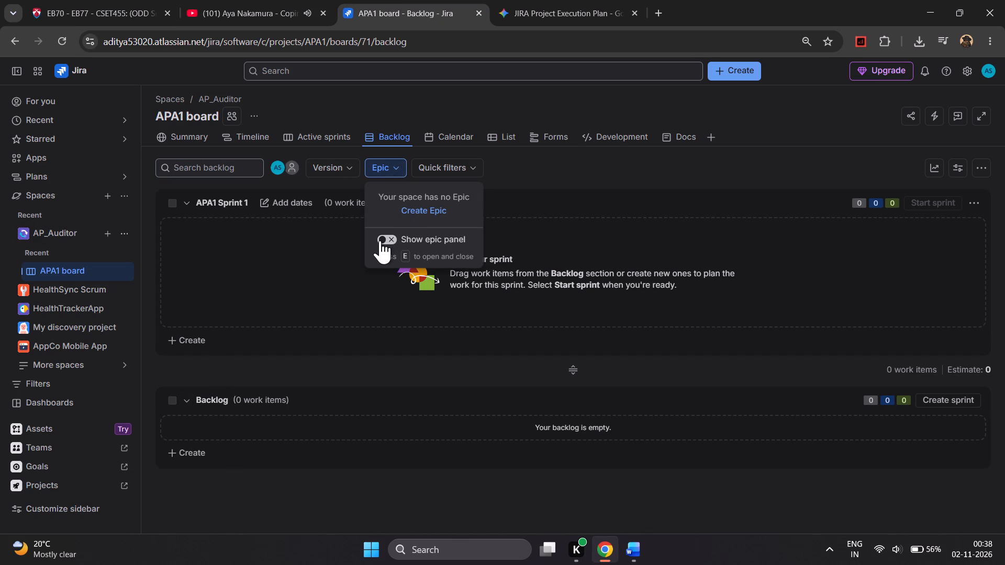